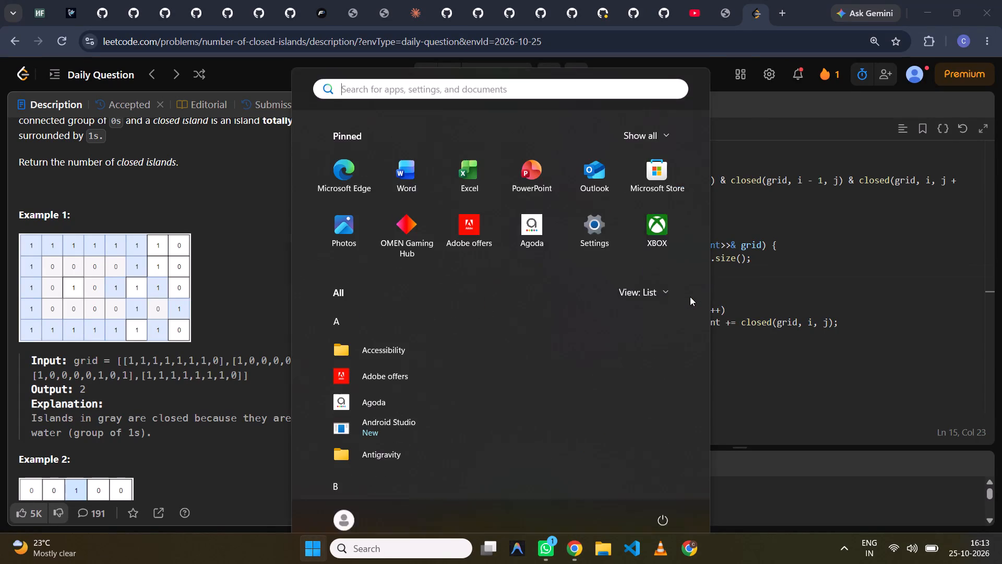
Launch Microsoft Word and create a new blank document.
type("ms")
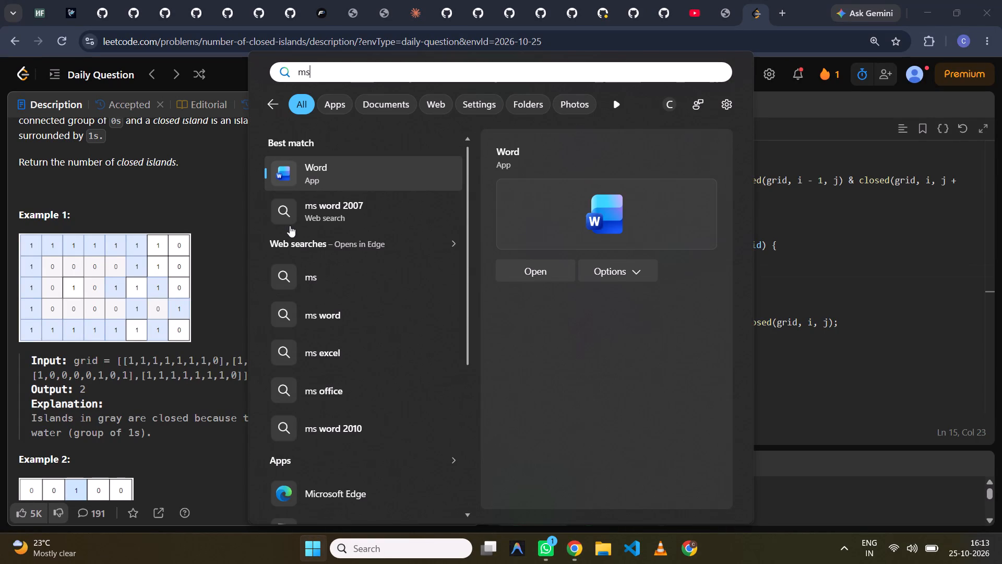
left_click(326, 161)
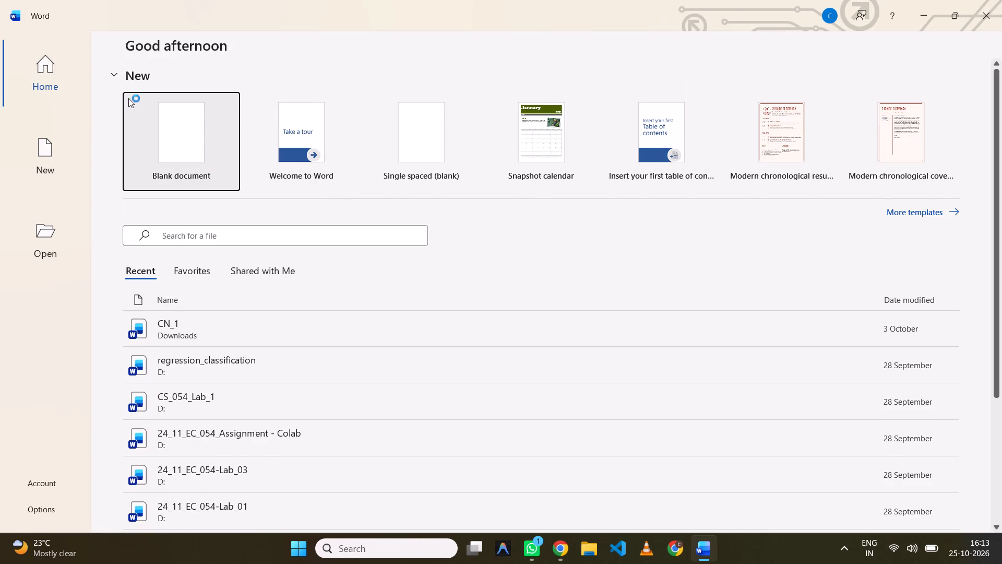
left_click(46, 77)
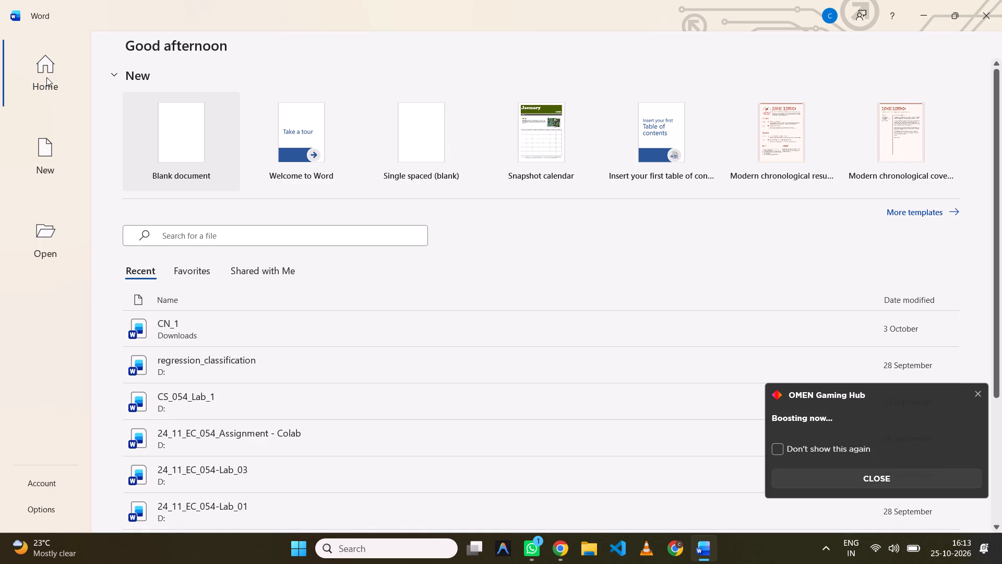
left_click(191, 138)
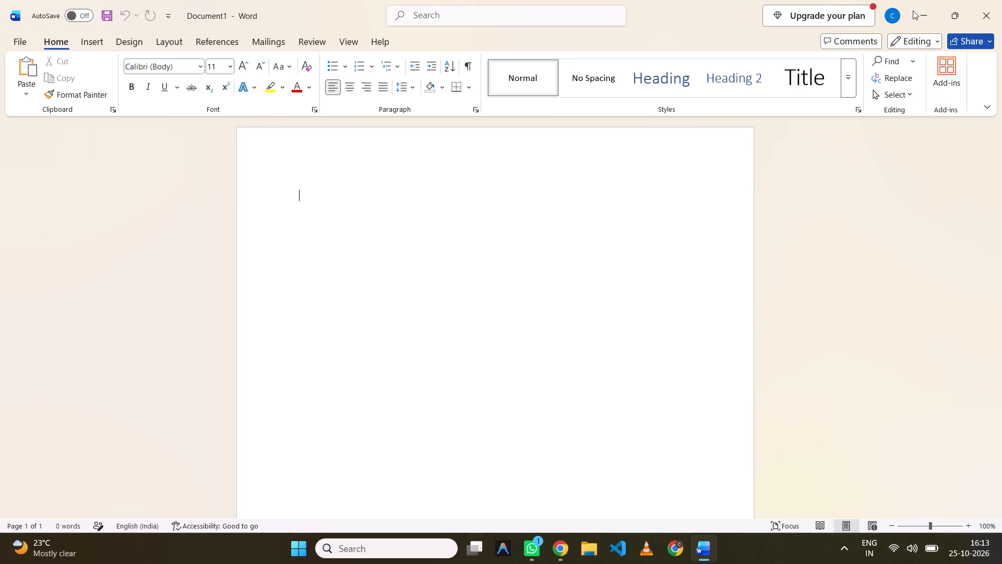
Check which Microsoft account is signed in, and return to the blank document.
left_click(894, 13)
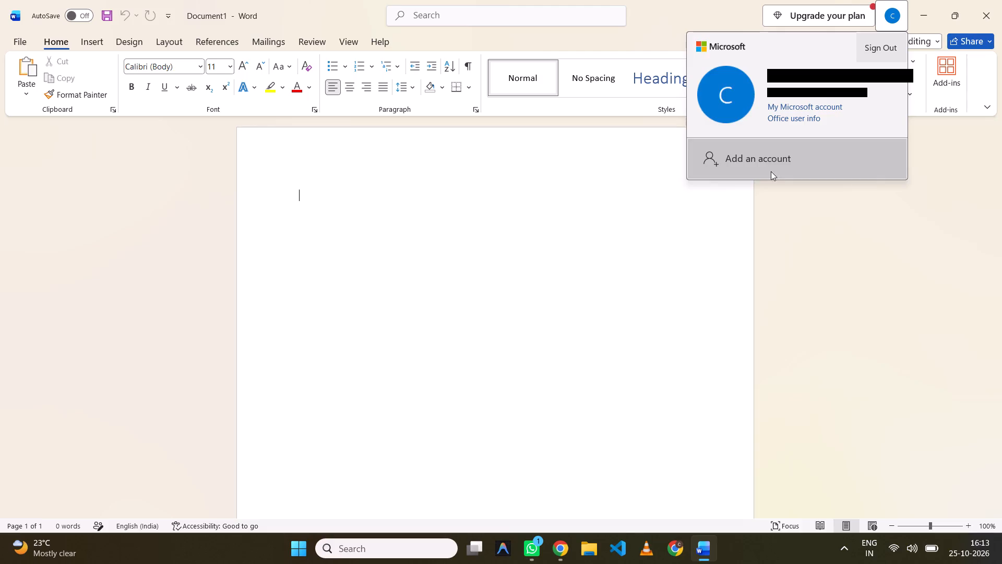
left_click(654, 242)
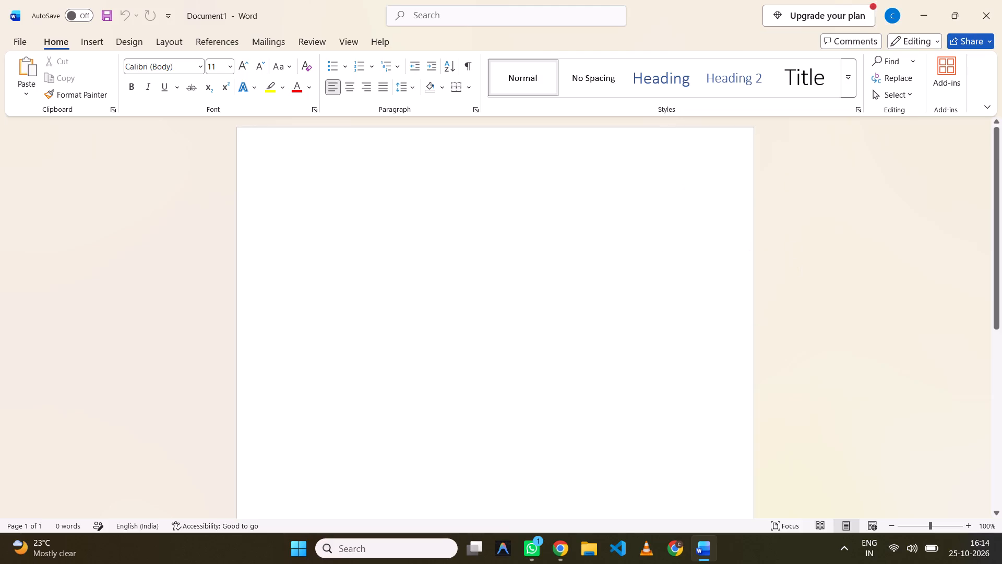
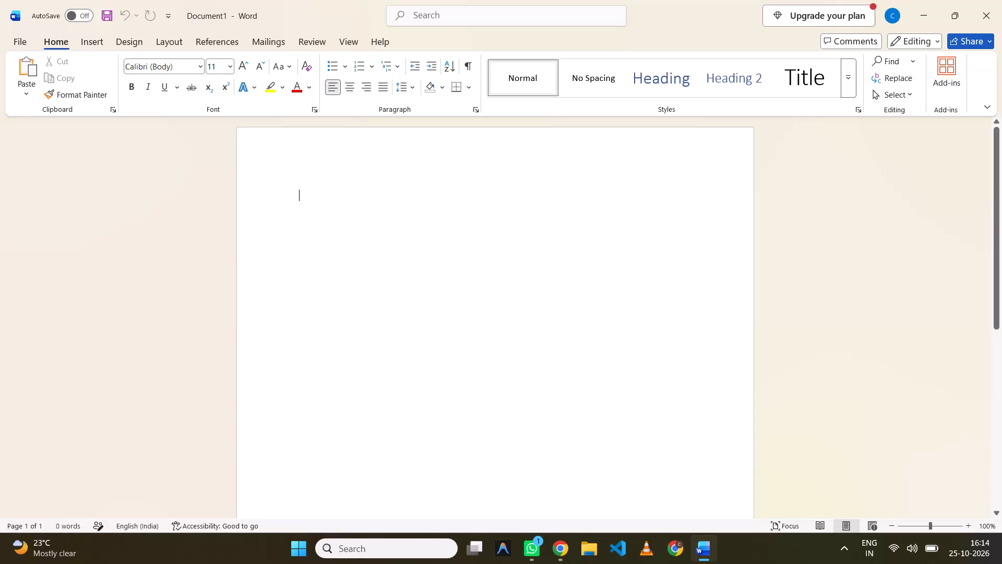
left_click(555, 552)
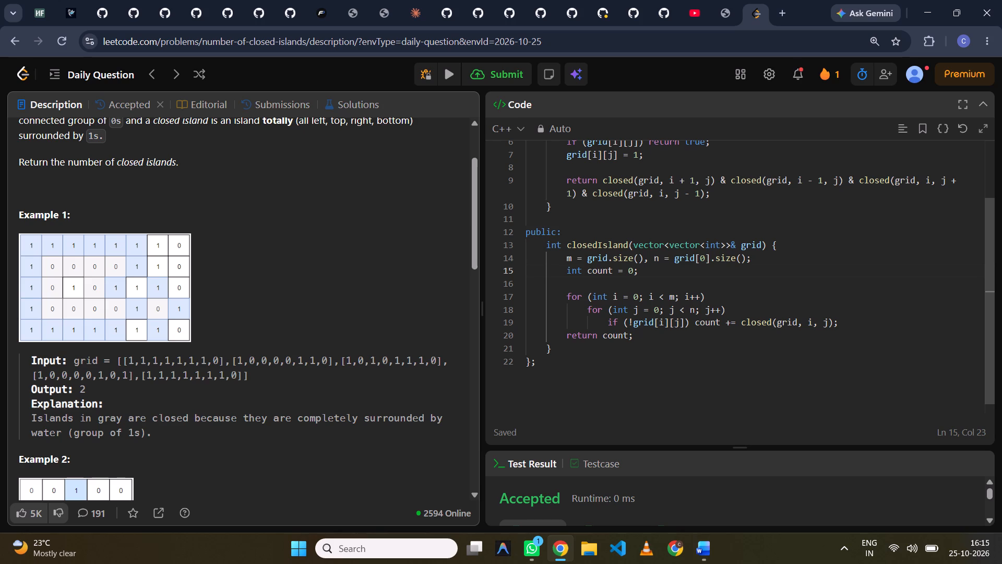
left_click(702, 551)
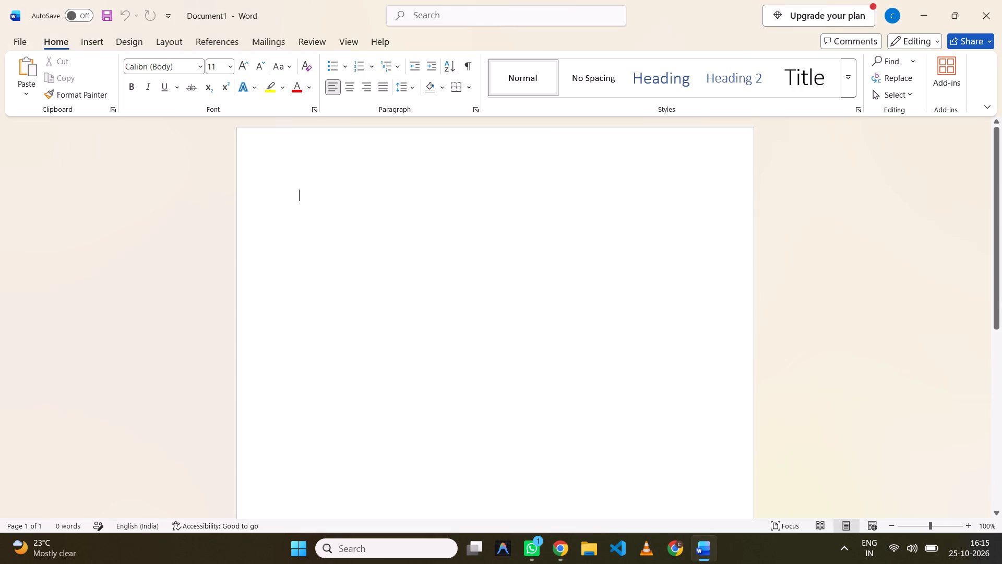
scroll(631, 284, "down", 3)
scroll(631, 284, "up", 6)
Switch to Chrome, check which accounts are signed in to LeetCode and the browser, and return to the blank Word document.
left_click(557, 559)
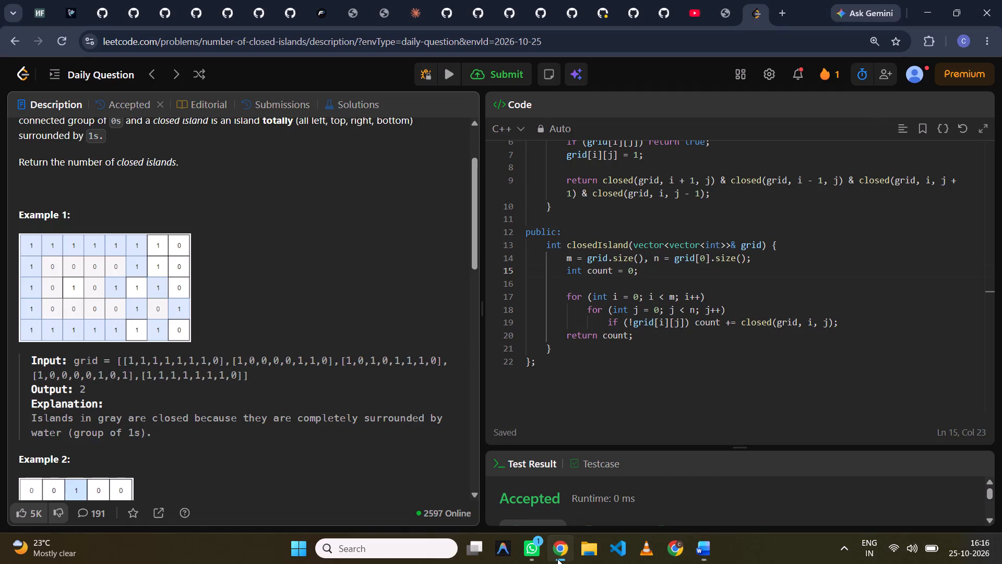
left_click(908, 75)
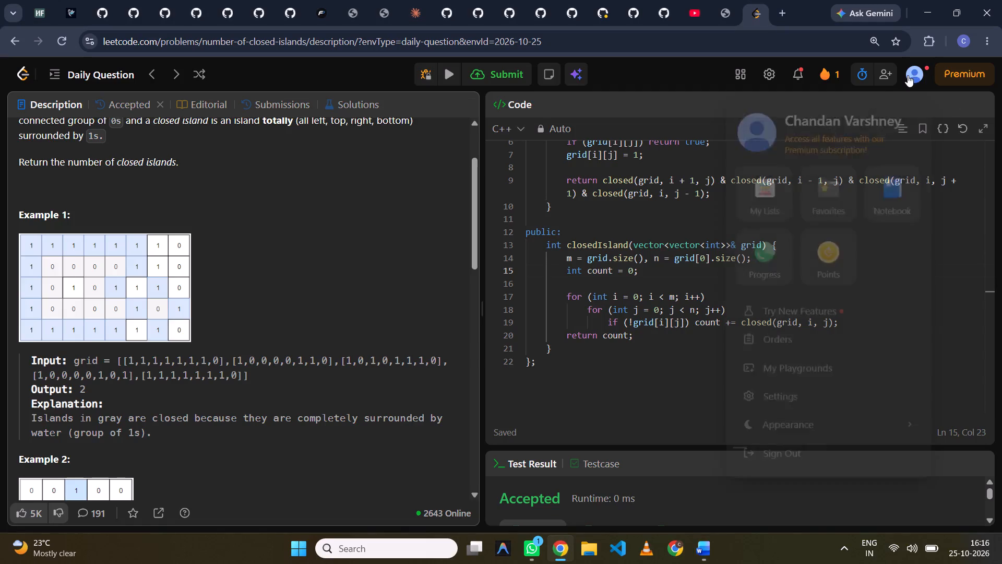
left_click(960, 41)
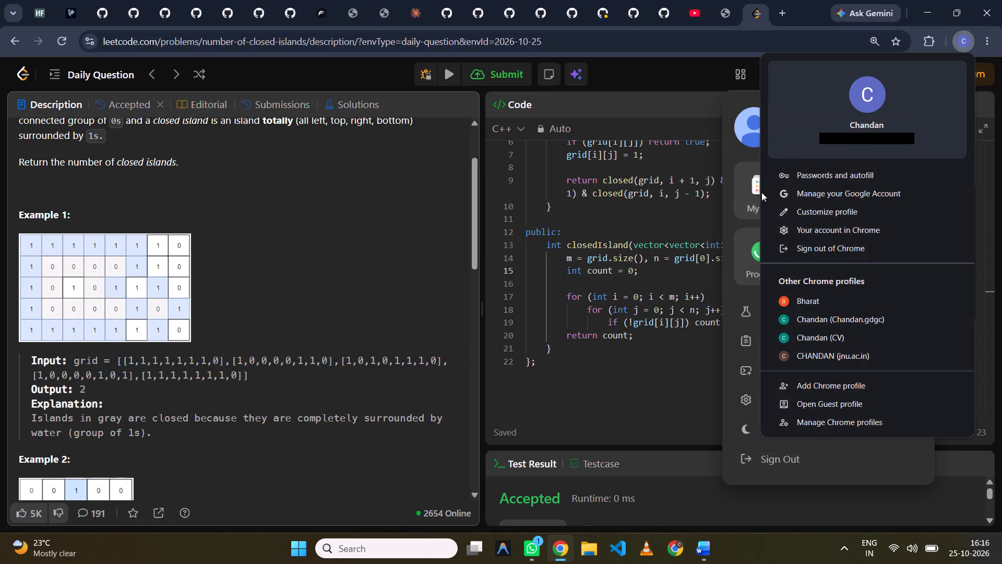
left_click(681, 367)
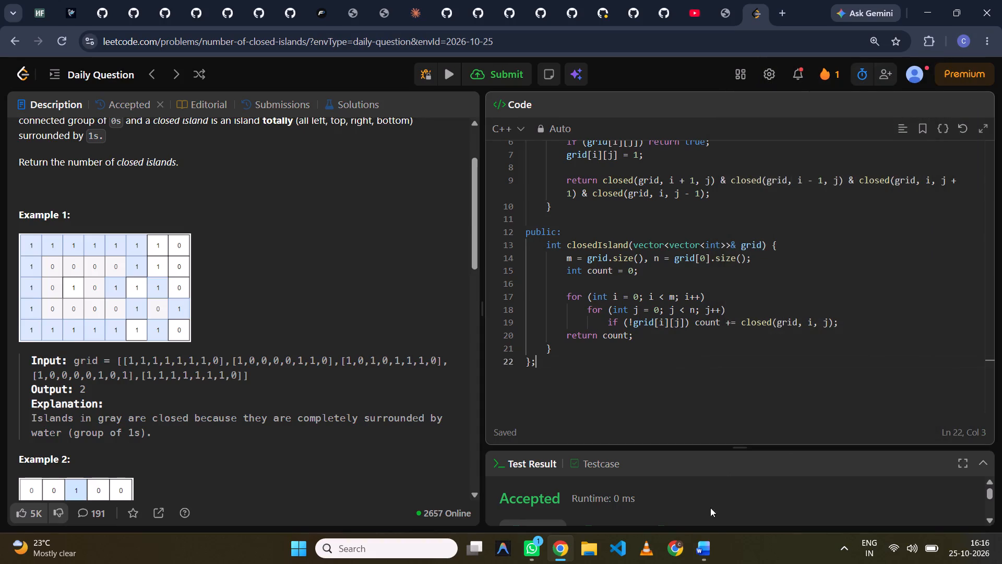
left_click(703, 548)
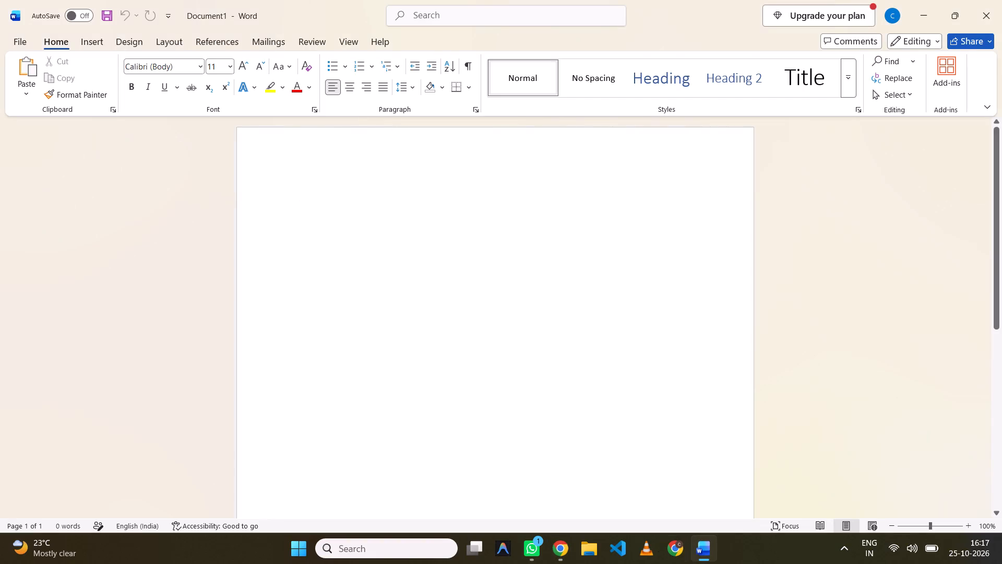
Insert a table with two columns and six rows at the start of the document.
left_click(95, 45)
left_click(107, 82)
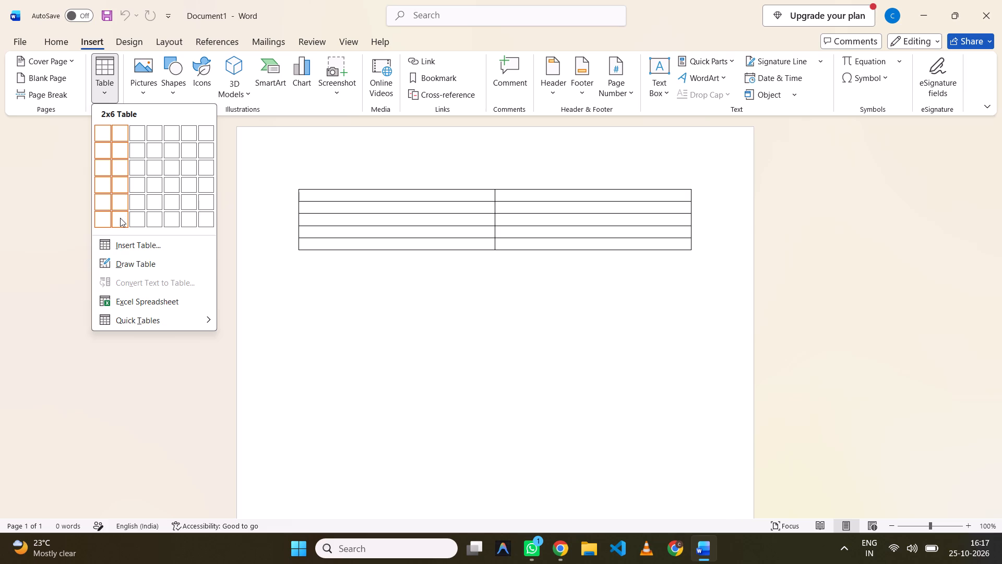
left_click(120, 218)
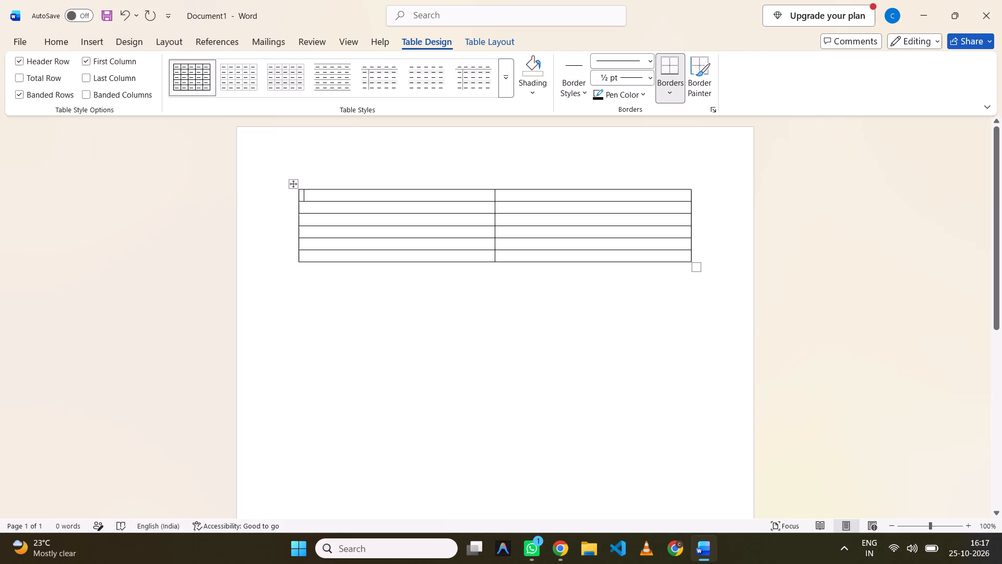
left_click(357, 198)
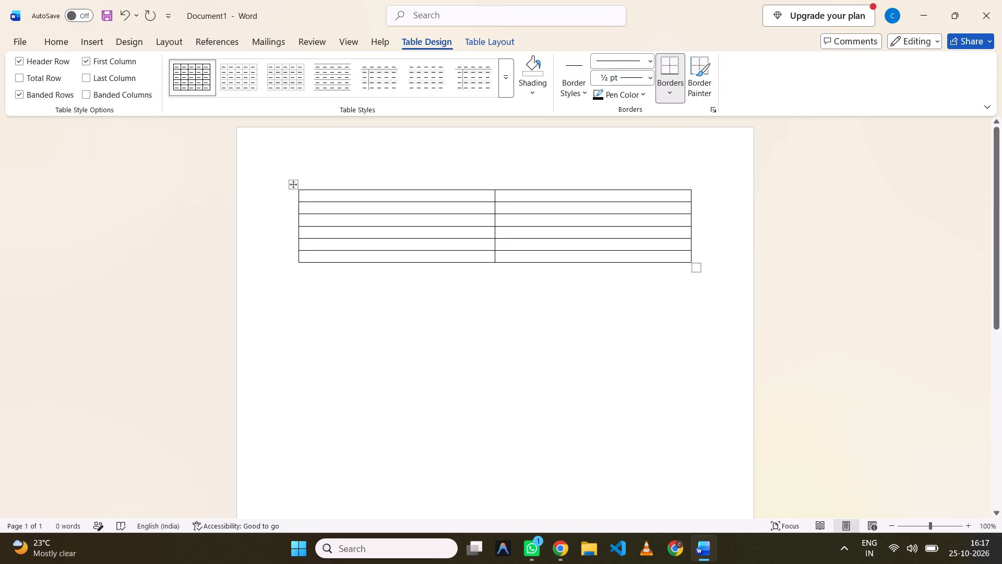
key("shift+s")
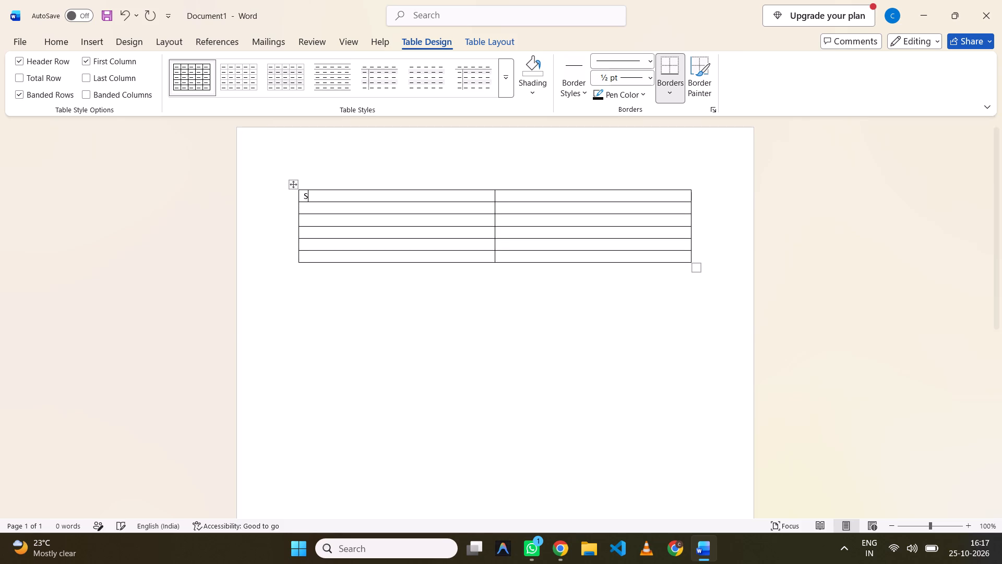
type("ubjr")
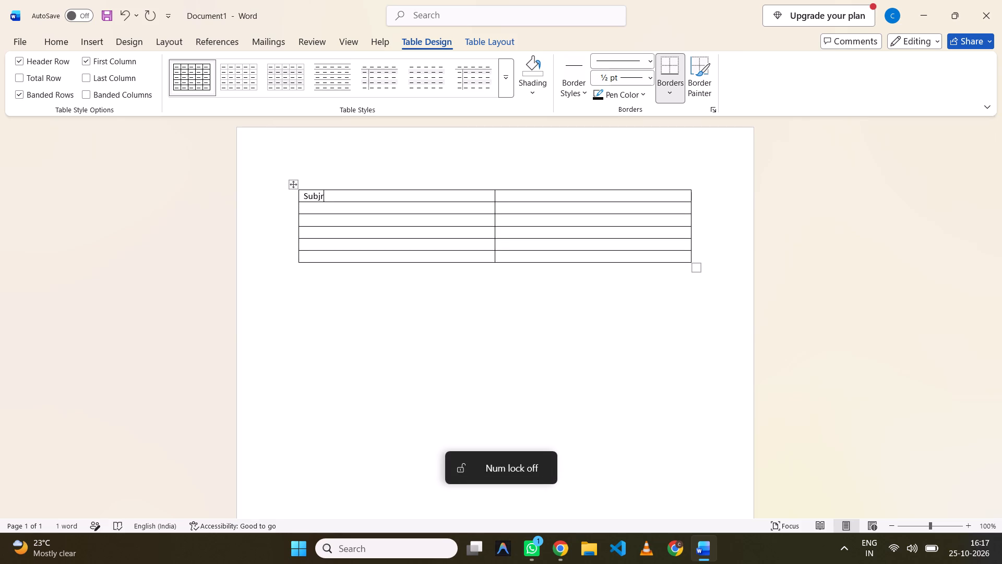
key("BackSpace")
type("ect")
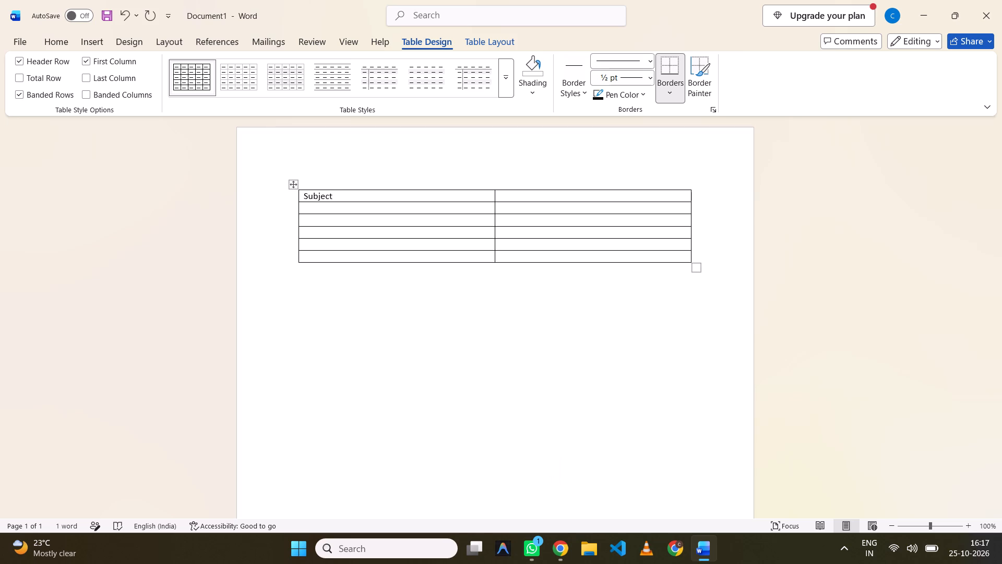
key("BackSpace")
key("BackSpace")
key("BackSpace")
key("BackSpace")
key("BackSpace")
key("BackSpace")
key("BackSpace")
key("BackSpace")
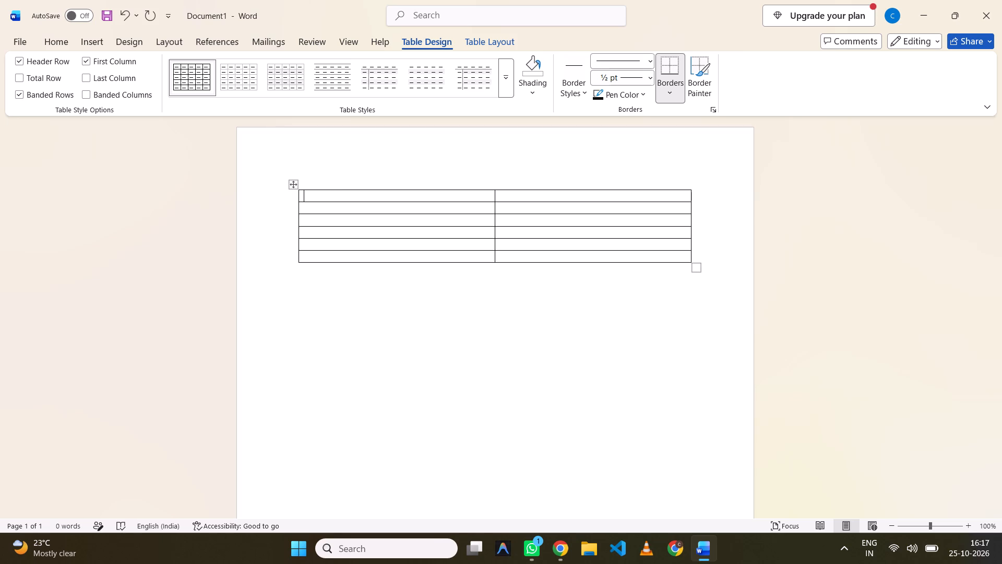
Enter the label "Student Name 1 and Roll no." in the first cell of the table's first row.
type("Student")
key("space")
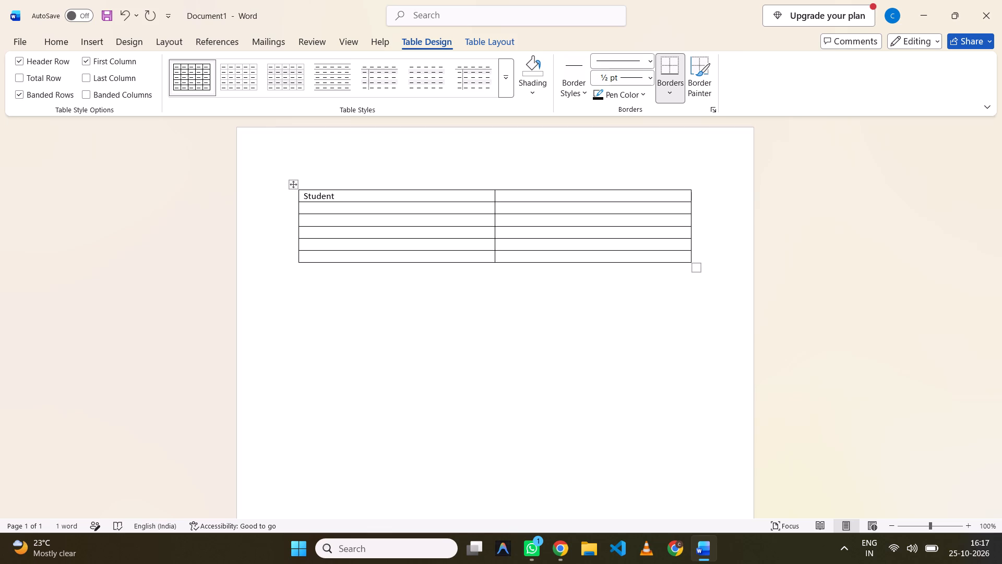
type("Name 1 and")
key("space")
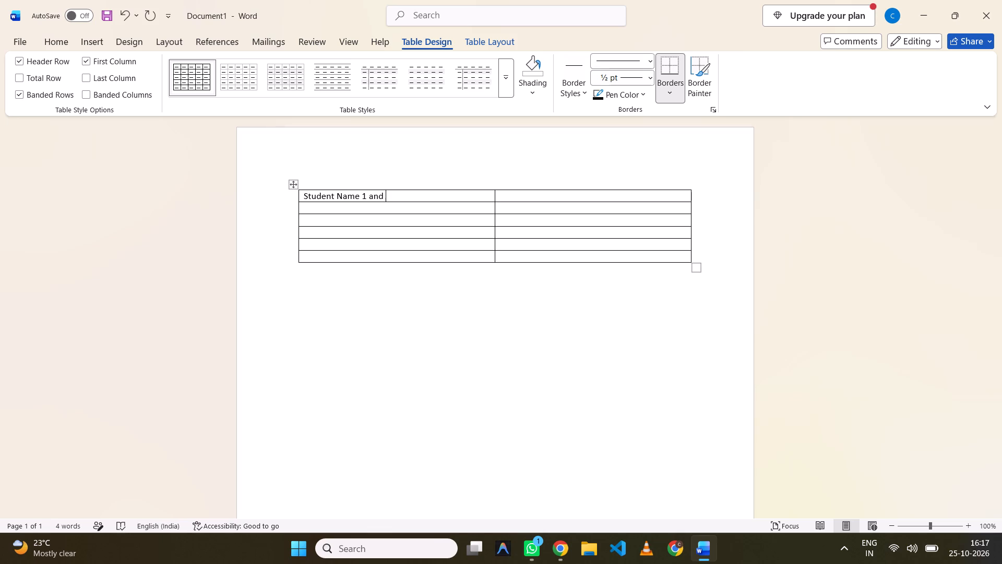
type("Roll no")
key("period")
key("Return")
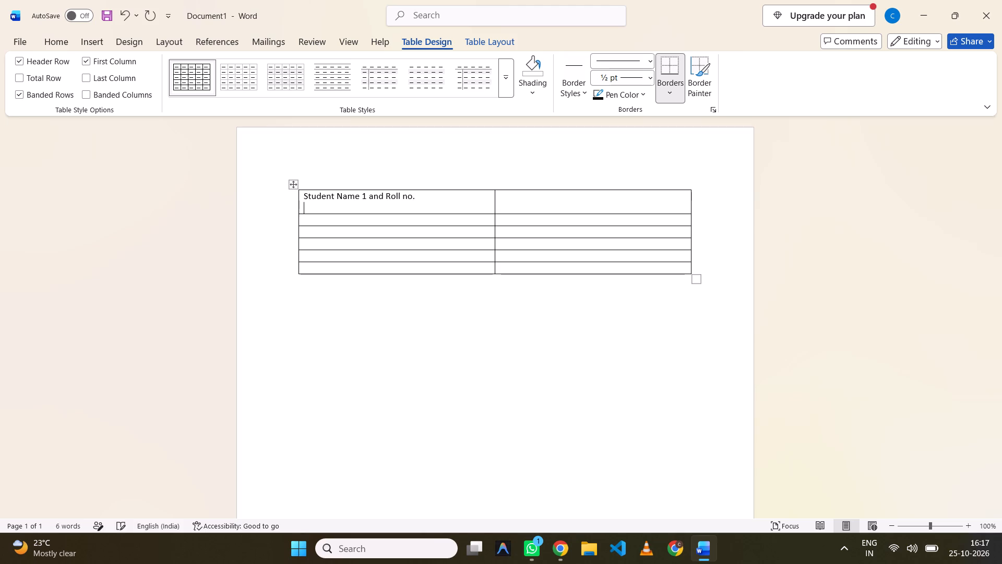
key("BackSpace")
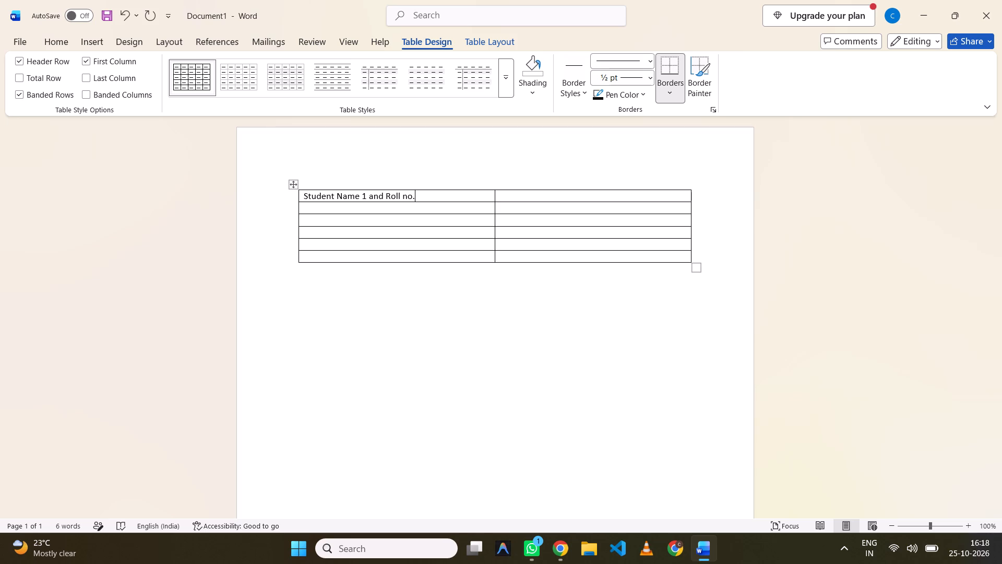
Copy the "Student Name 1 and Roll no." label into the first-column cells of the second and third rows.
key("ctrl+a")
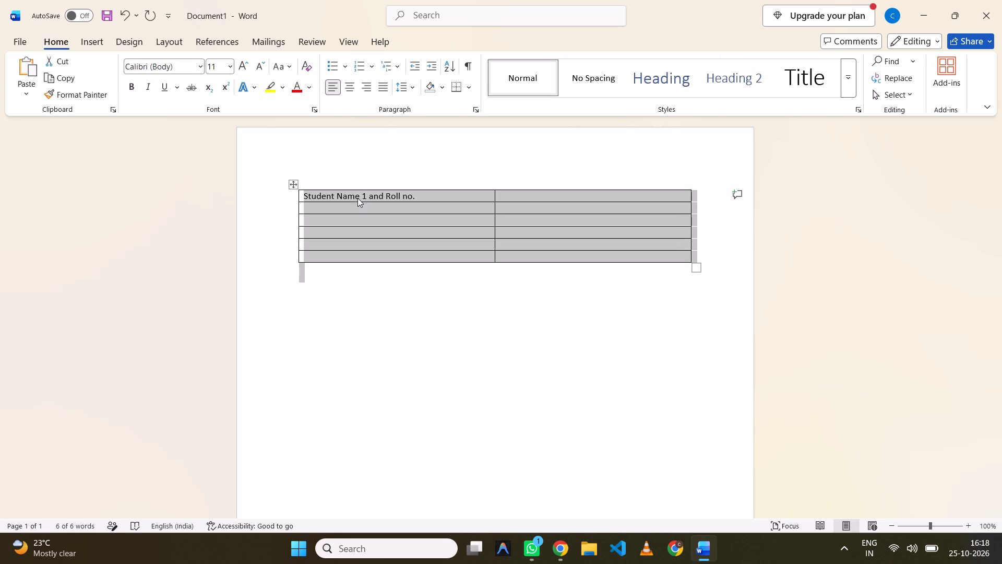
left_click(414, 277)
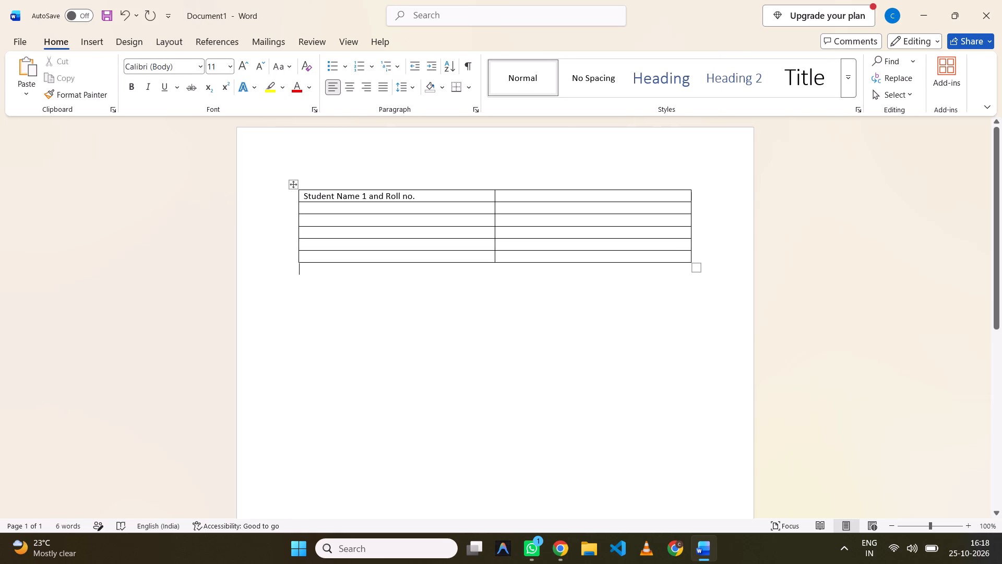
left_click_drag(419, 196, 293, 200)
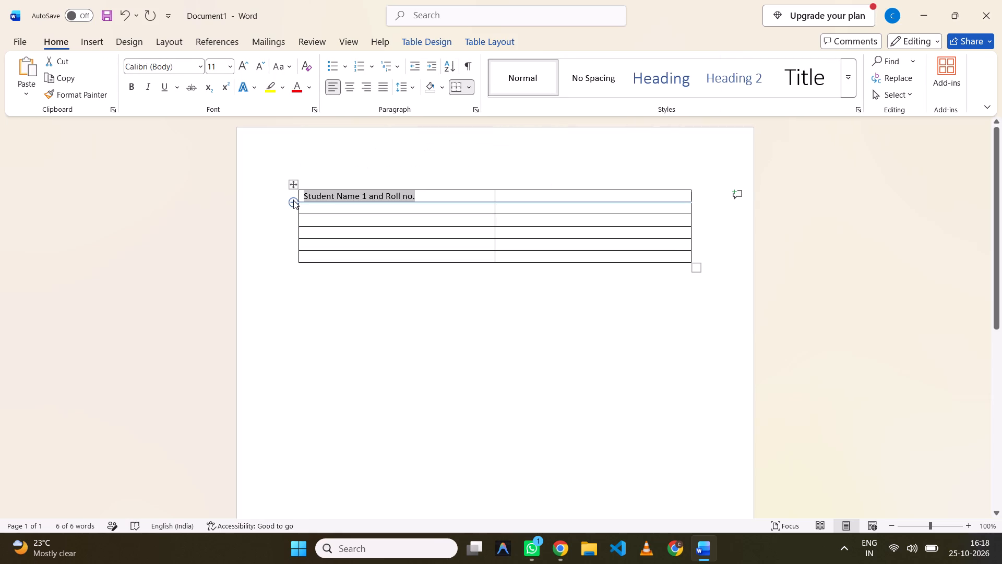
key("ctrl+c")
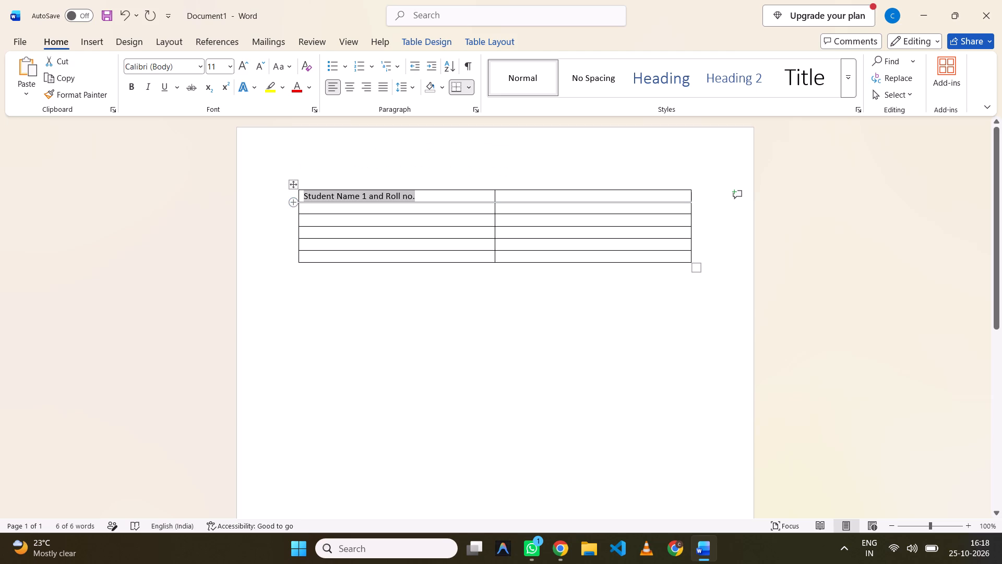
left_click(315, 210)
key("ctrl+v")
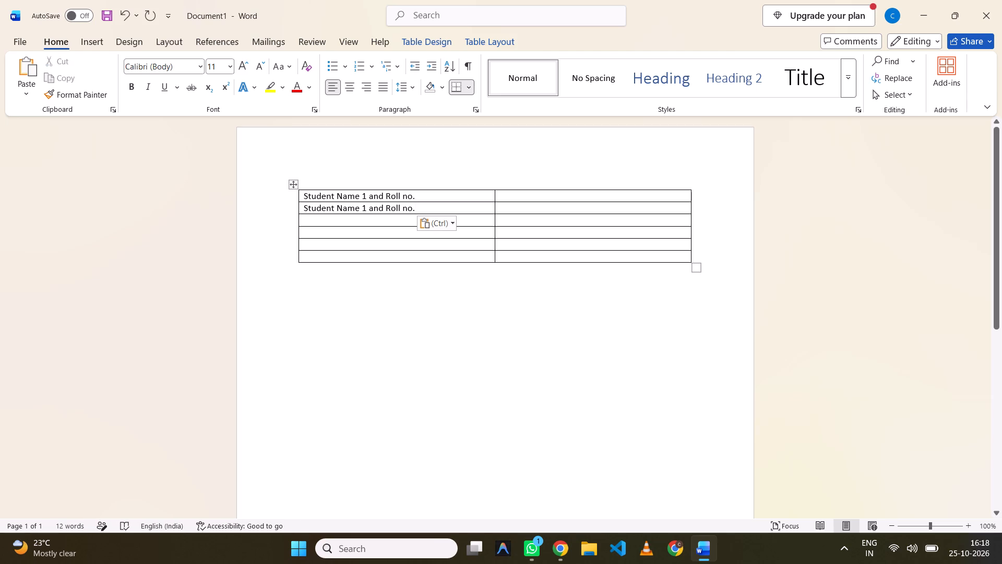
left_click(319, 222)
key("ctrl+v")
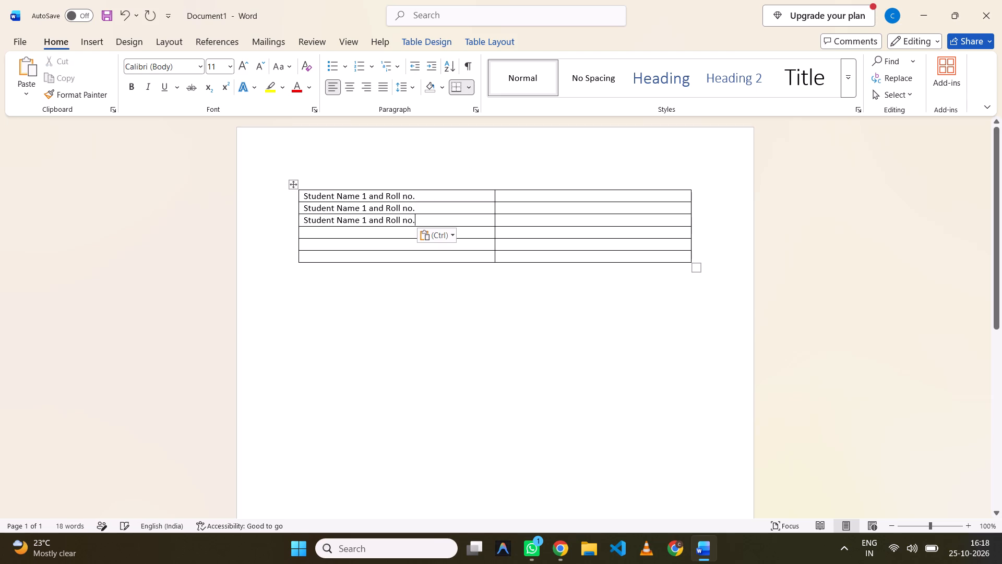
Renumber the copied labels to Student Name 2 in the second row and Student Name 3 in the third row.
left_click(366, 208)
key("BackSpace")
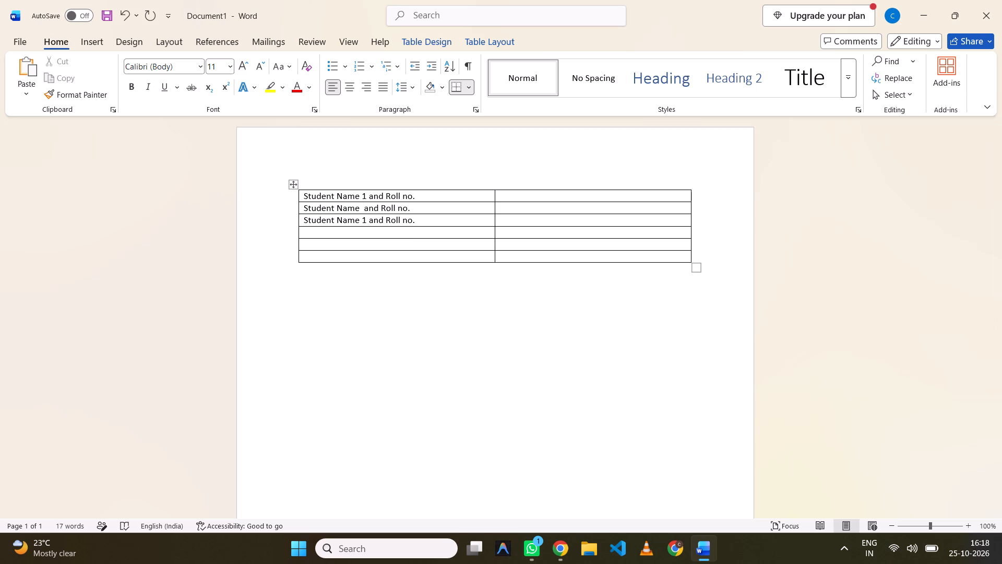
key("2")
left_click(366, 218)
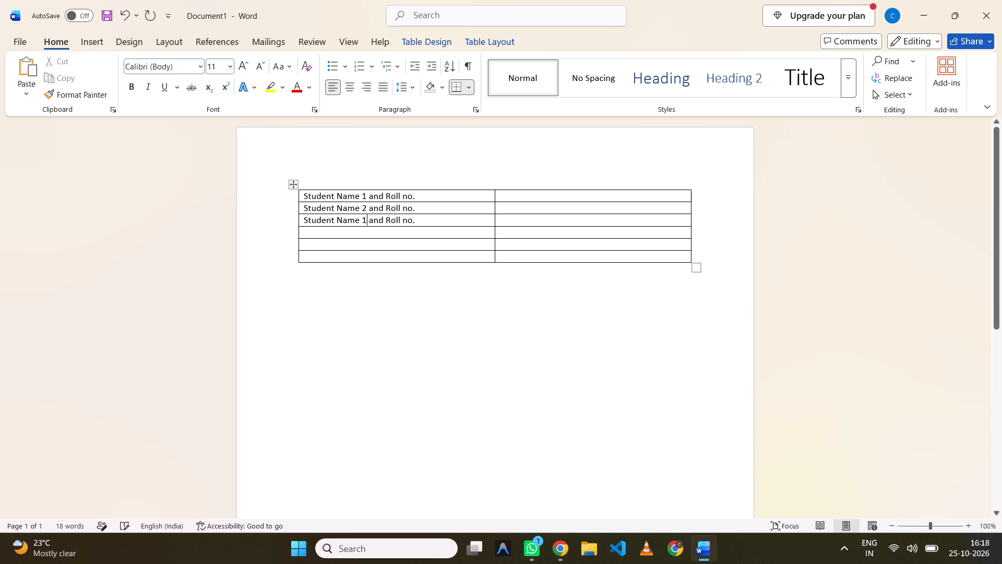
key("BackSpace")
key("3")
Begin the label in the first-column cell of the table's fourth row with the letters "De".
left_click(342, 237)
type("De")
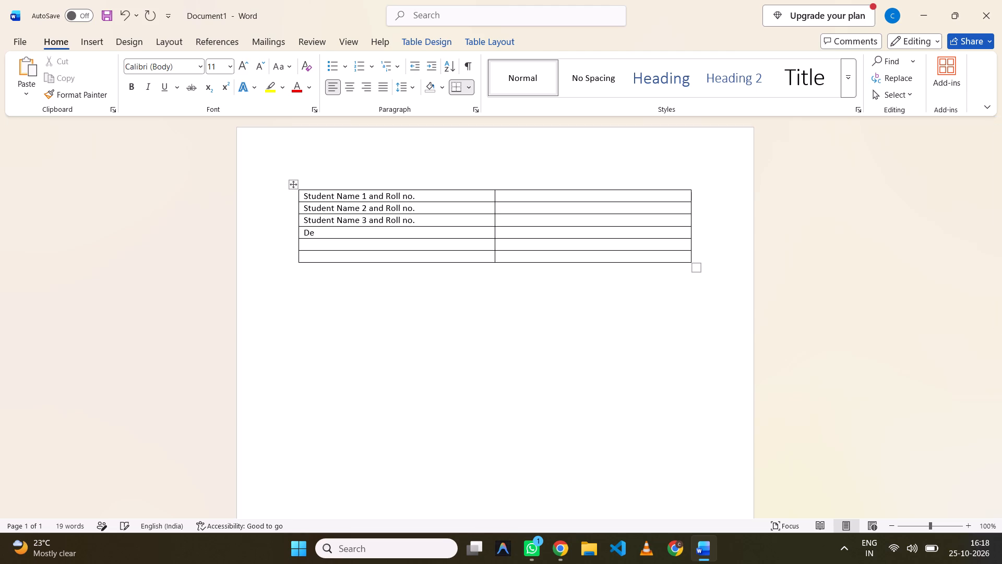
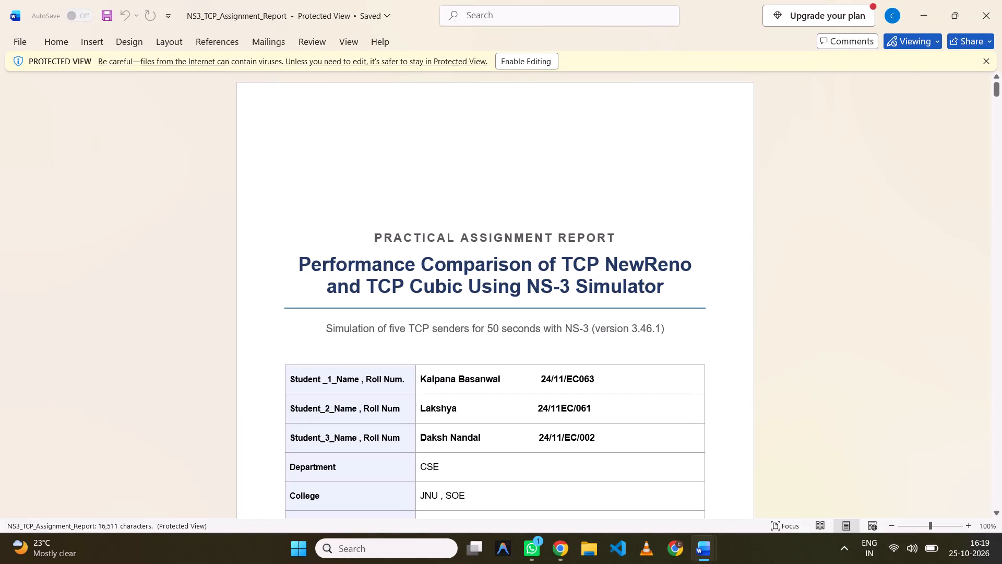
Enable editing for the protected NS3_TCP_Assignment_Report document.
left_click(523, 69)
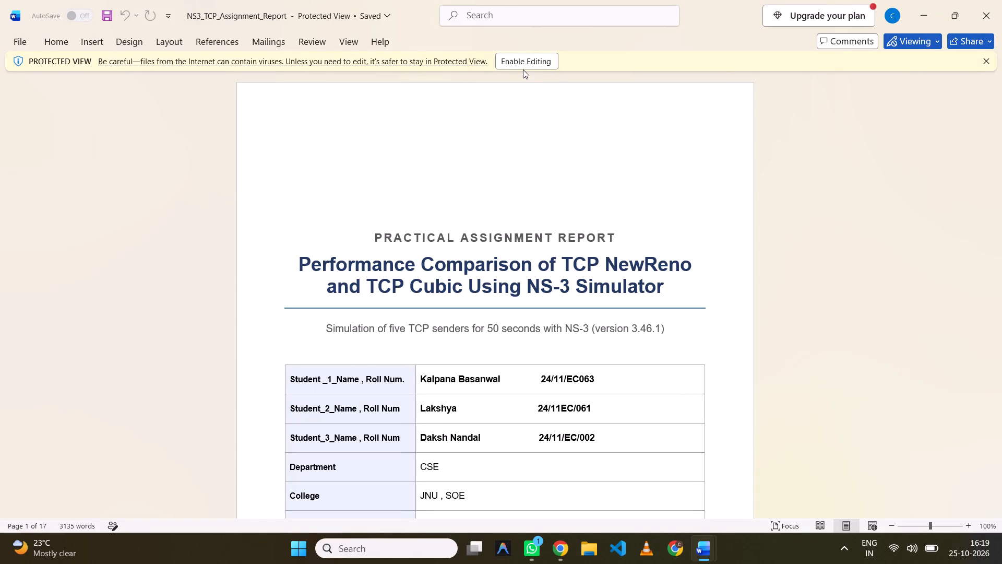
left_click(520, 67)
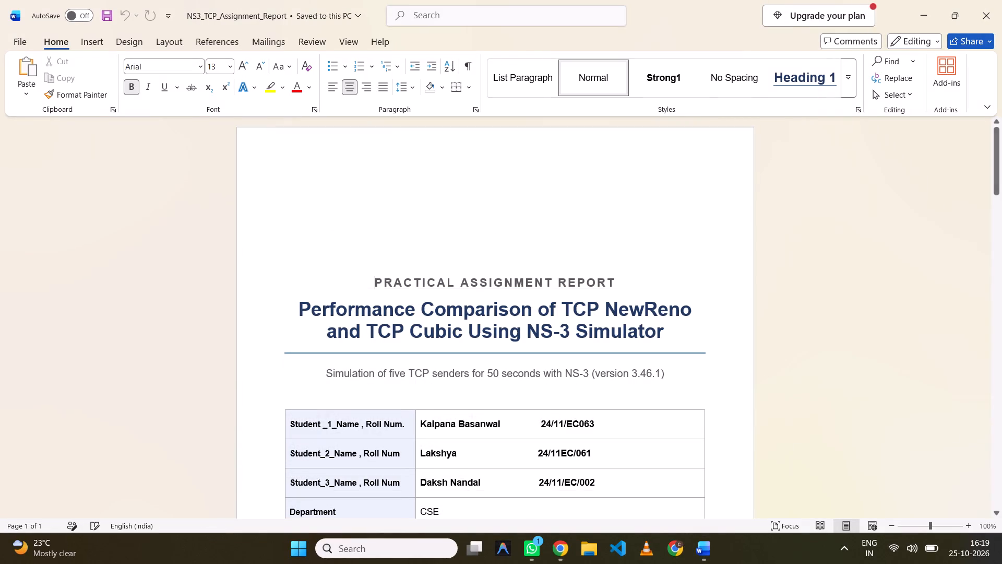
Copy the report's cover page content, from the title block through the student details table, and return to Document1.
scroll(330, 280, "down", 1)
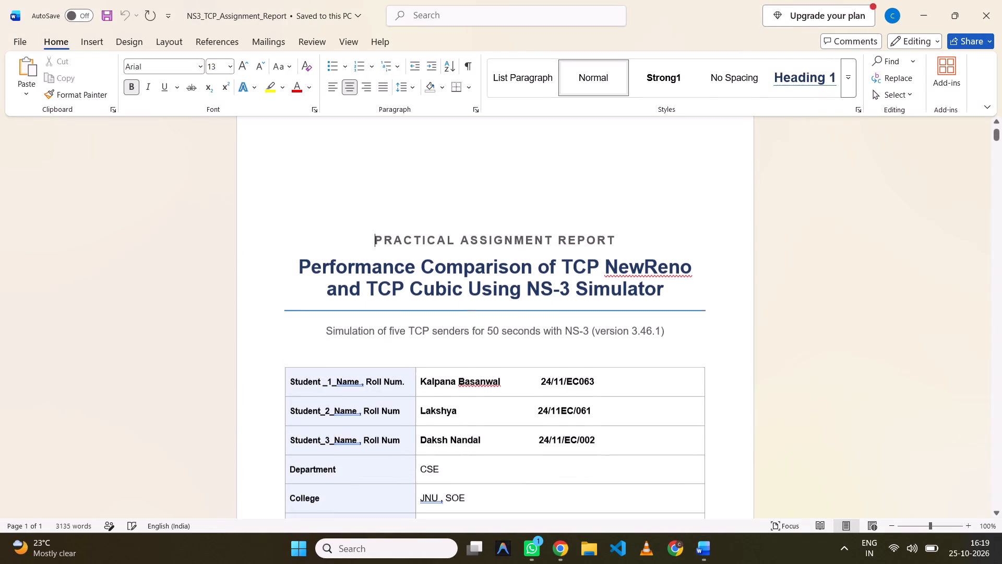
scroll(330, 280, "down", 1)
left_click_drag(347, 207, 473, 373)
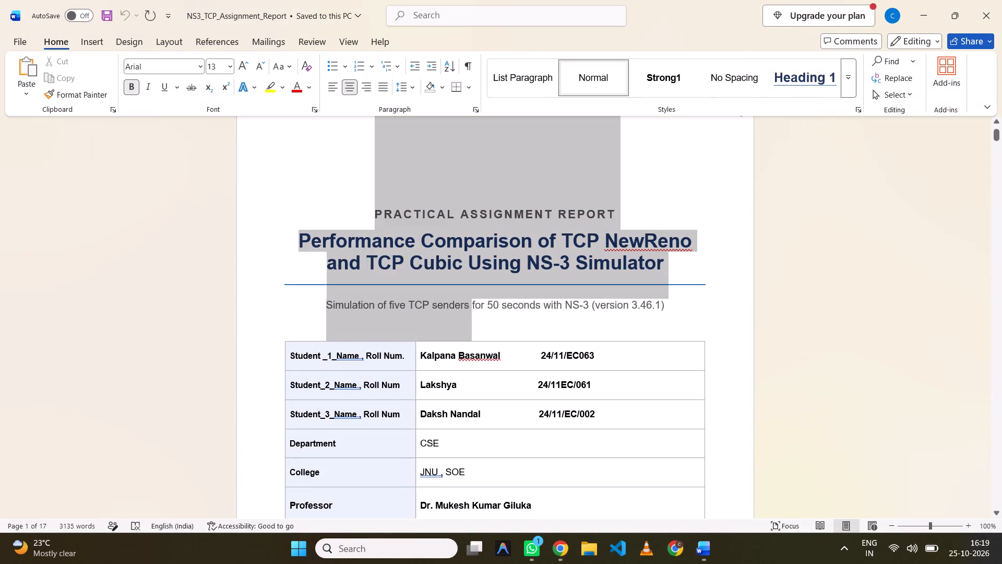
left_click_drag(473, 373, 550, 350)
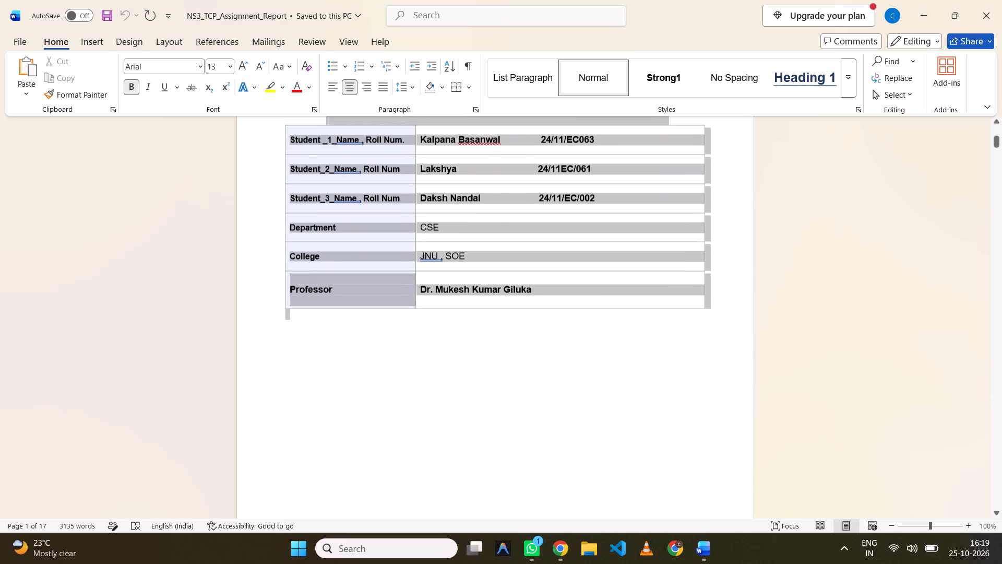
left_click_drag(550, 350, 575, 313)
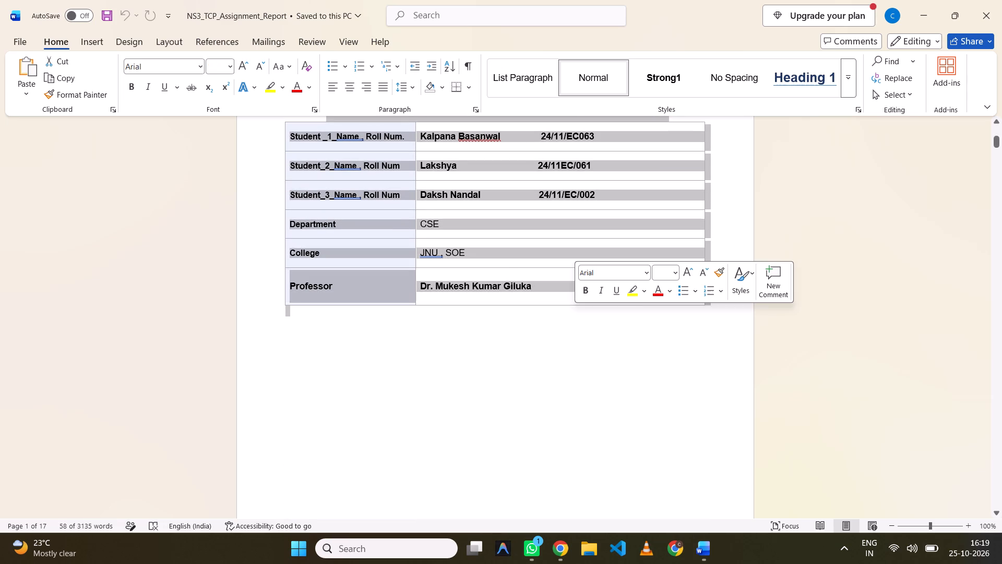
key("ctrl+c")
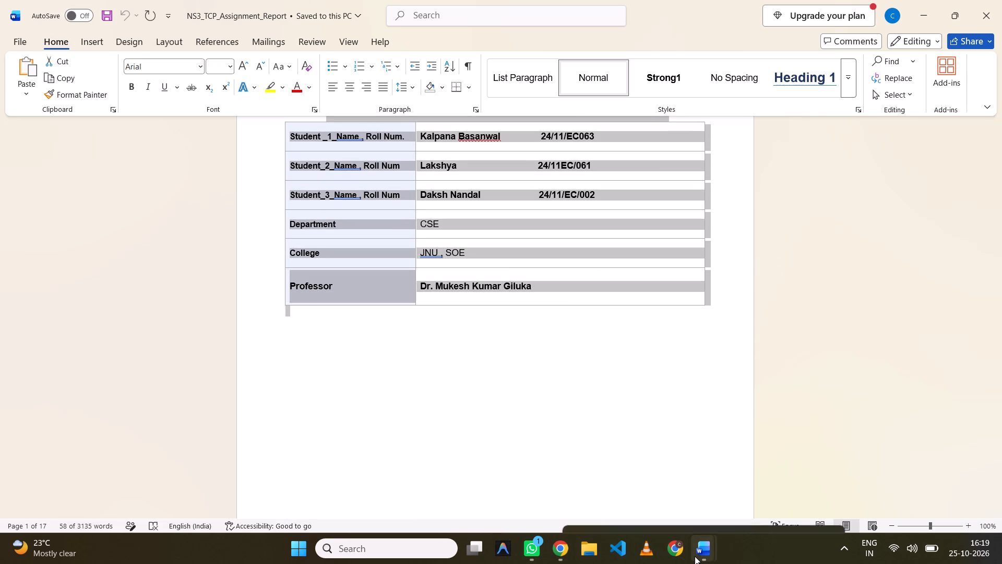
left_click(615, 492)
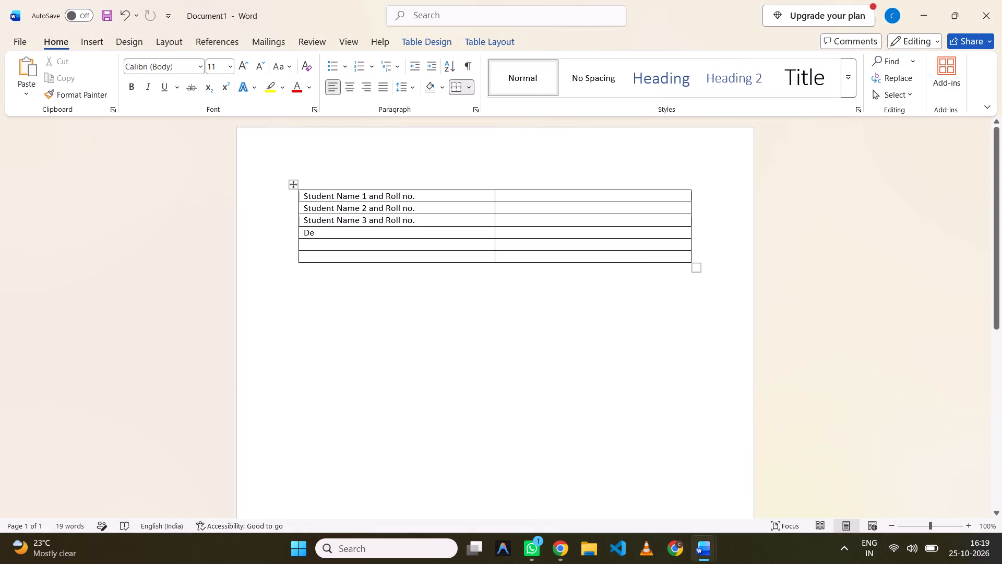
Paste the copied "Practical Assignment Report" cover page, with its title and details table, below the existing table.
scroll(372, 334, "down", 3)
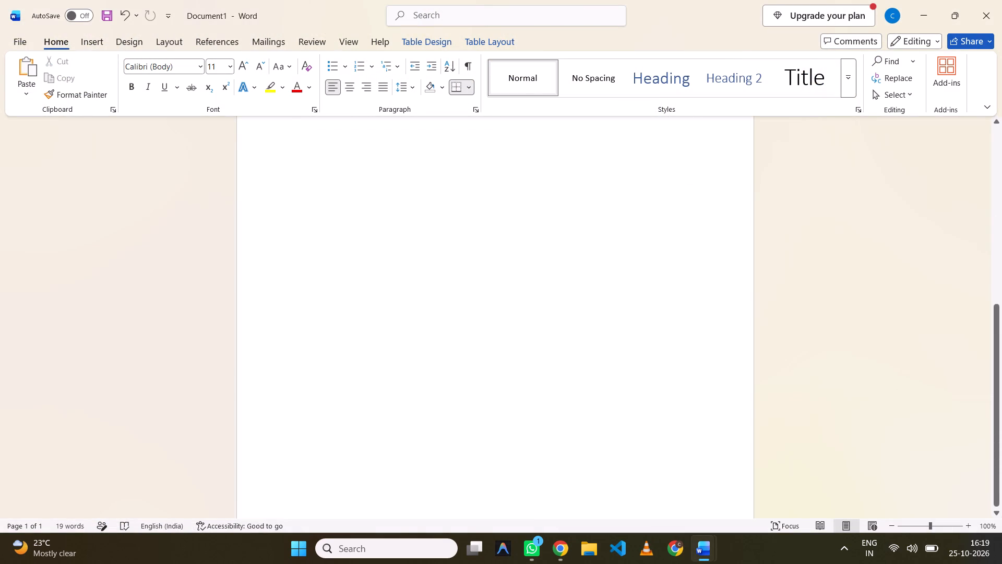
scroll(372, 334, "down", 5)
scroll(372, 334, "up", 3)
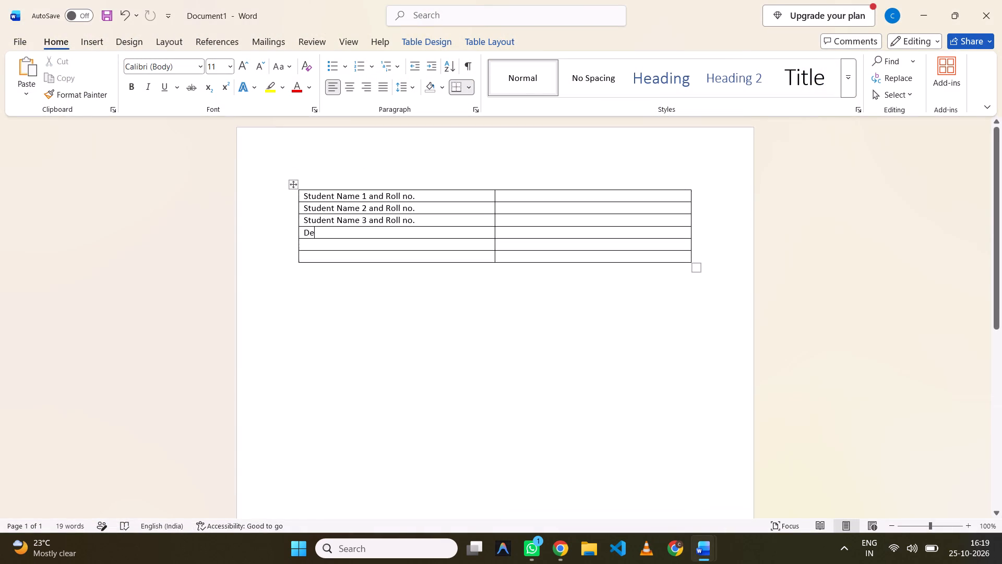
left_click(327, 308)
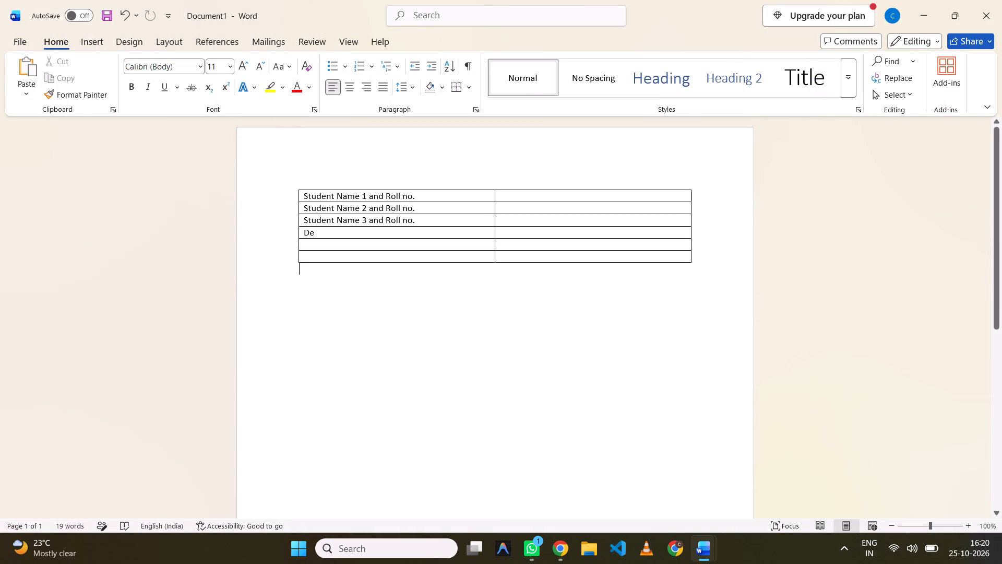
key("ctrl+v")
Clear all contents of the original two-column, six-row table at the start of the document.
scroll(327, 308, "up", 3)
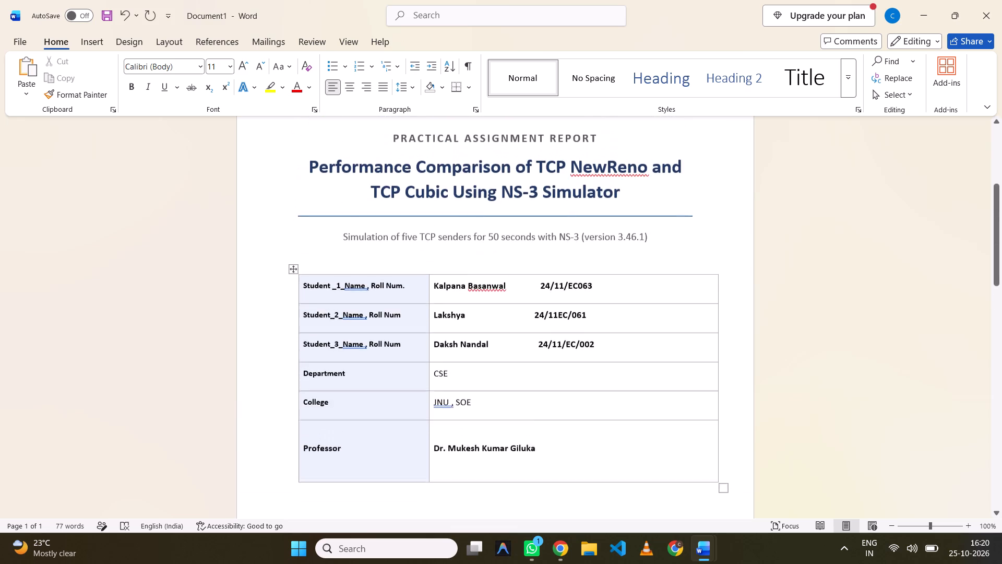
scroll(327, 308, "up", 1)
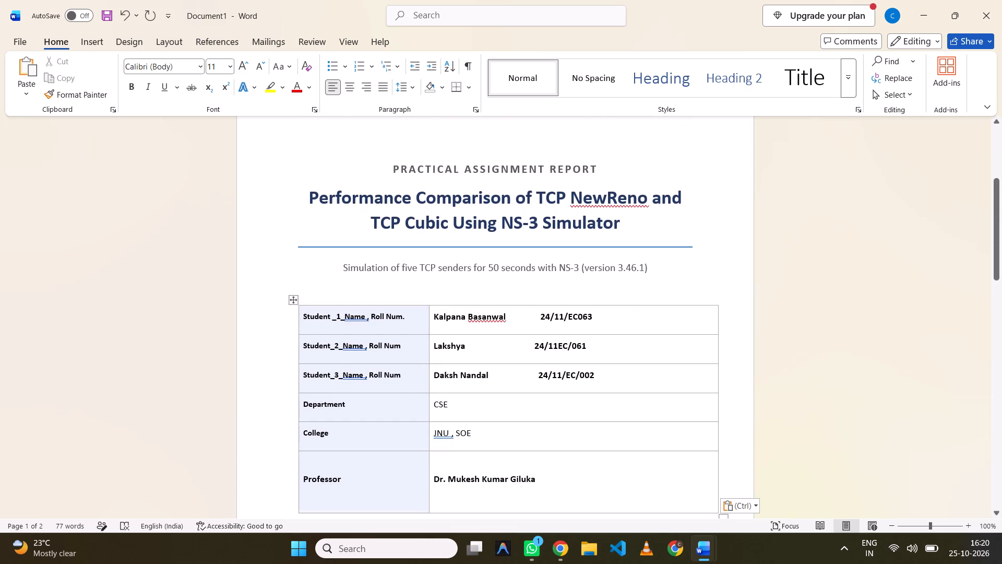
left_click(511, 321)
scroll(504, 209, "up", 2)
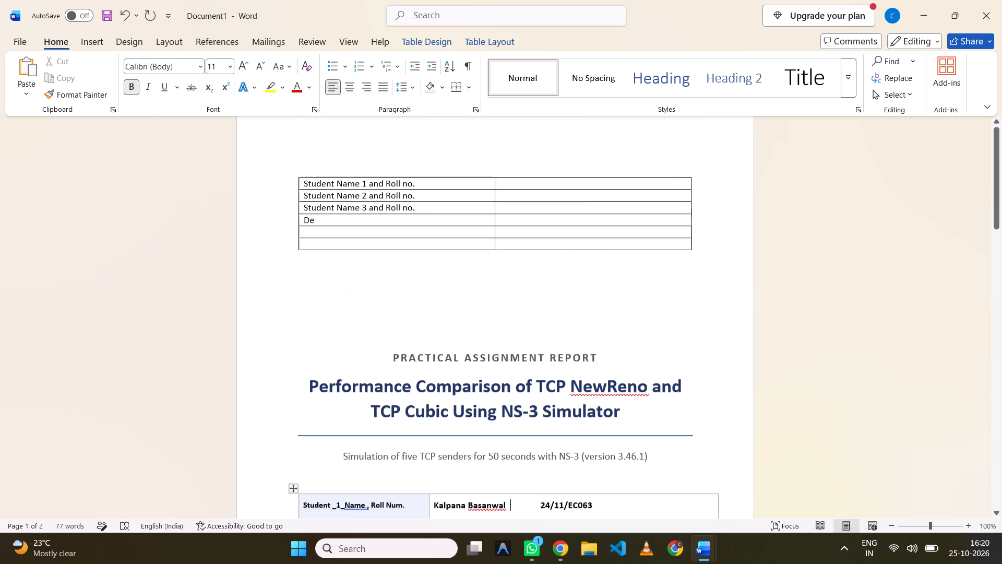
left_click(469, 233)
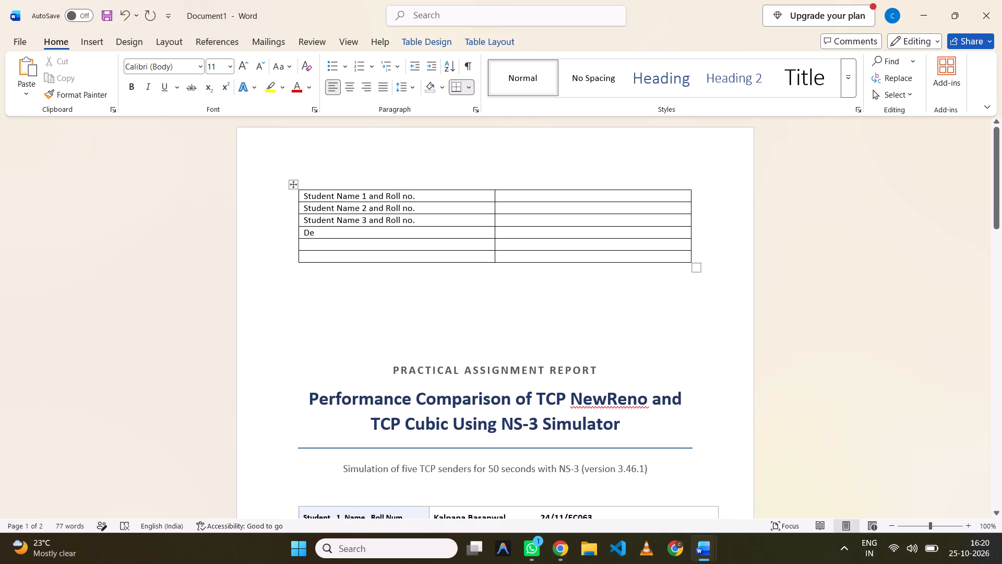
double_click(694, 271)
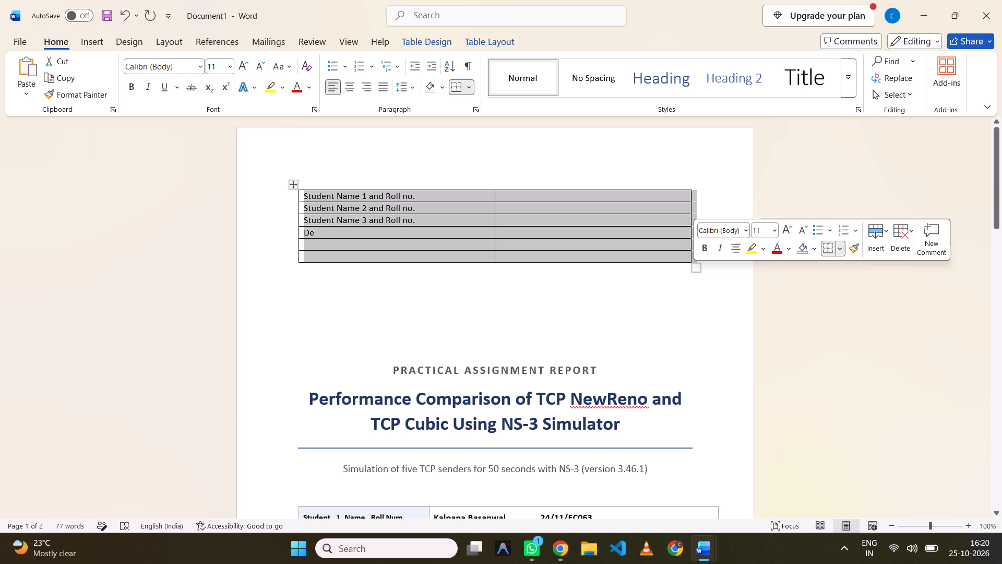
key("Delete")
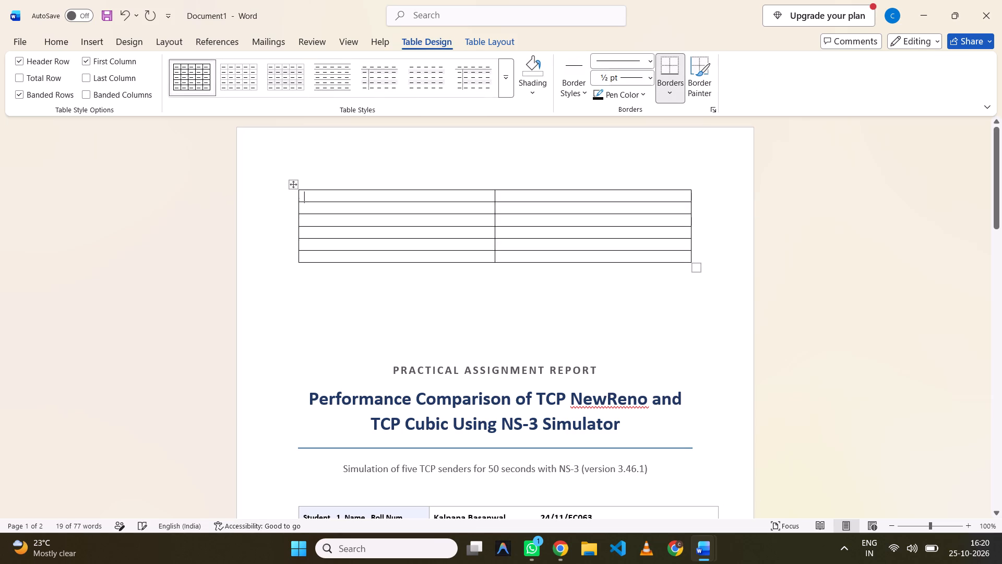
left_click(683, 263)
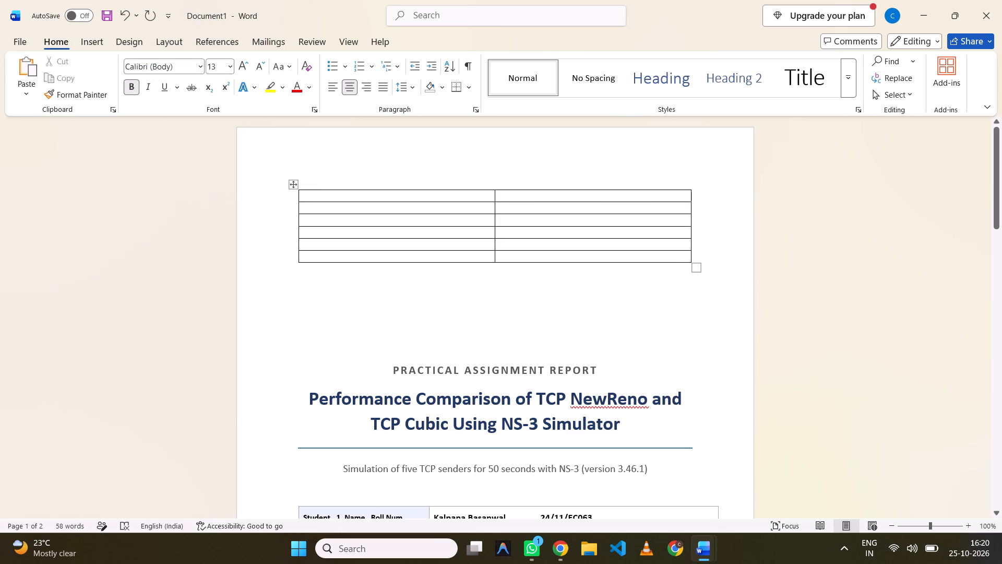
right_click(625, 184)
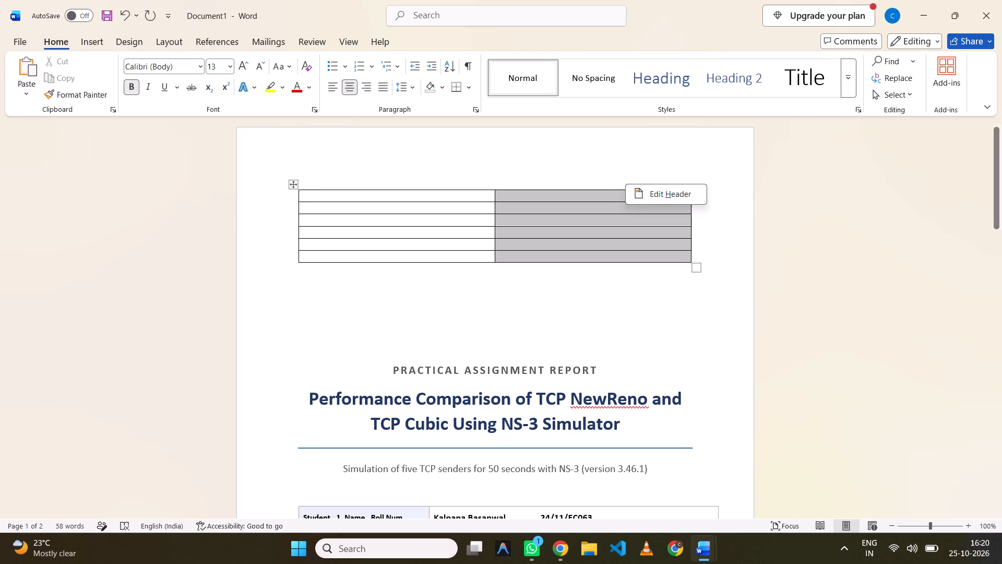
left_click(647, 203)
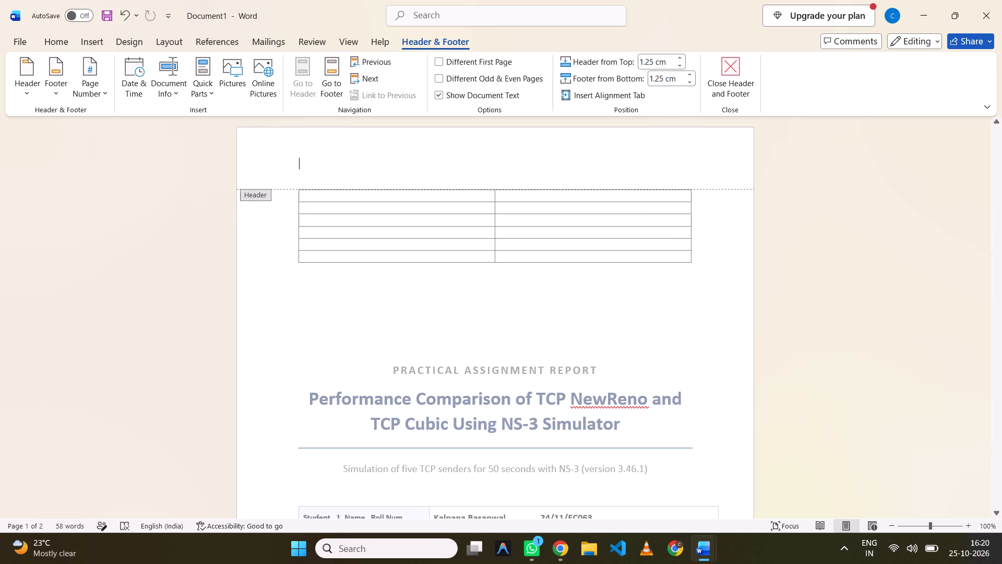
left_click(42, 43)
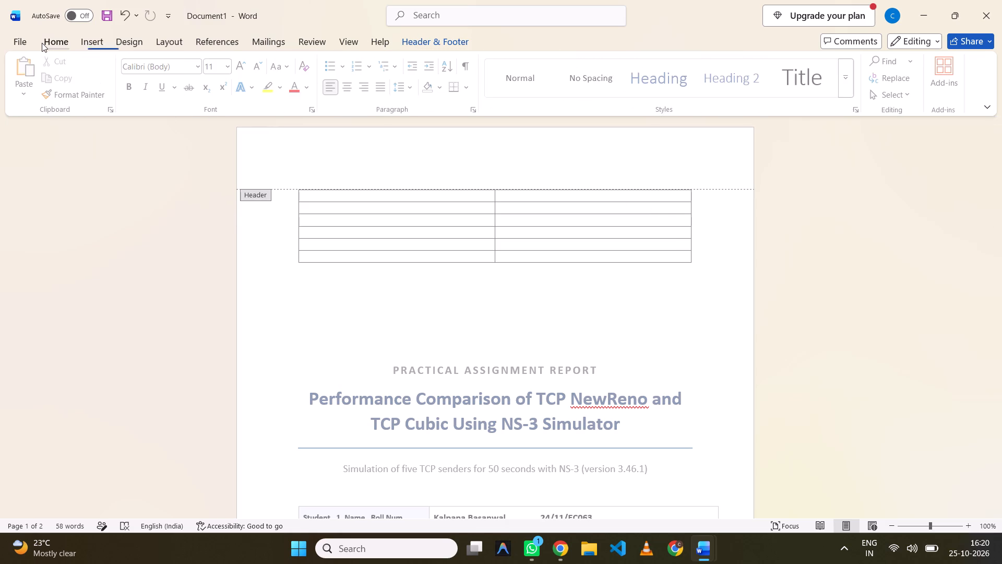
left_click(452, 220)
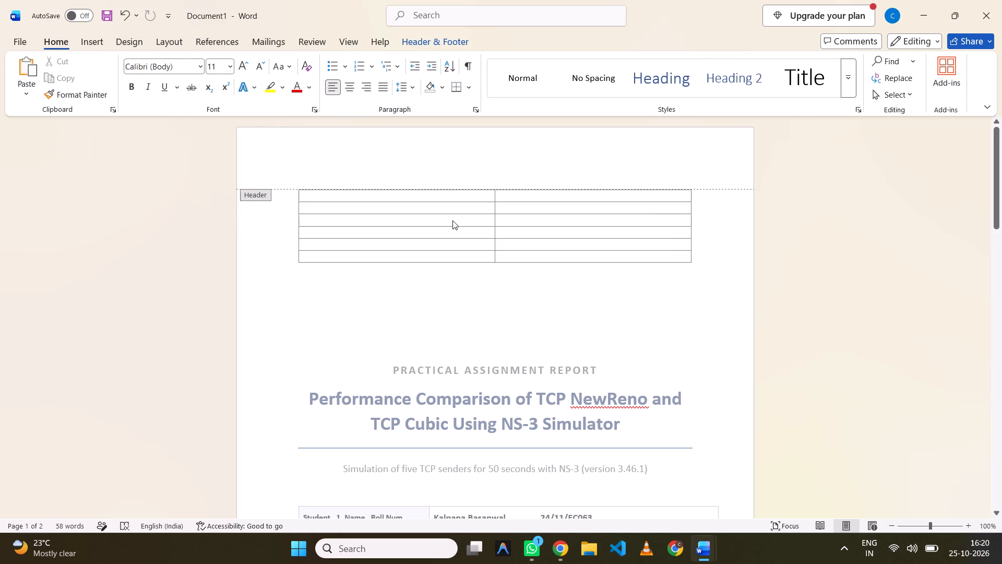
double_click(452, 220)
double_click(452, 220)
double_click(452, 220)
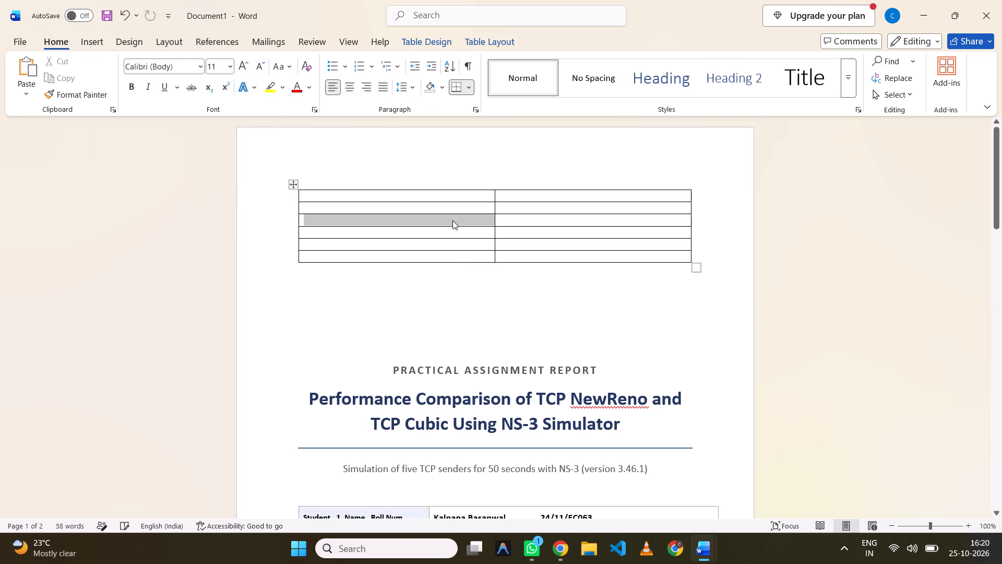
Delete the entire empty two-column, six-row table above the pasted report title.
left_click(292, 183)
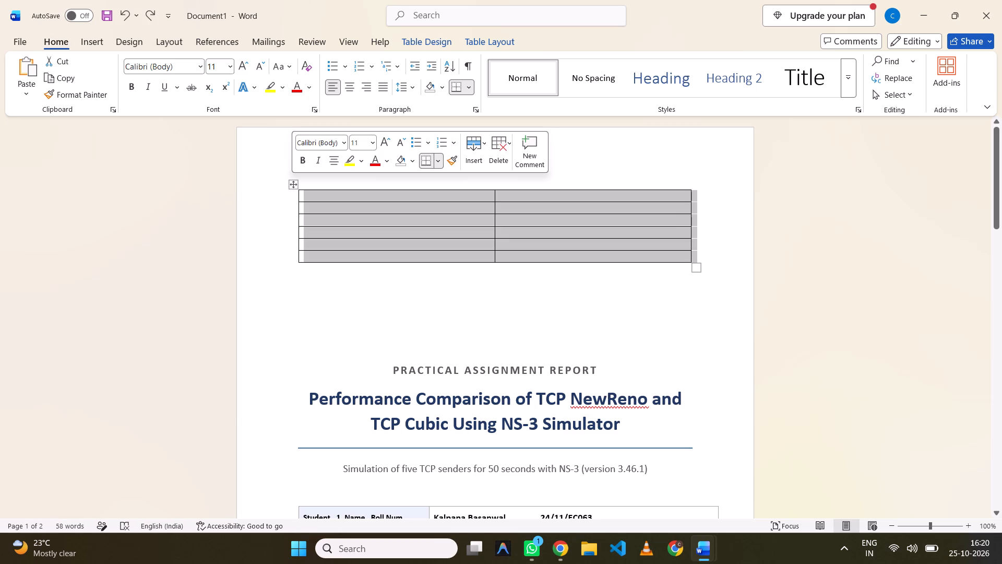
left_click(292, 183)
right_click(292, 183)
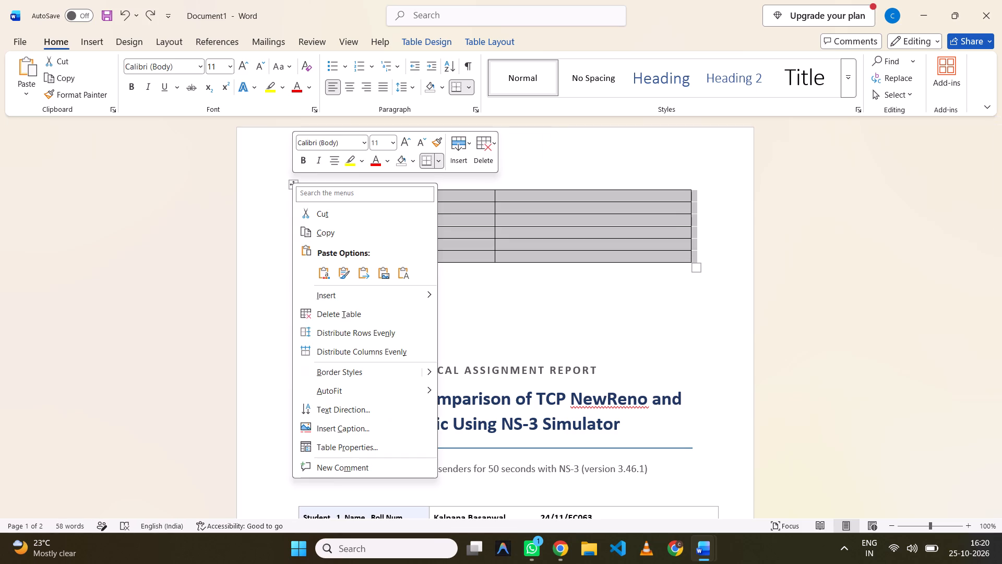
left_click(482, 148)
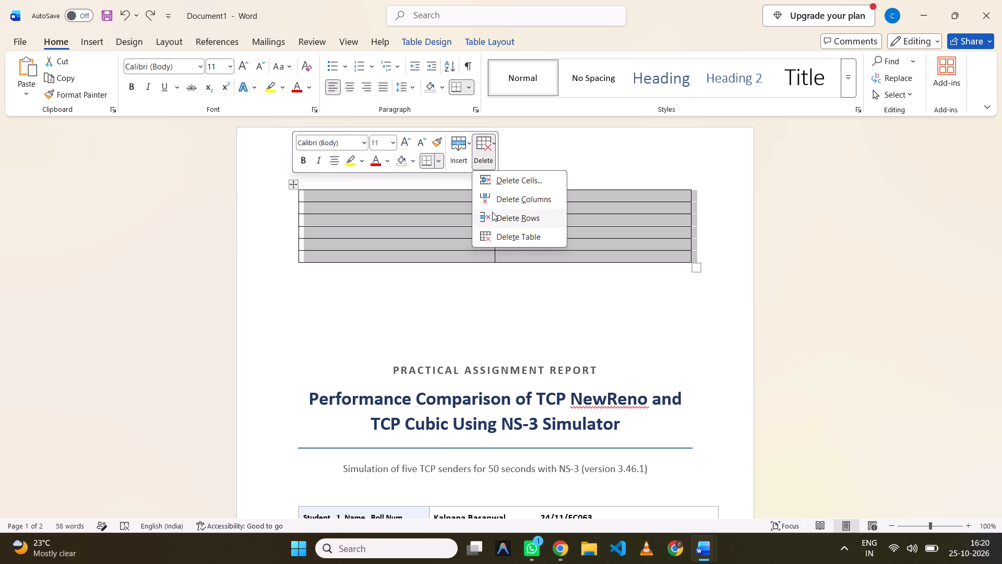
left_click(492, 239)
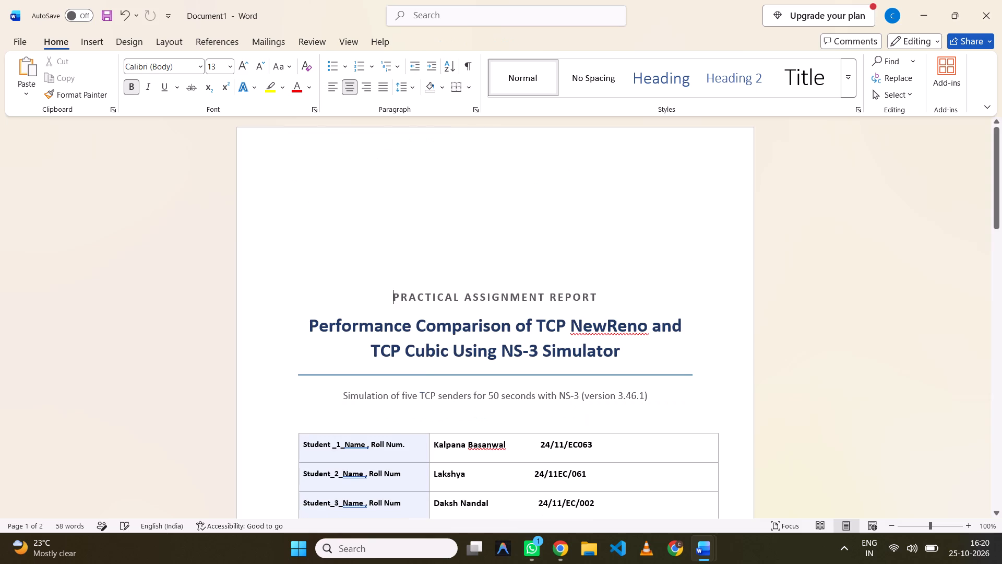
Replace the student name in the Student 3 row of the pasted details table with the new third student's full name.
scroll(492, 239, "down", 2)
scroll(492, 239, "up", 1)
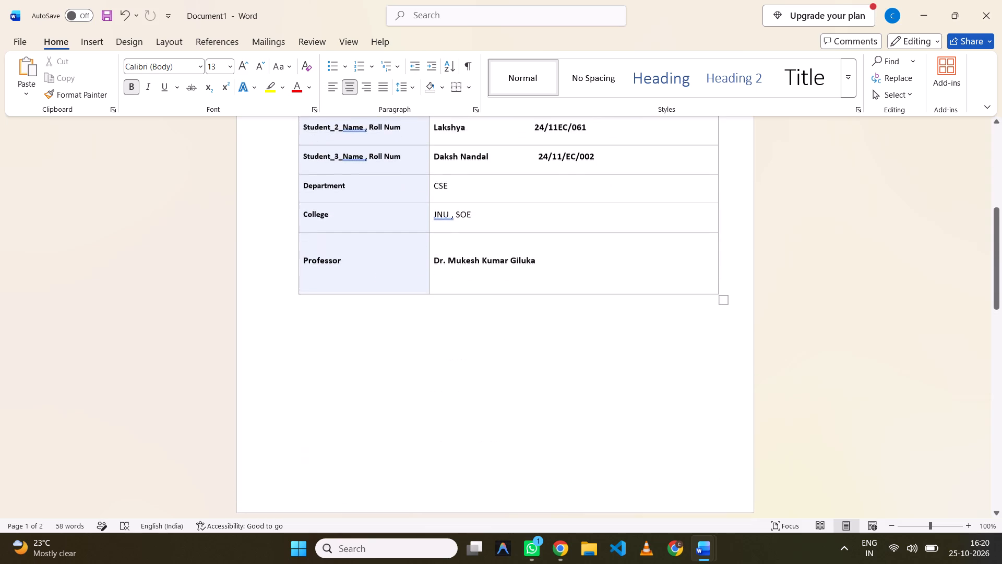
scroll(492, 239, "up", 1)
left_click(491, 204)
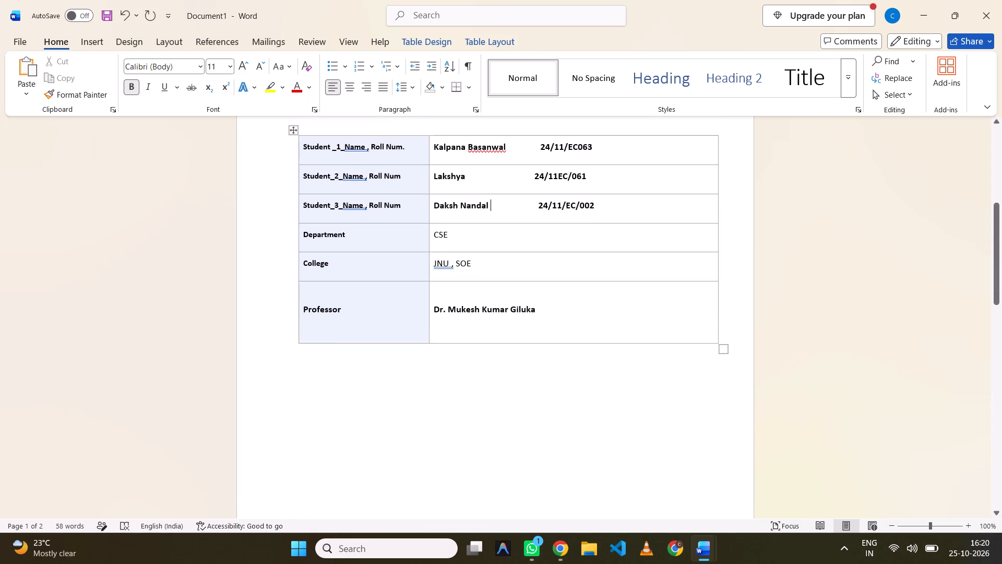
key("BackSpace")
key("BackSpace")
key("BackSpace")
key("BackSpace")
key("BackSpace")
key("BackSpace")
key("BackSpace")
key("BackSpace")
key("BackSpace")
key("BackSpace")
key("BackSpace")
key("BackSpace")
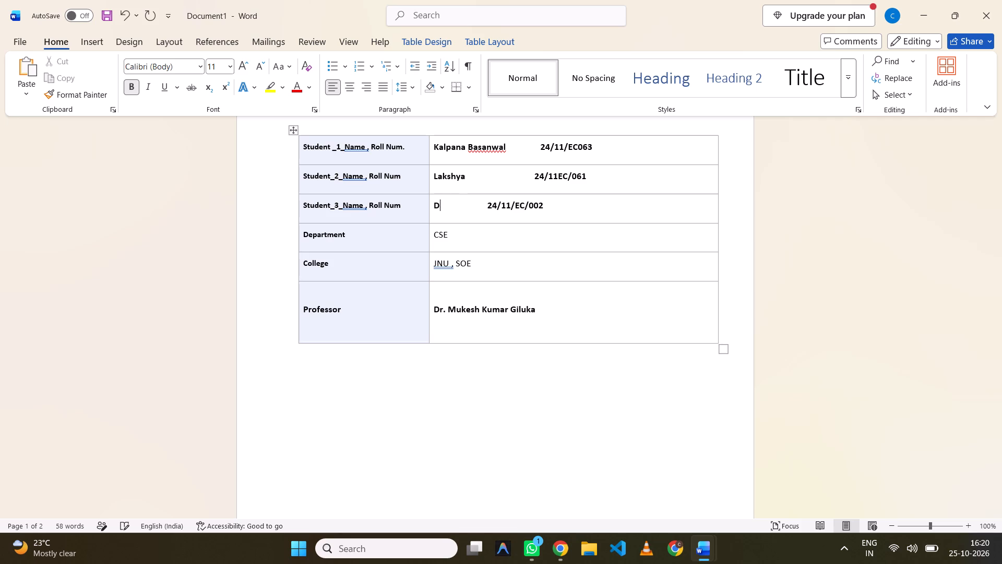
key("BackSpace")
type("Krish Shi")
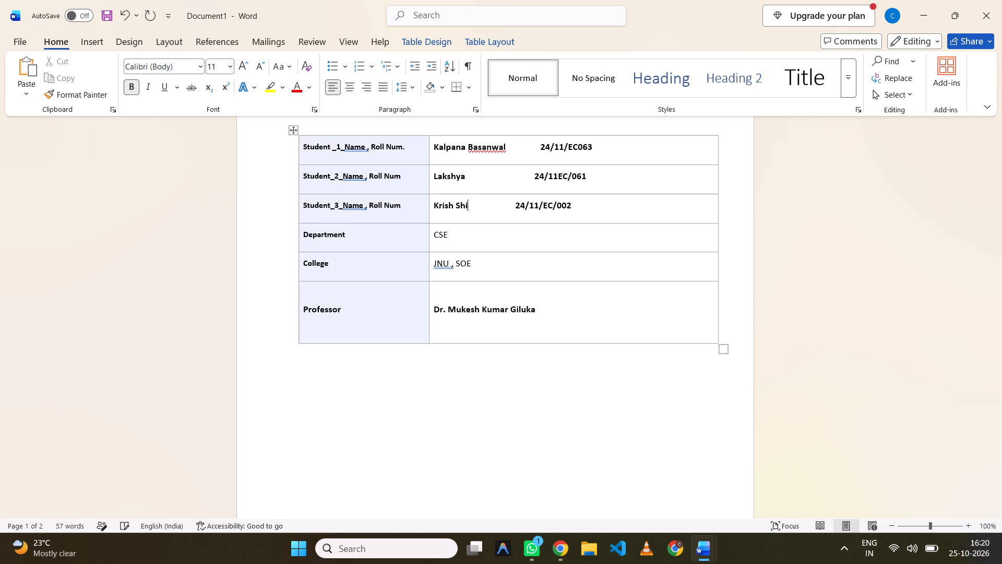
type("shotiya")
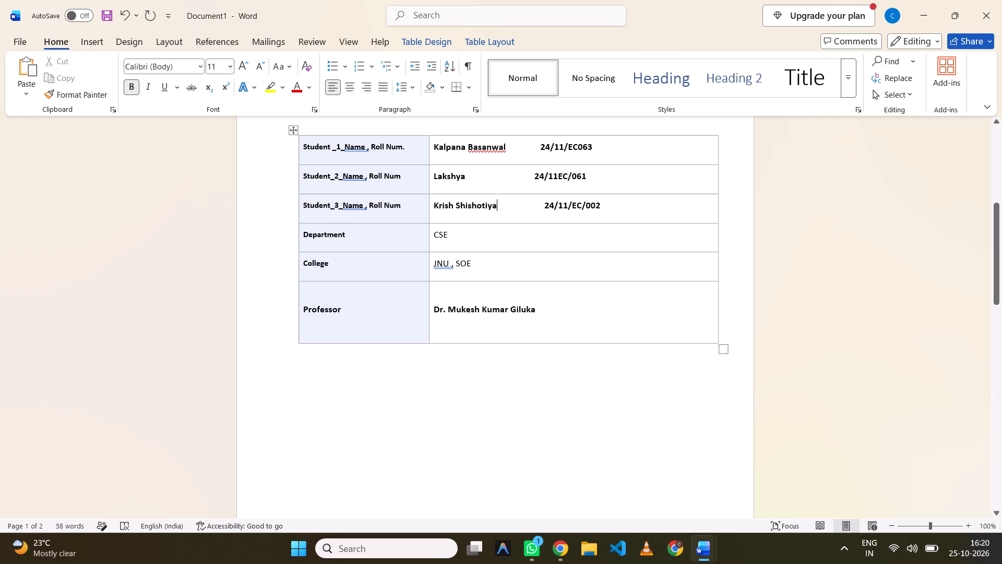
Replace the student name in the Student 2 row with the new second student's full name.
left_click(480, 175)
key("BackSpace")
key("BackSpace")
key("BackSpace")
key("BackSpace")
key("BackSpace")
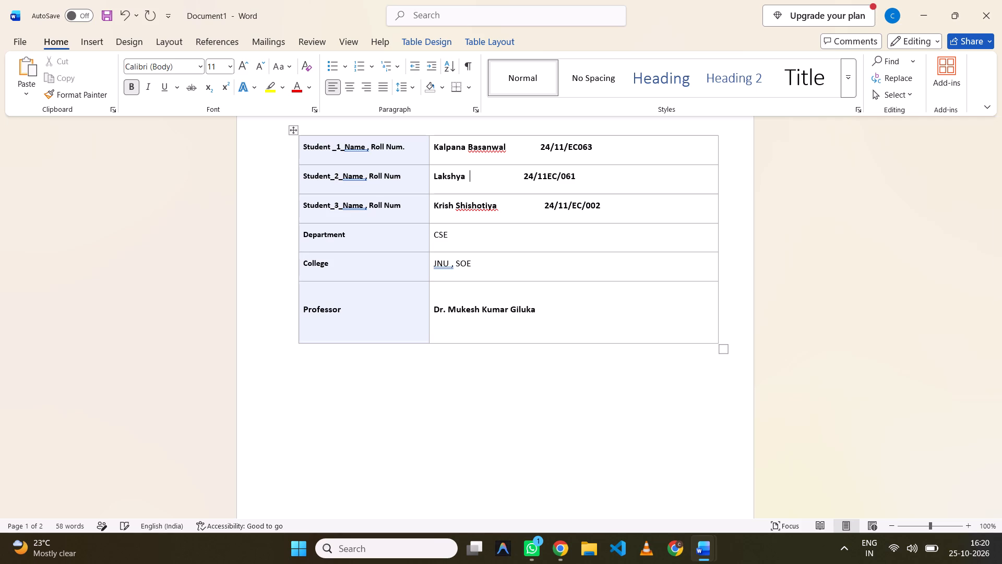
key("BackSpace")
key("BackSpace")
key("BackSpace")
key("BackSpace")
key("BackSpace")
key("BackSpace")
key("BackSpace")
key("BackSpace")
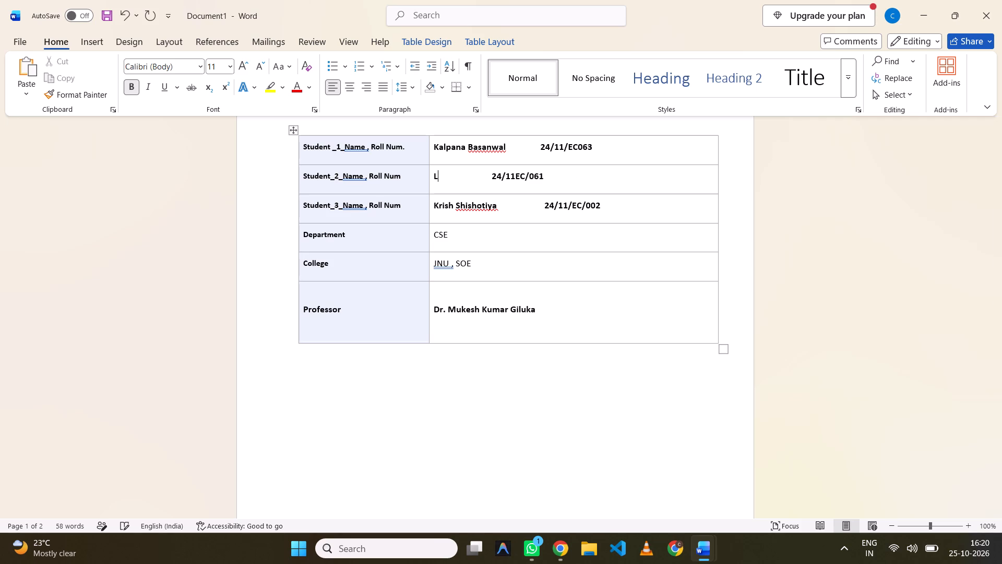
key("BackSpace")
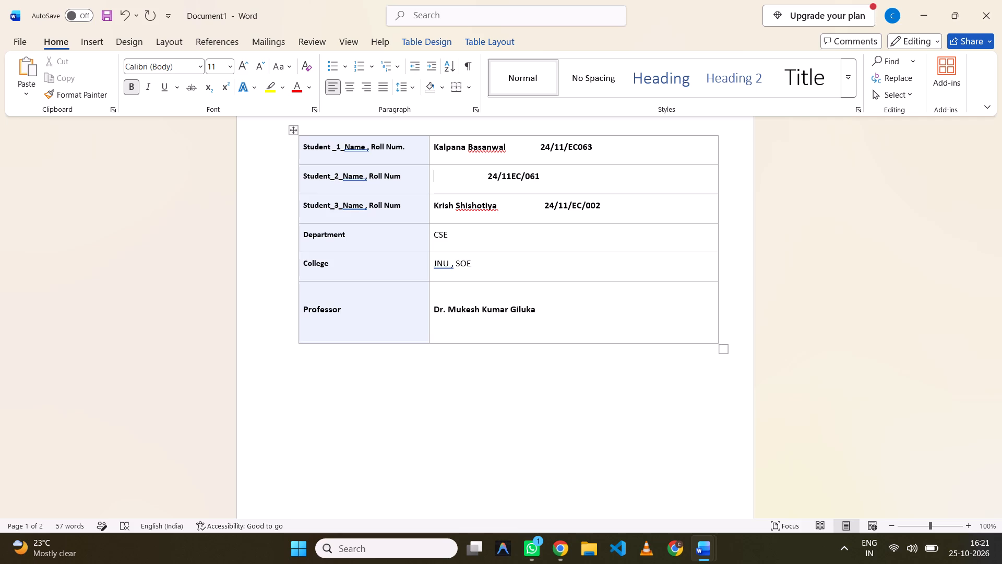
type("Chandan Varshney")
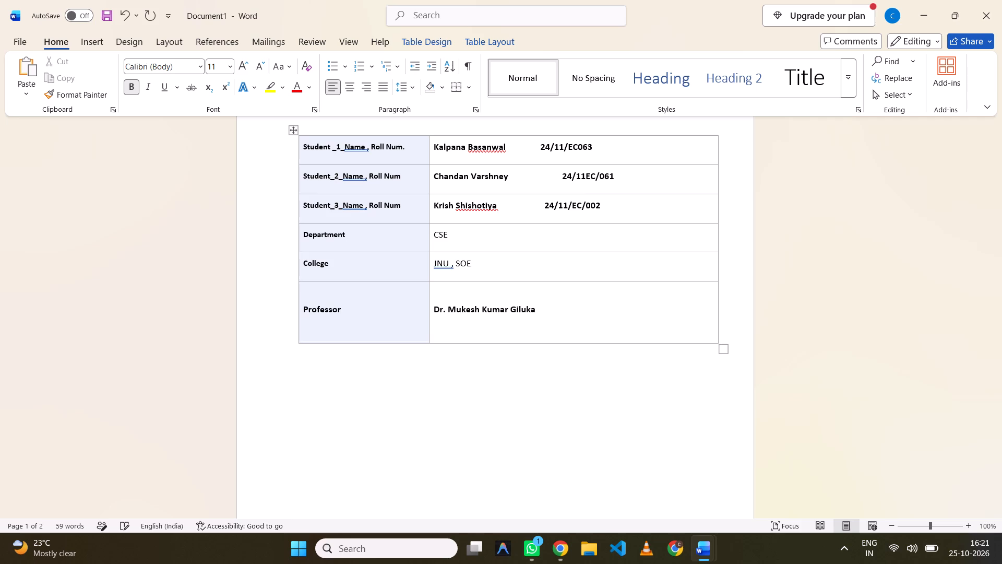
Replace the student name in the Student 1 row with the new first student's full name and widen the gap before the roll number.
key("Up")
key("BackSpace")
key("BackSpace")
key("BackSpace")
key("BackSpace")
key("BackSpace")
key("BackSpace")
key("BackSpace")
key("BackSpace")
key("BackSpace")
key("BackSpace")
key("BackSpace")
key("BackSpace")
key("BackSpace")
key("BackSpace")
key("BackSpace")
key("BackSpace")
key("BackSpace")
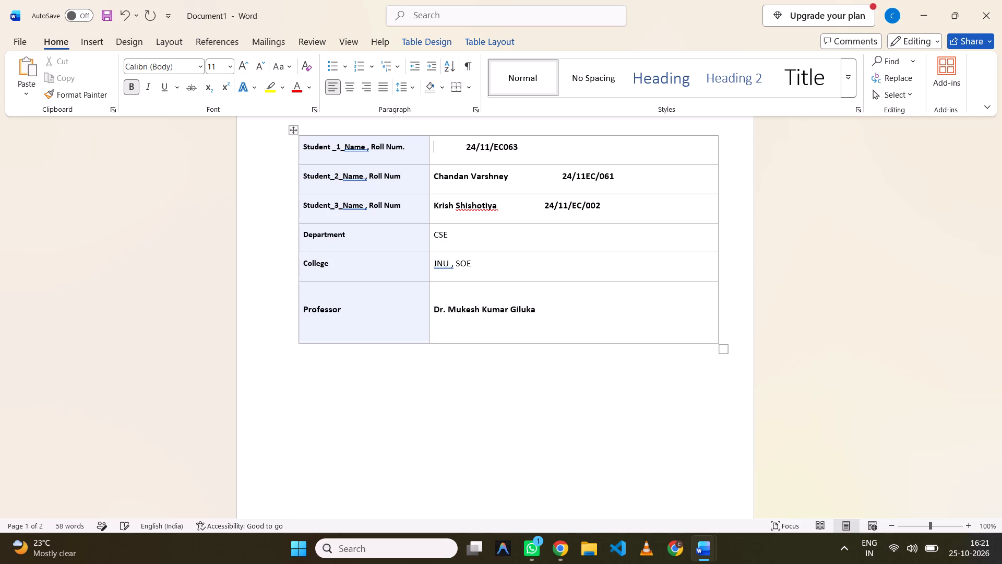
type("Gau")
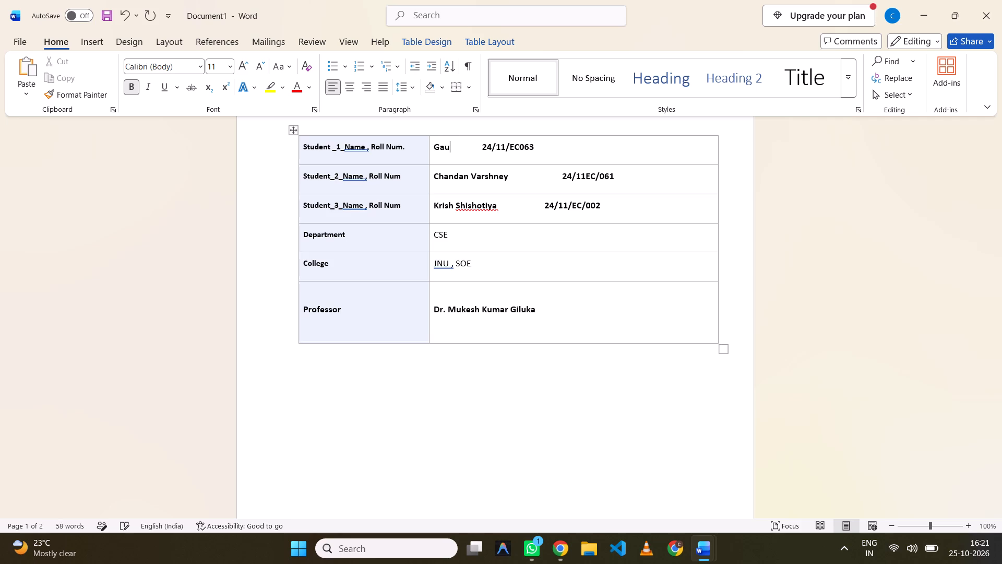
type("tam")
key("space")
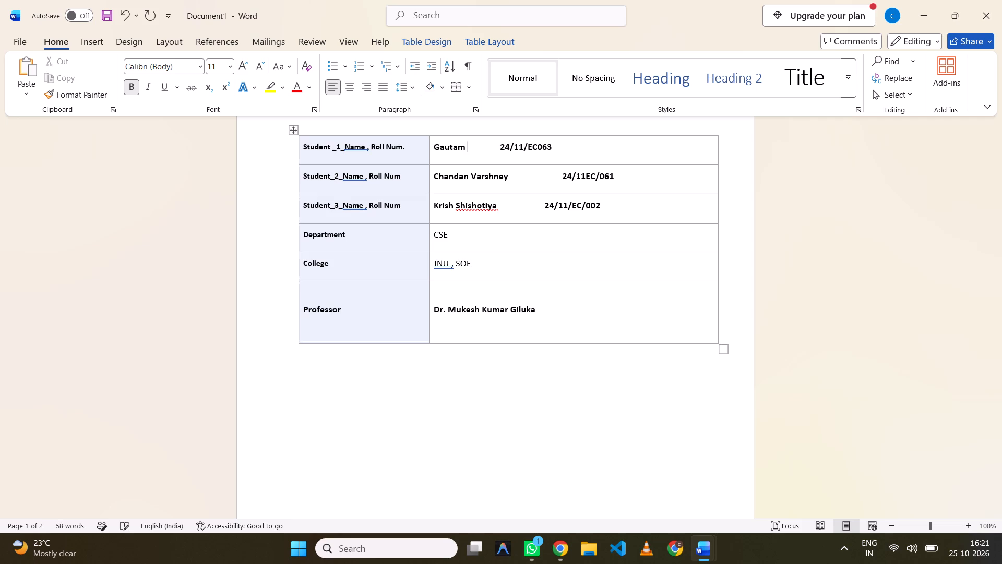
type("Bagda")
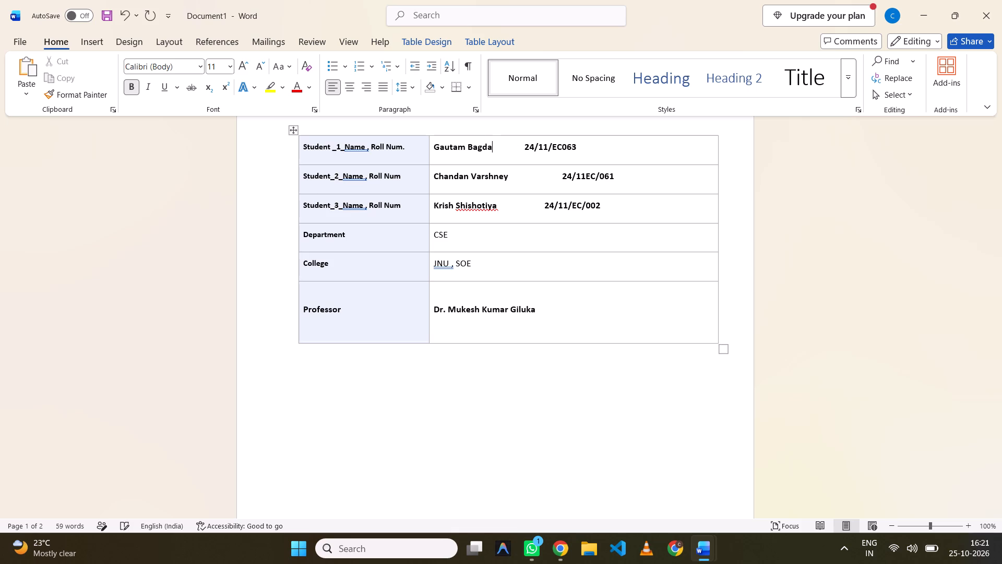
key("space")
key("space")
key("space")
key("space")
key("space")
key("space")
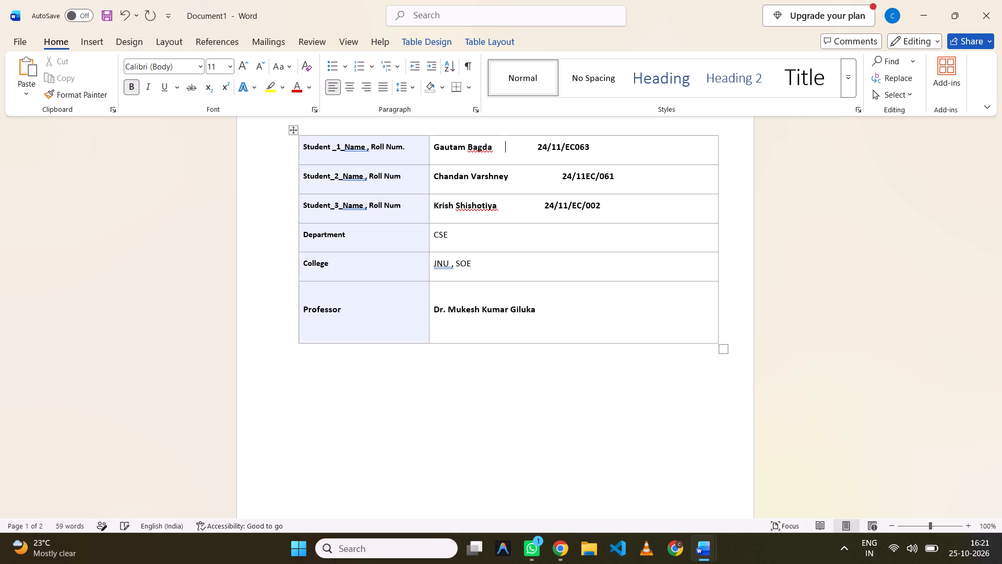
Replace the ending of the Student 1 roll number with a slash and the new first student's final three digits.
left_click(594, 145)
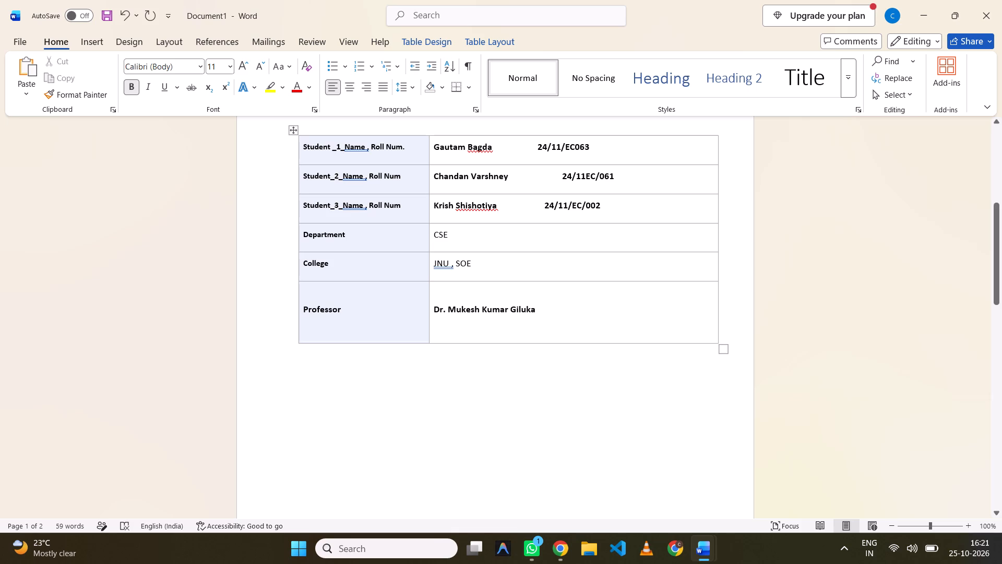
key("BackSpace")
key("BackSpace")
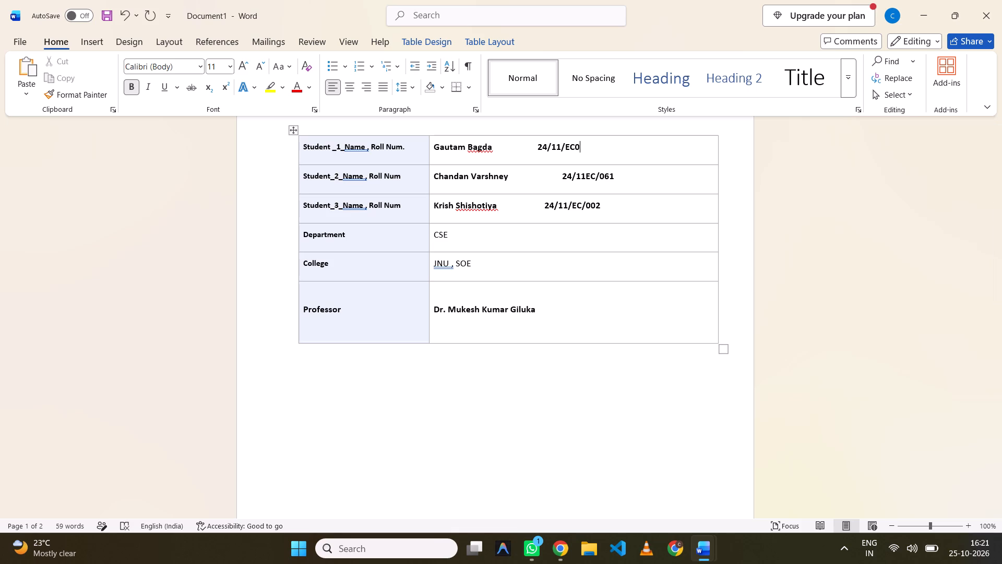
key("BackSpace")
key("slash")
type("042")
Replace the last two digits of the Student 2 roll number with those of the new second student.
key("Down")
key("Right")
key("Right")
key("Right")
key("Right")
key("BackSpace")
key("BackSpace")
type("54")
Replace the last two digits of the Student 3 roll number with those of the new third student.
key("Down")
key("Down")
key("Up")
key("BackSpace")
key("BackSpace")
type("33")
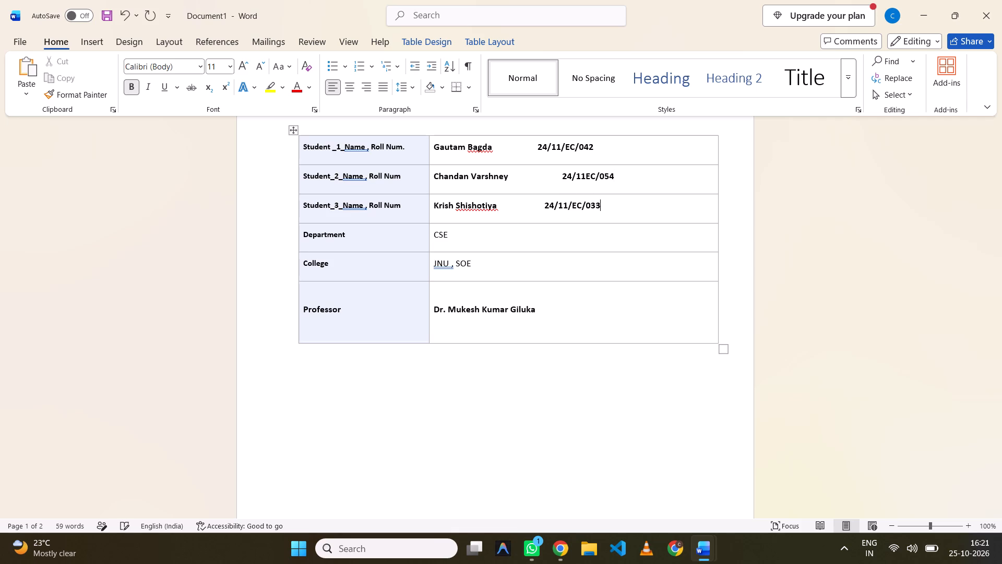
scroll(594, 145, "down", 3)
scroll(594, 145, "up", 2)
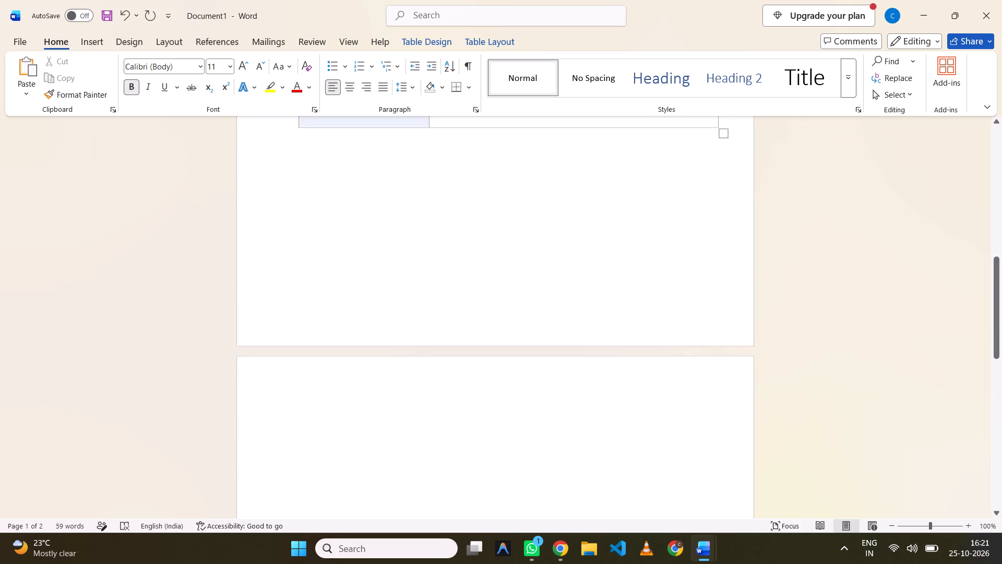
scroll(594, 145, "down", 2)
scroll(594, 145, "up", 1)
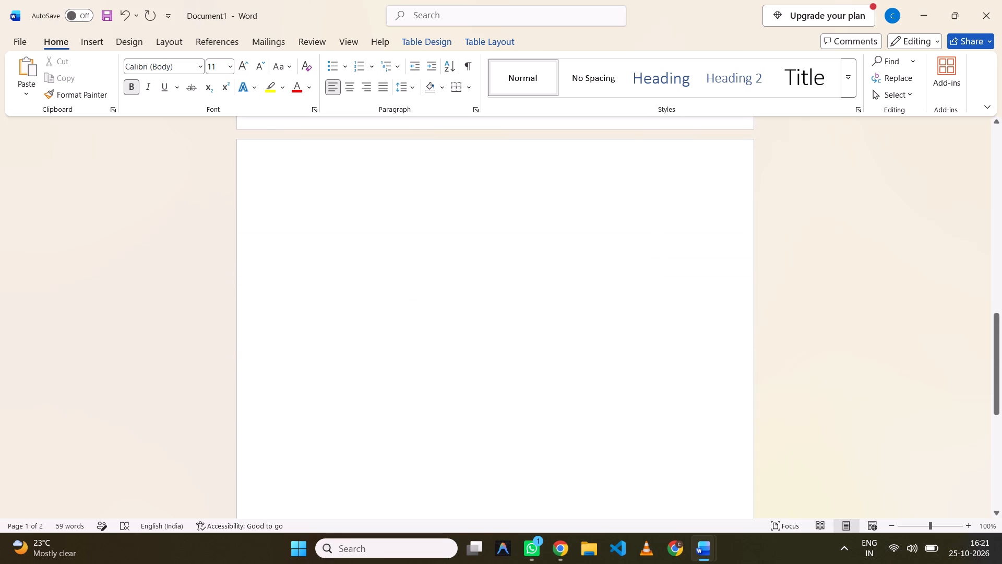
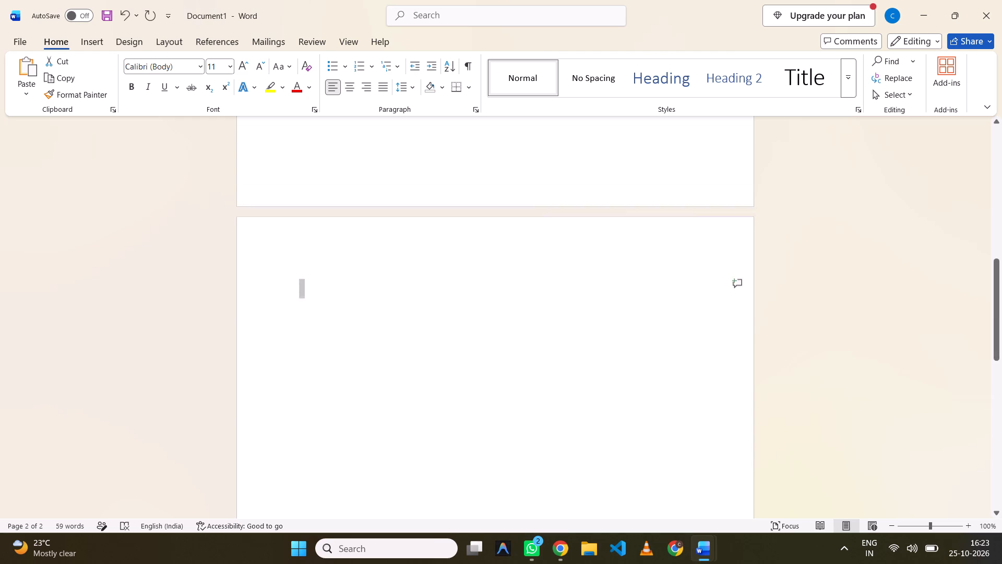
left_click(351, 372)
scroll(351, 372, "down", 2)
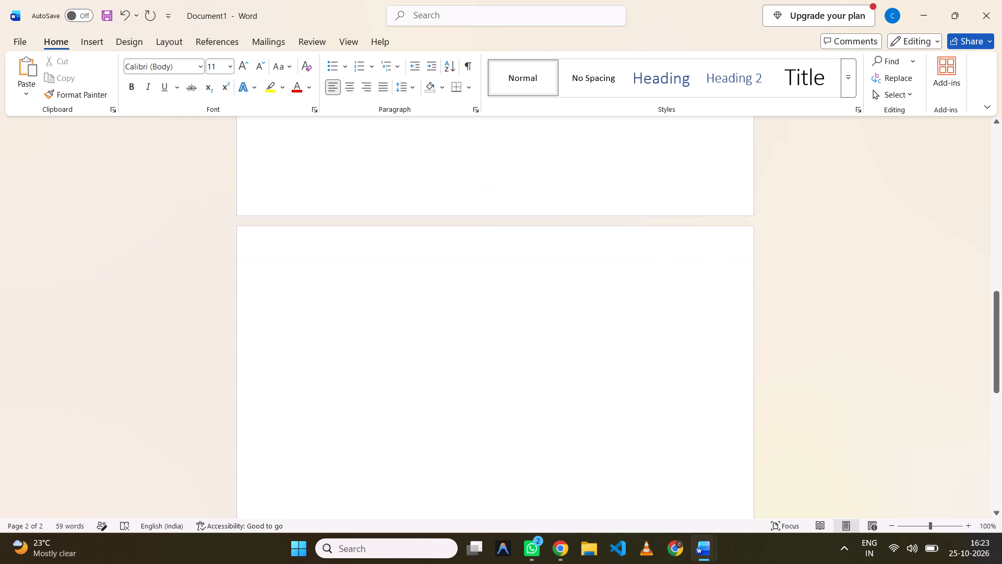
double_click(277, 243)
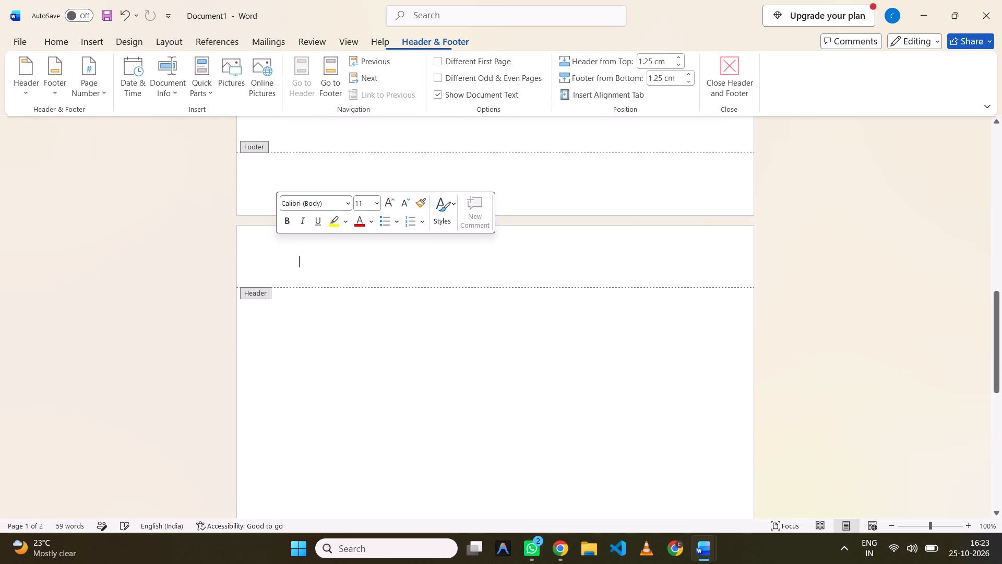
left_click(308, 295)
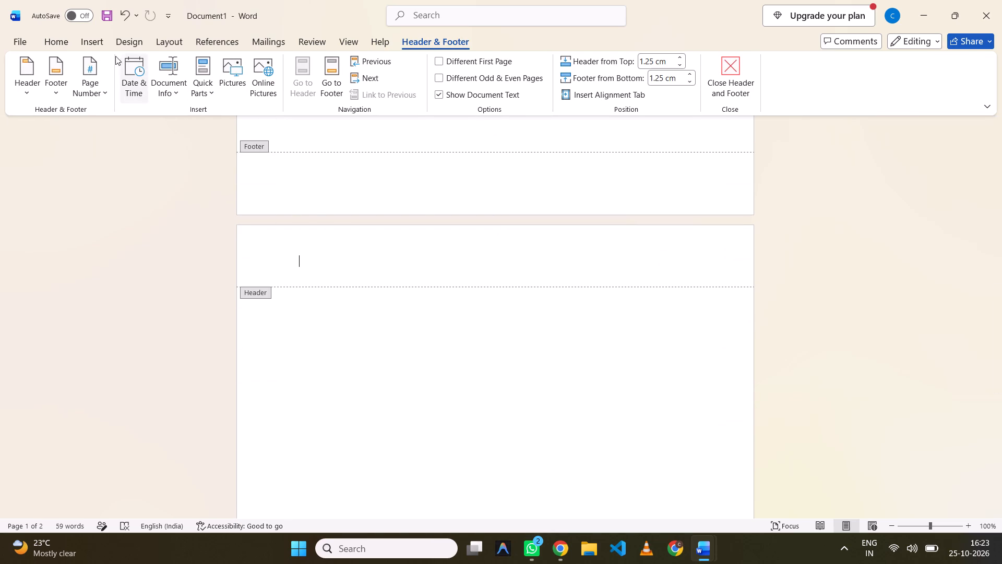
left_click(58, 36)
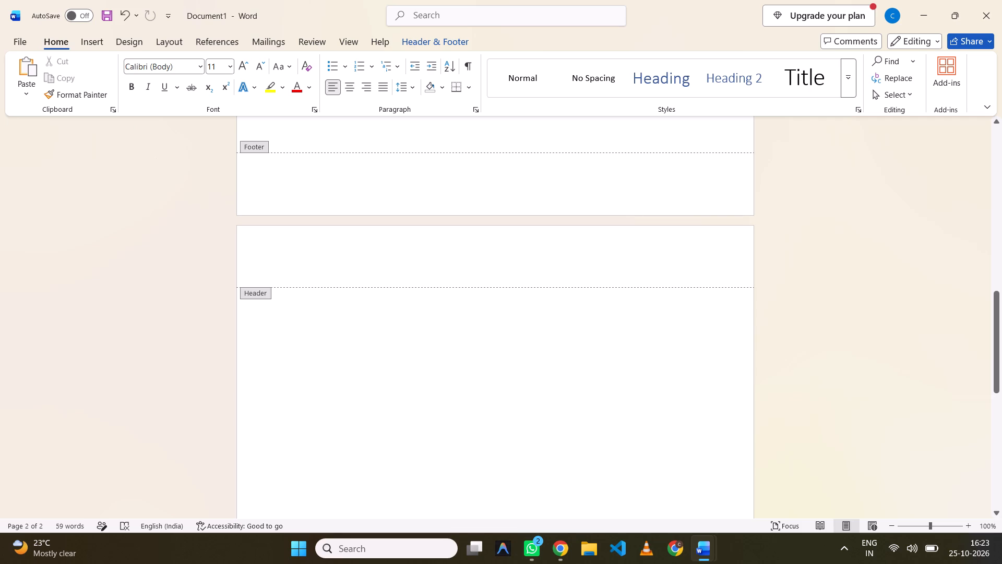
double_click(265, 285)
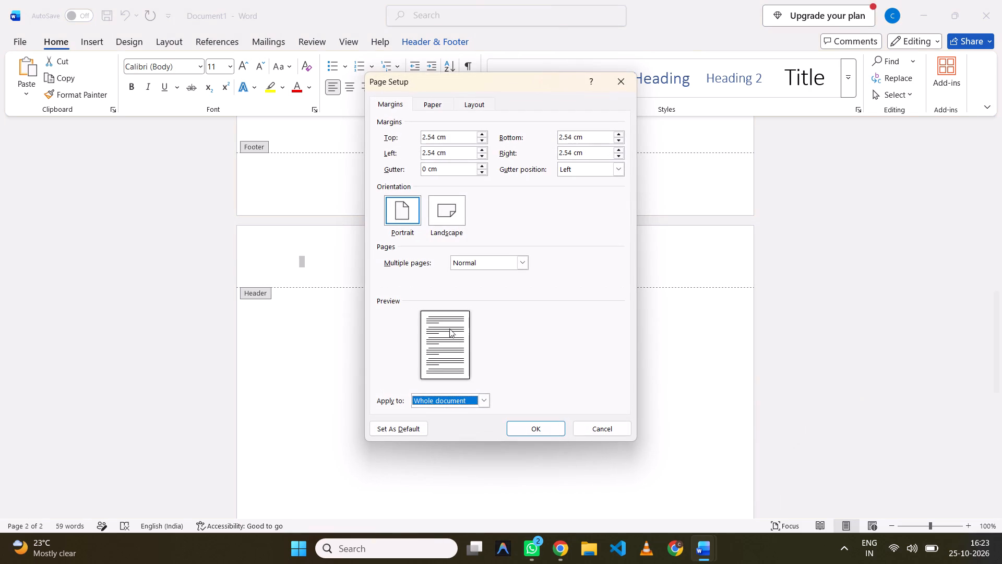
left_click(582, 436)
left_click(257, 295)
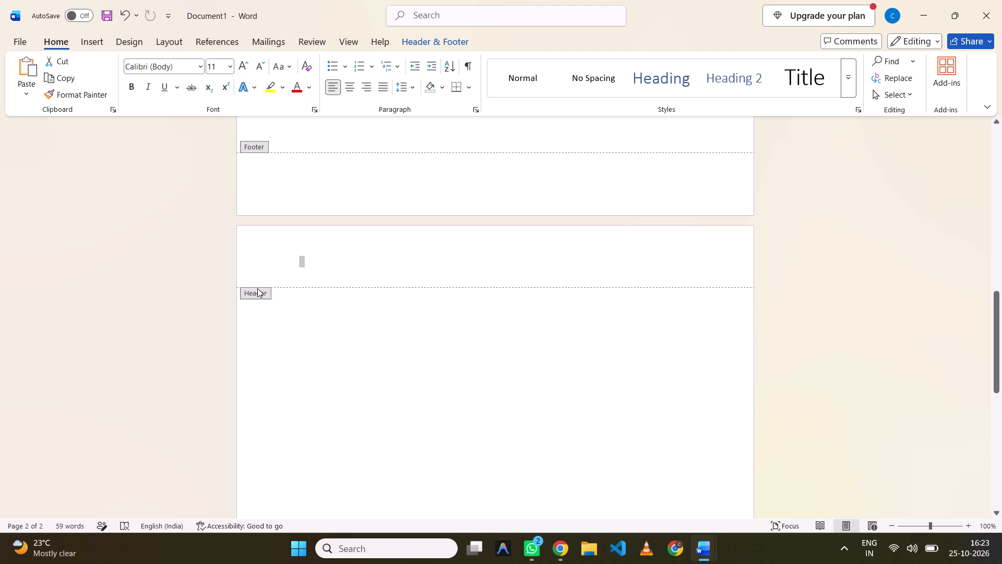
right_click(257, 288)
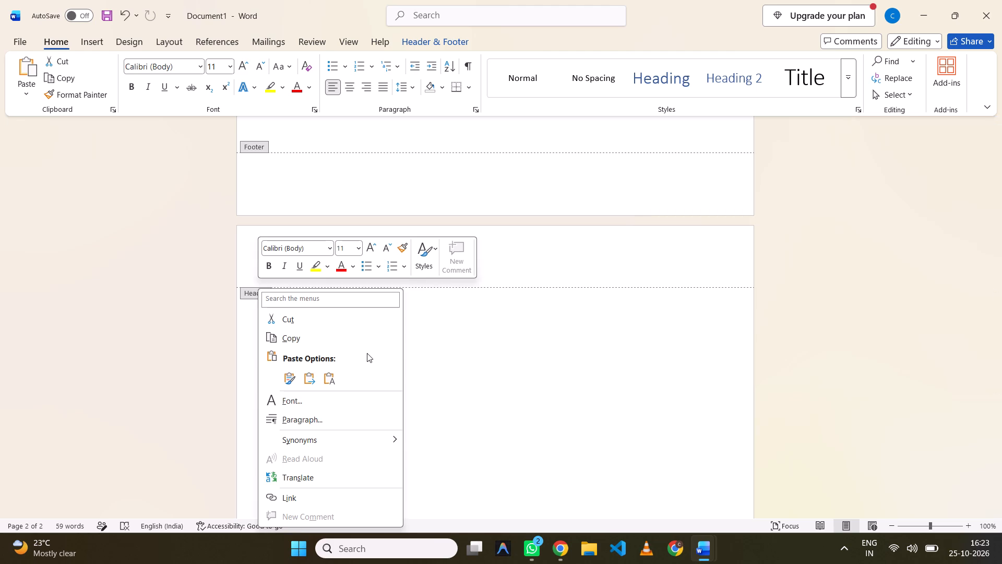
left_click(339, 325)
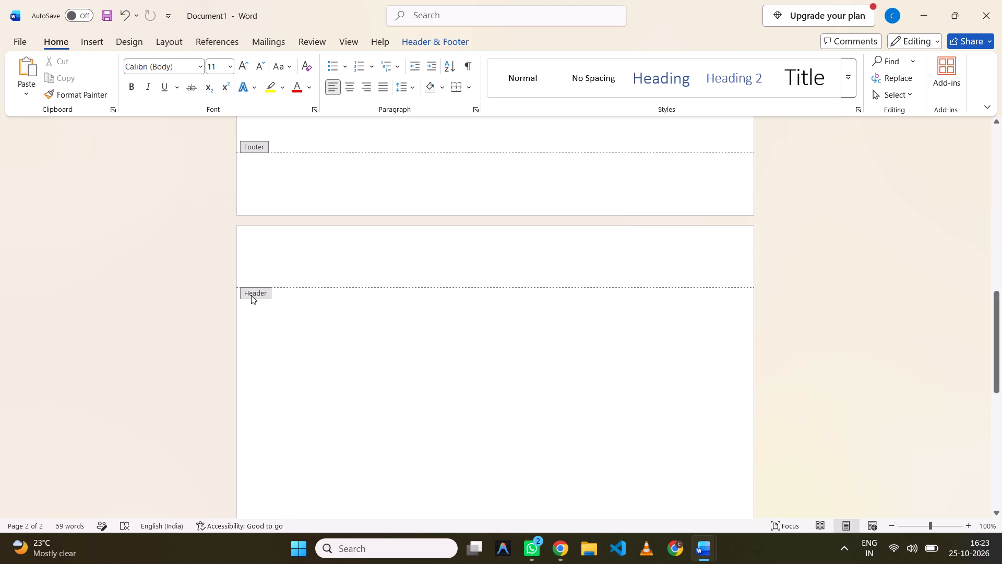
Try to paste the copied topology and setup text at the top of the second page.
key("ctrl+v")
left_click(269, 293)
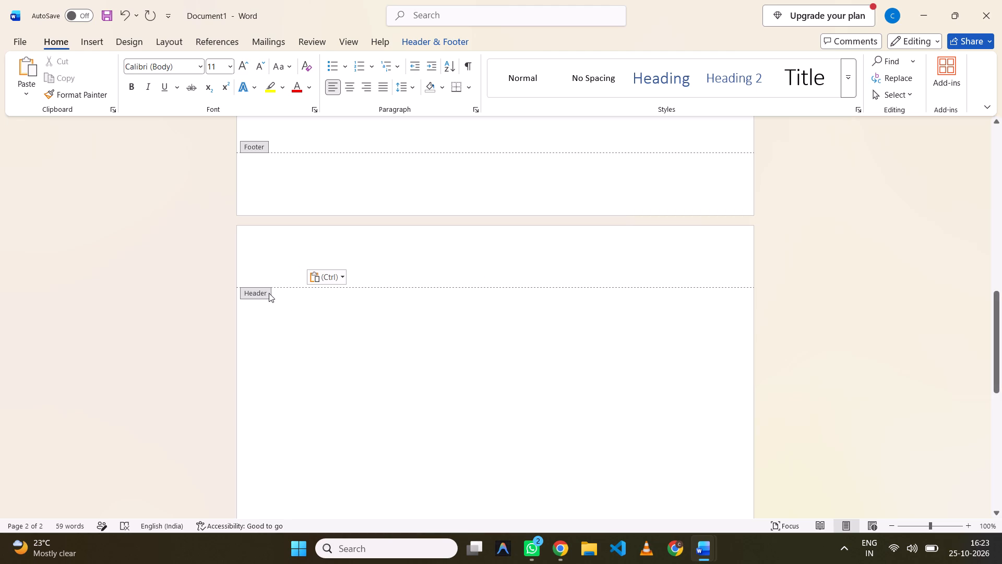
right_click(271, 300)
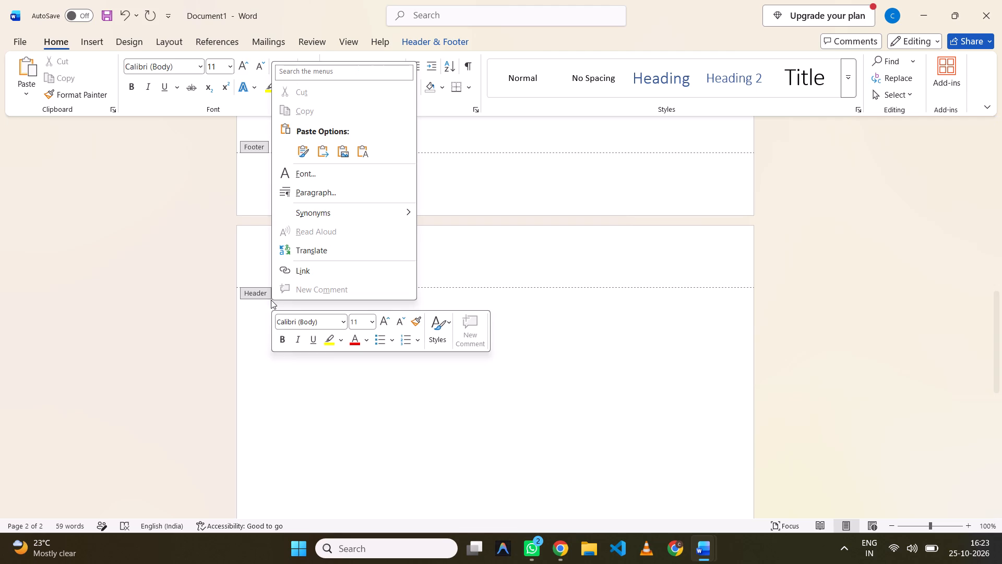
left_click(424, 370)
scroll(424, 370, "up", 1)
scroll(424, 370, "down", 1)
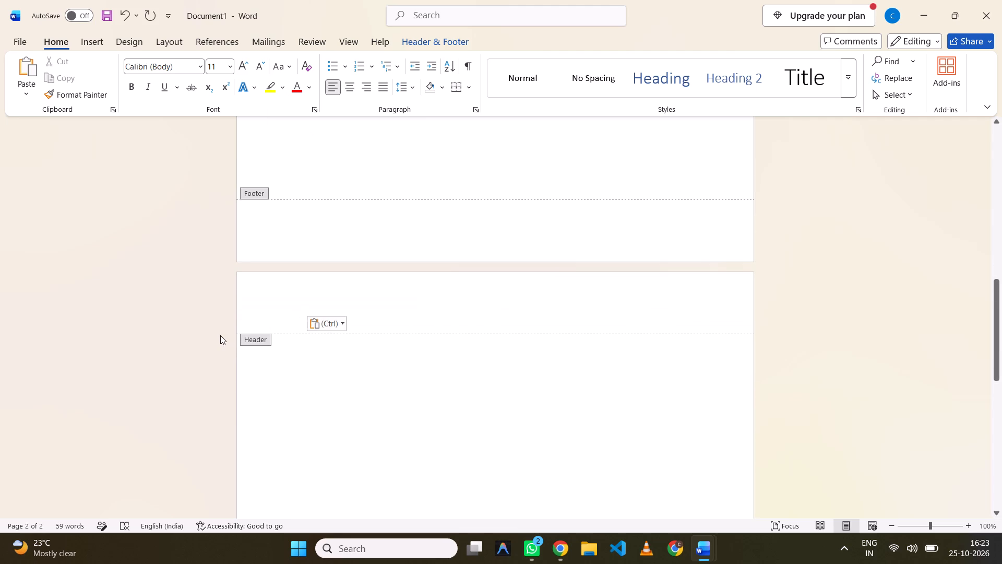
left_click(258, 352)
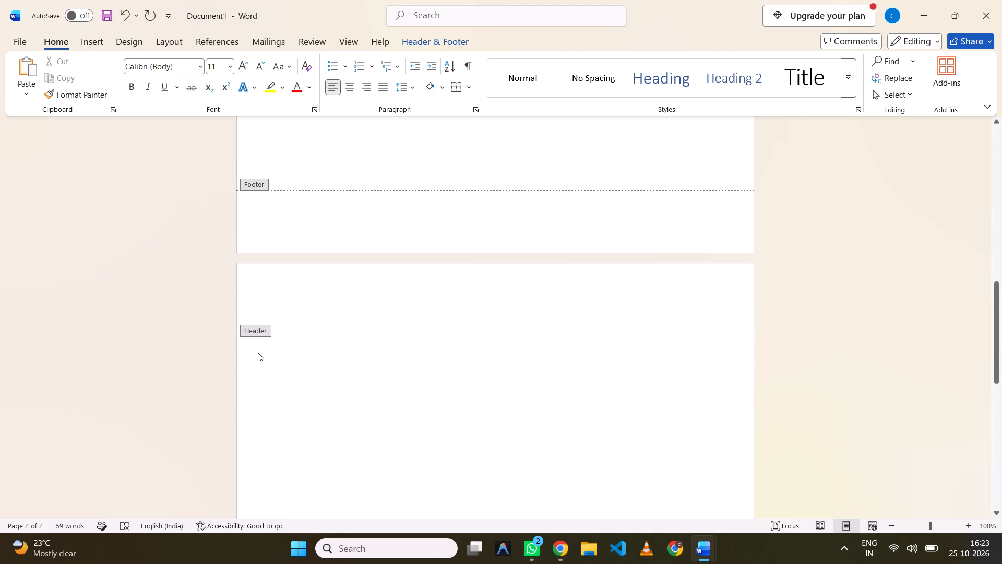
Leave the header area and return to editing the body of the blank second page.
left_click(258, 352)
left_click(258, 352)
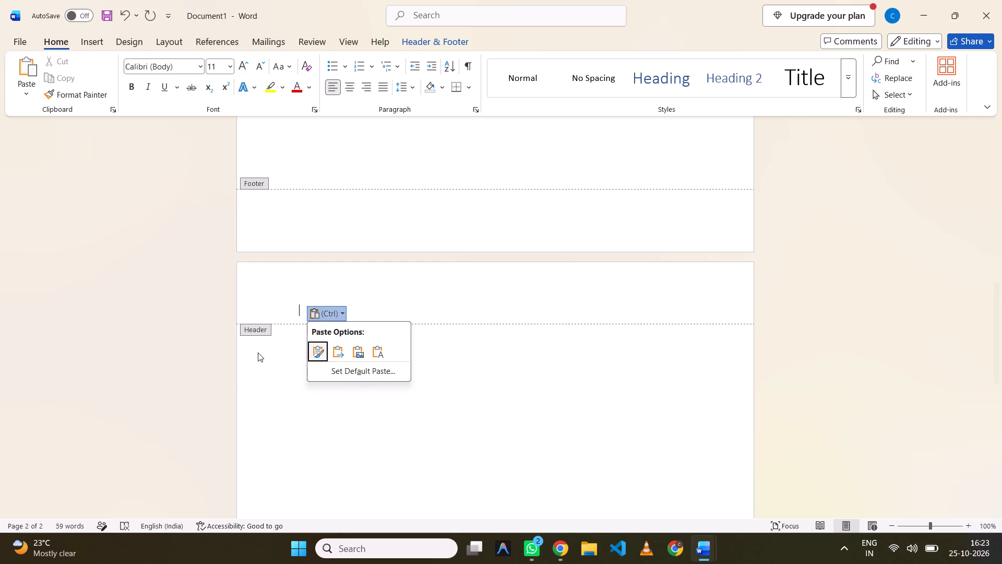
left_click(276, 355)
triple_click(269, 345)
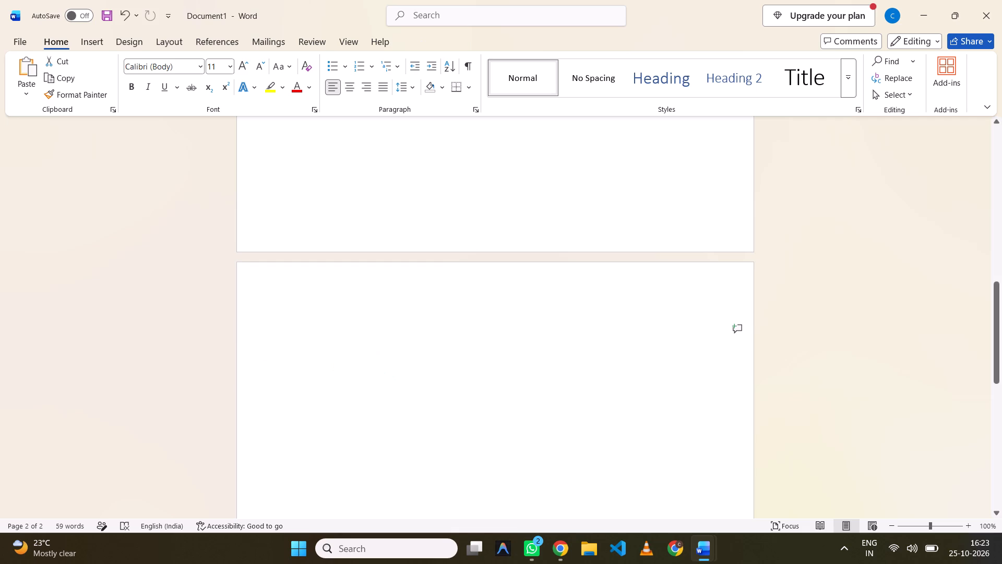
Try to paste the copied topology and setup text into the body at the top of the second page.
left_click(269, 345)
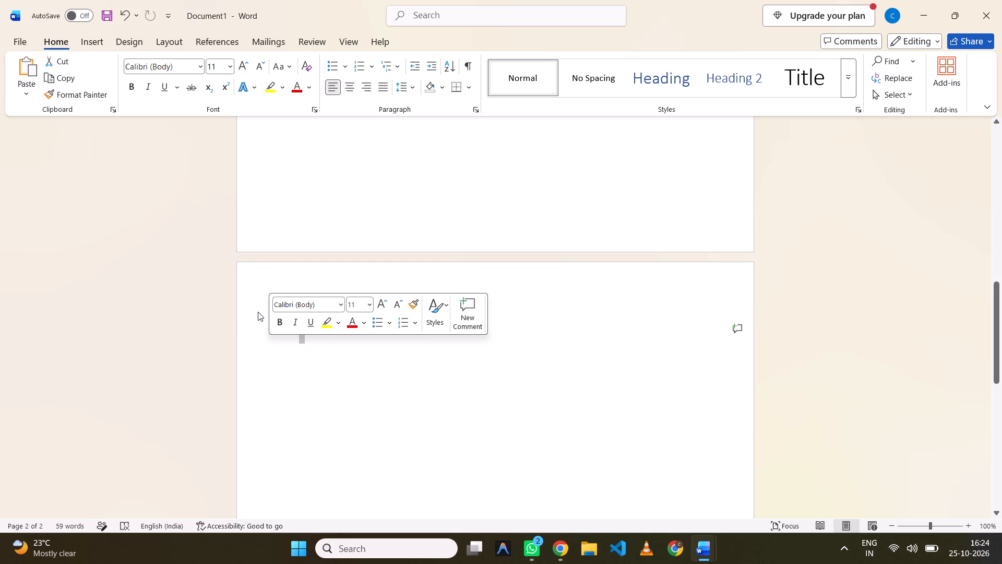
left_click(258, 312)
left_click(260, 324)
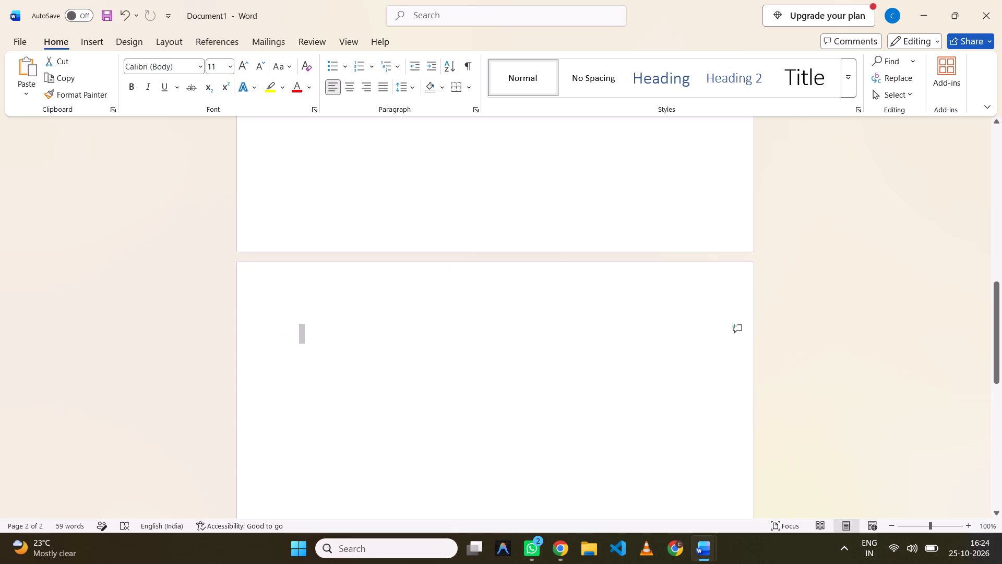
left_click(276, 361)
scroll(276, 361, "down", 1)
left_click(260, 319)
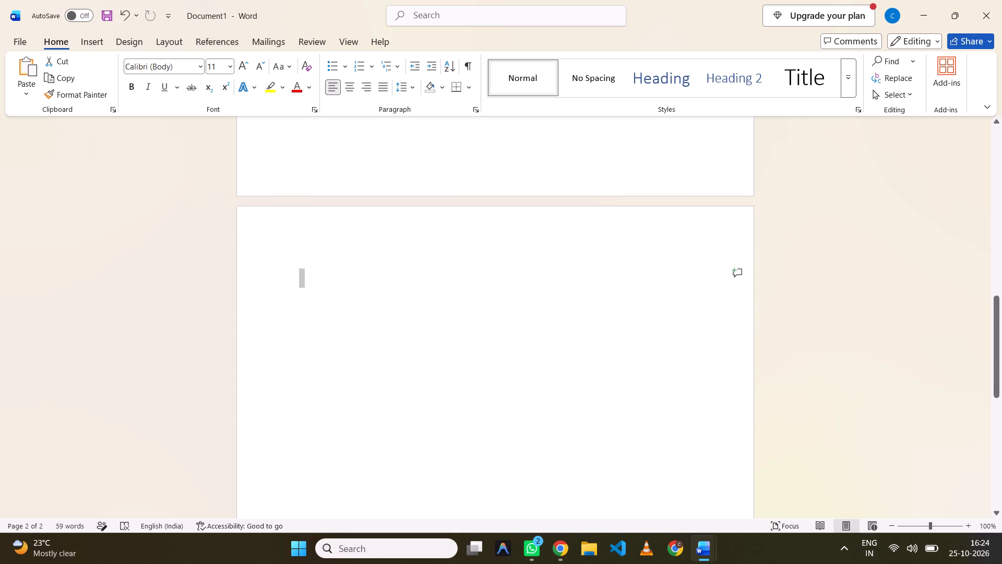
key("Down")
key("Up")
key("Down")
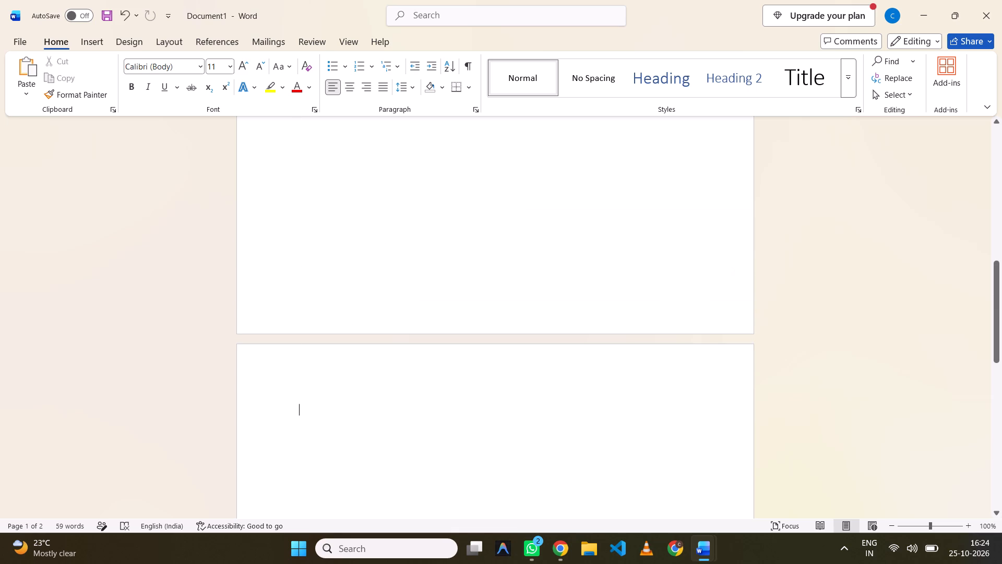
key("ctrl+v")
key("Up")
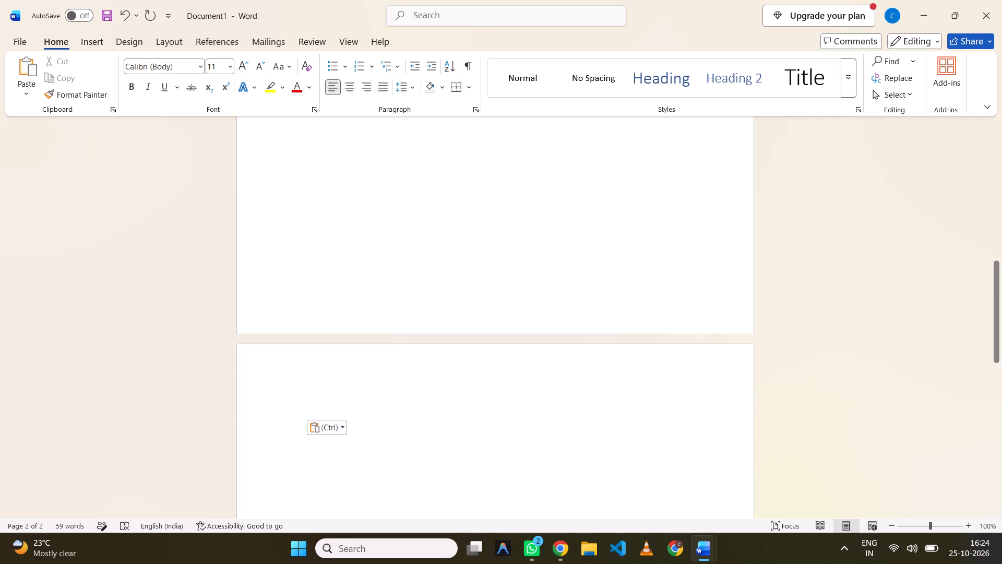
scroll(328, 403, "down", 1)
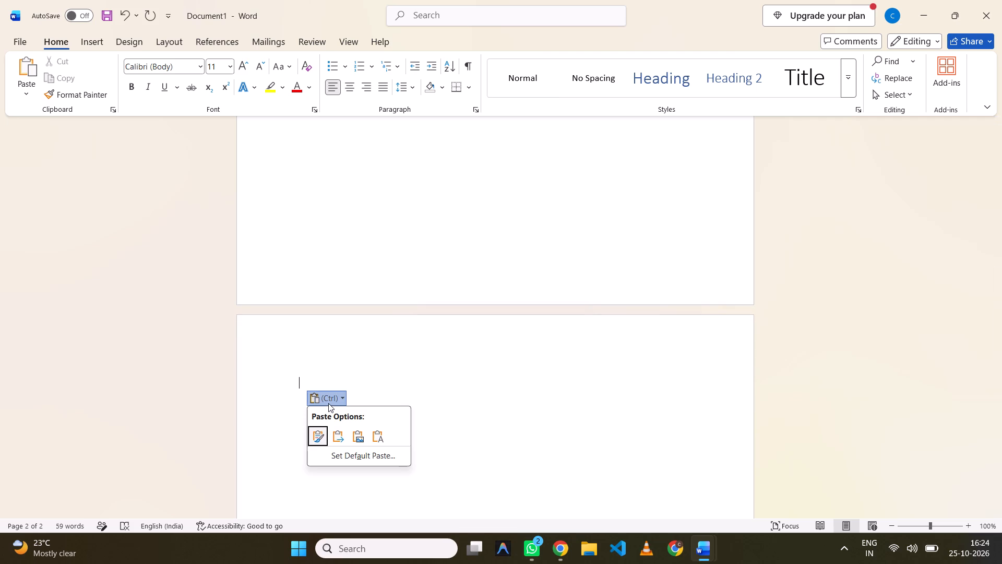
left_click(384, 373)
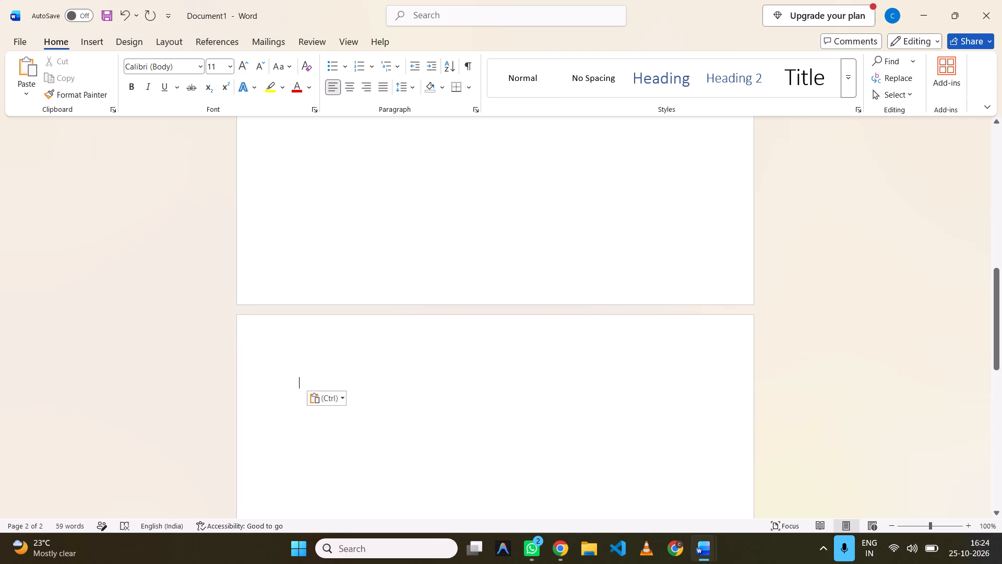
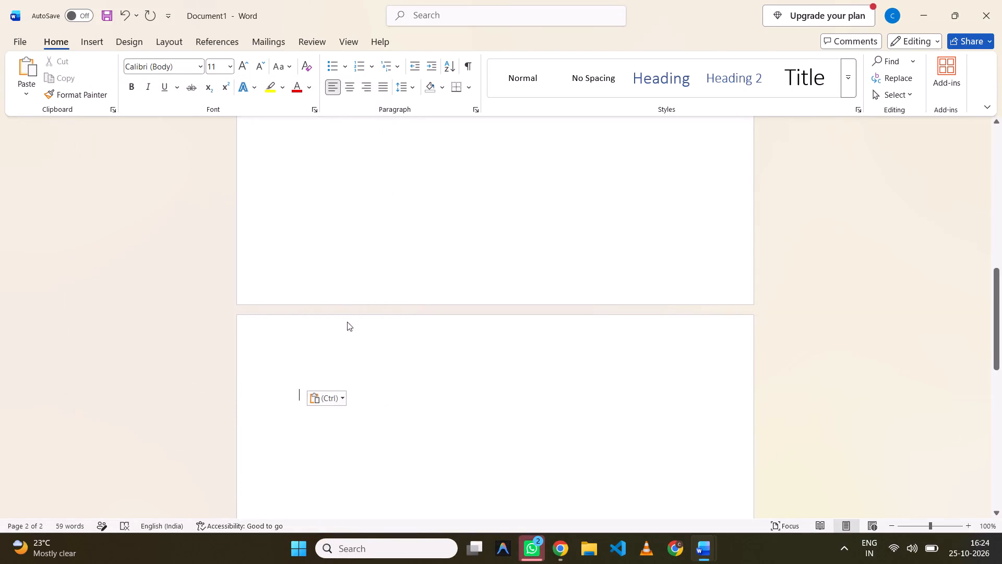
Try again to paste the copied topology and setup text on the second page.
key("ctrl+v")
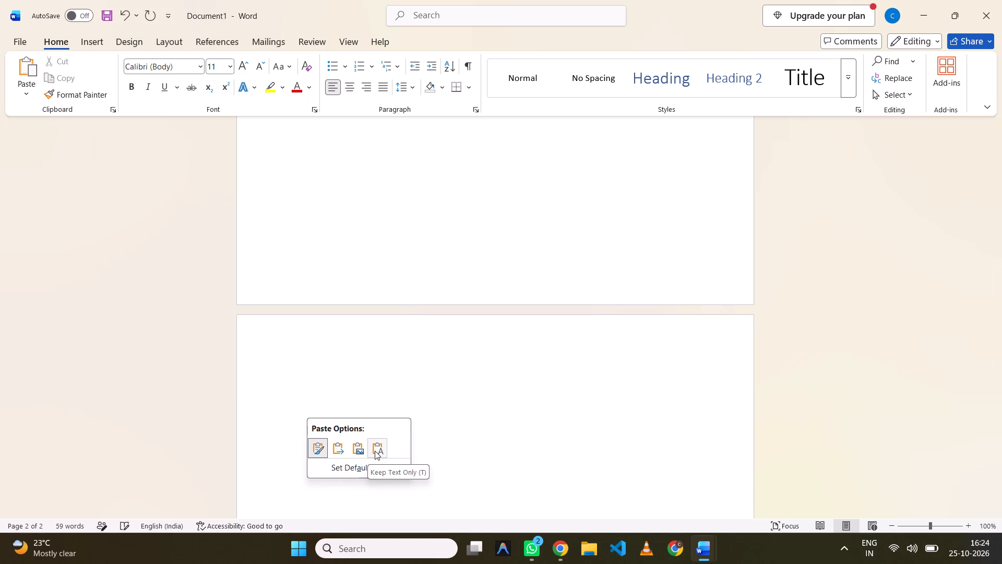
Select the entire document content from the second page.
left_click(295, 370)
key("ctrl+a")
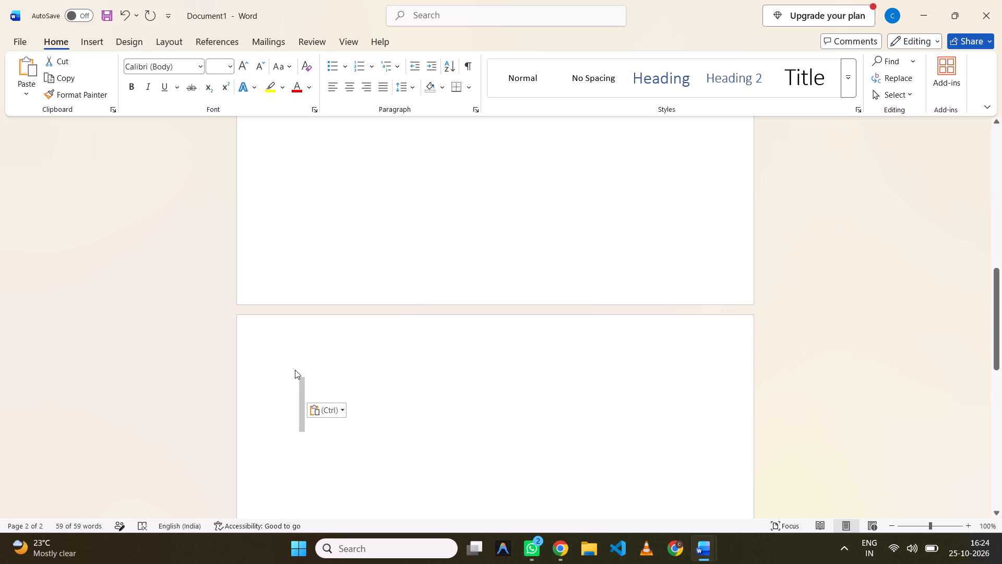
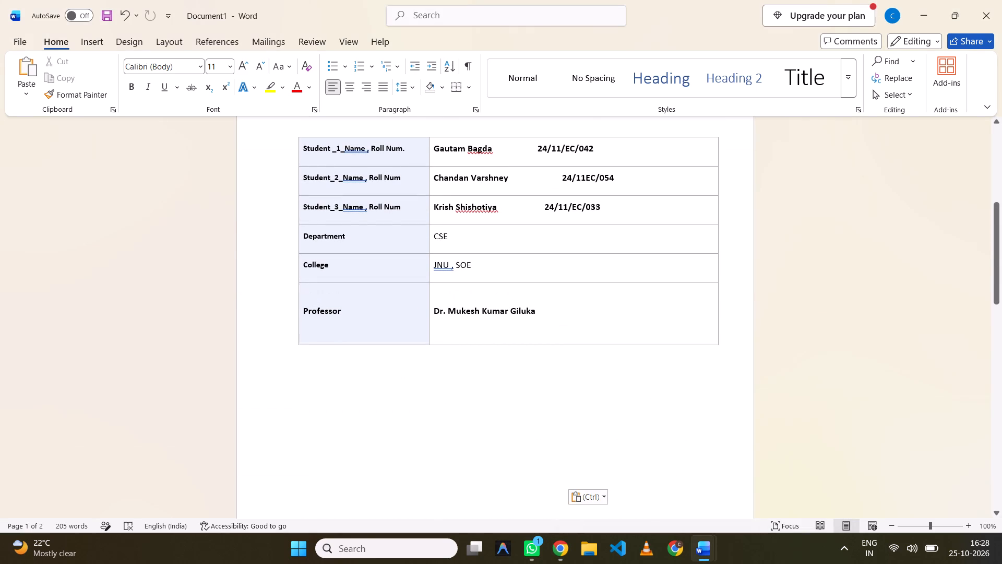
scroll(630, 373, "up", 1)
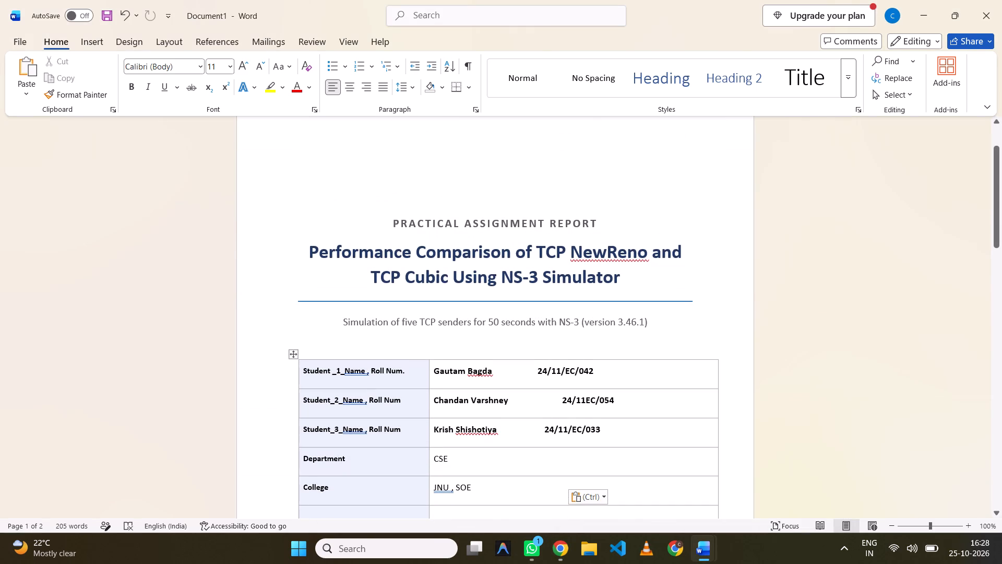
scroll(630, 373, "down", 1)
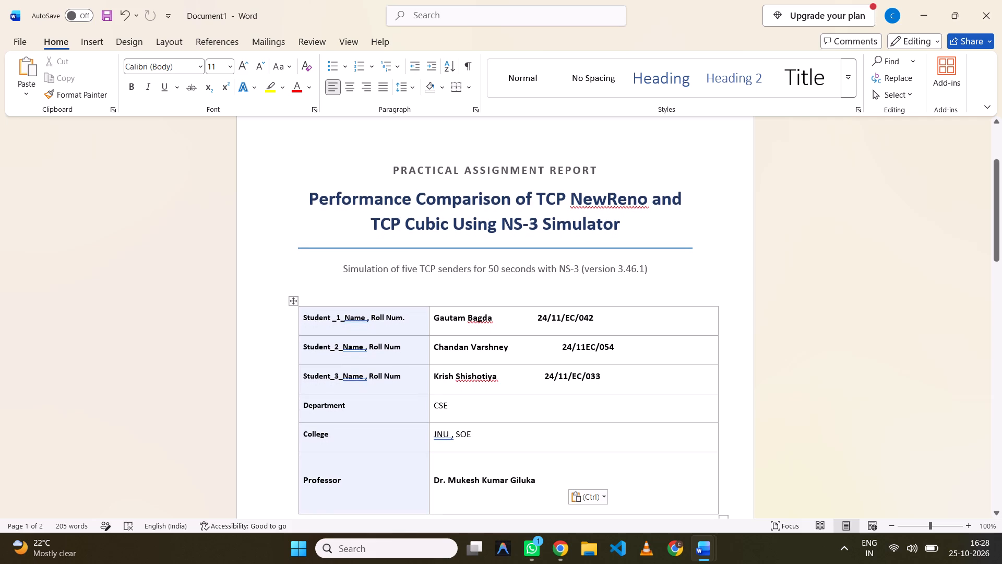
scroll(630, 373, "down", 1)
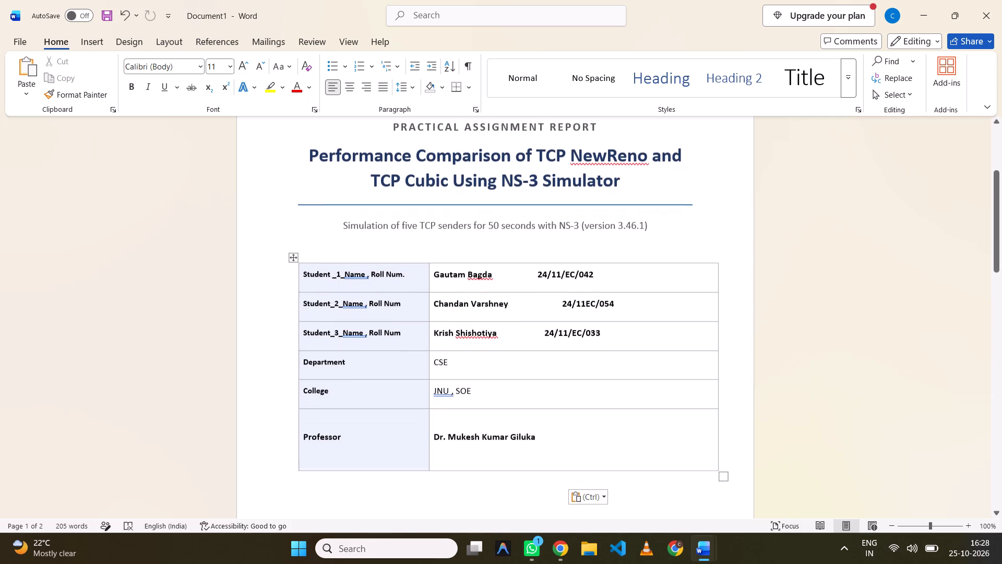
scroll(630, 373, "down", 3)
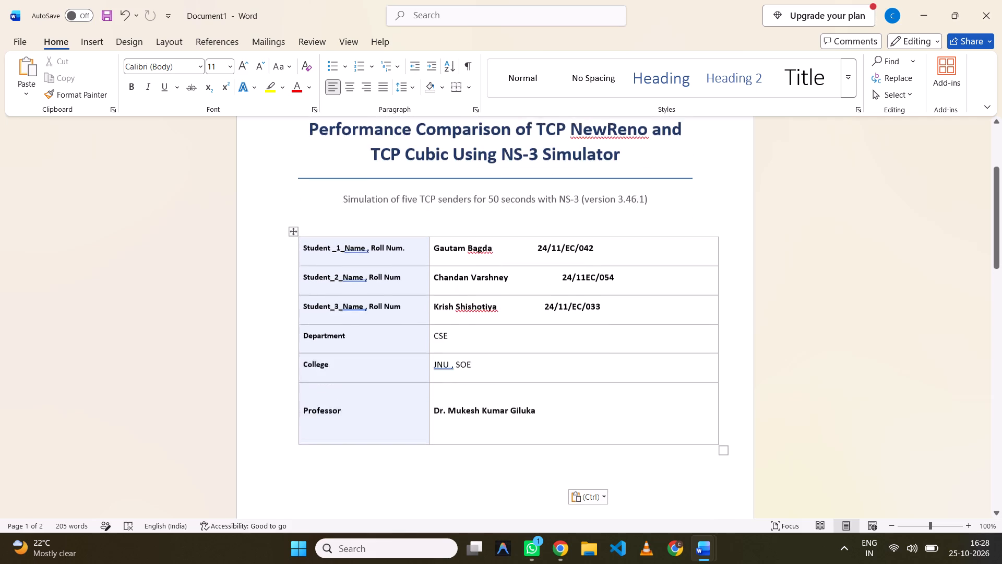
Examine the "1. Topology and setup" section on page two, down to the node positioning and application set-up line.
scroll(630, 373, "down", 2)
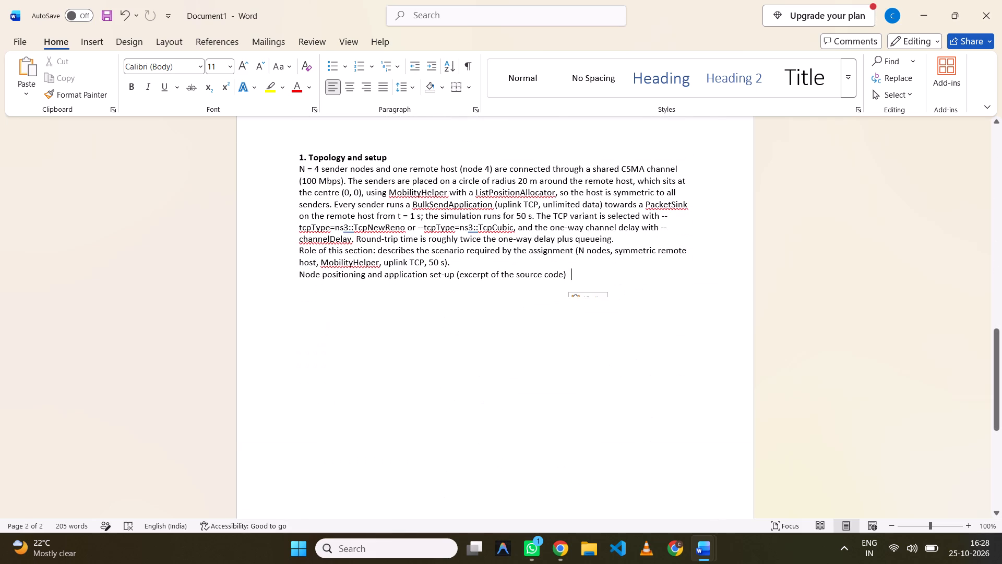
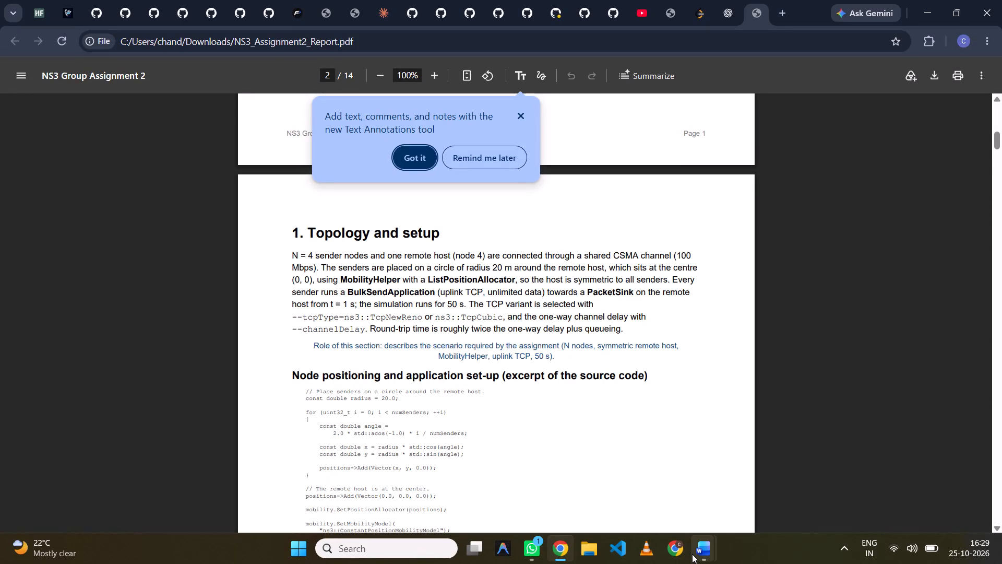
Dismiss the text annotations tip and capture a screenshot of the PDF from the "Node positioning and application set-up" heading through the log files lines.
left_click(489, 354)
scroll(489, 354, "down", 2)
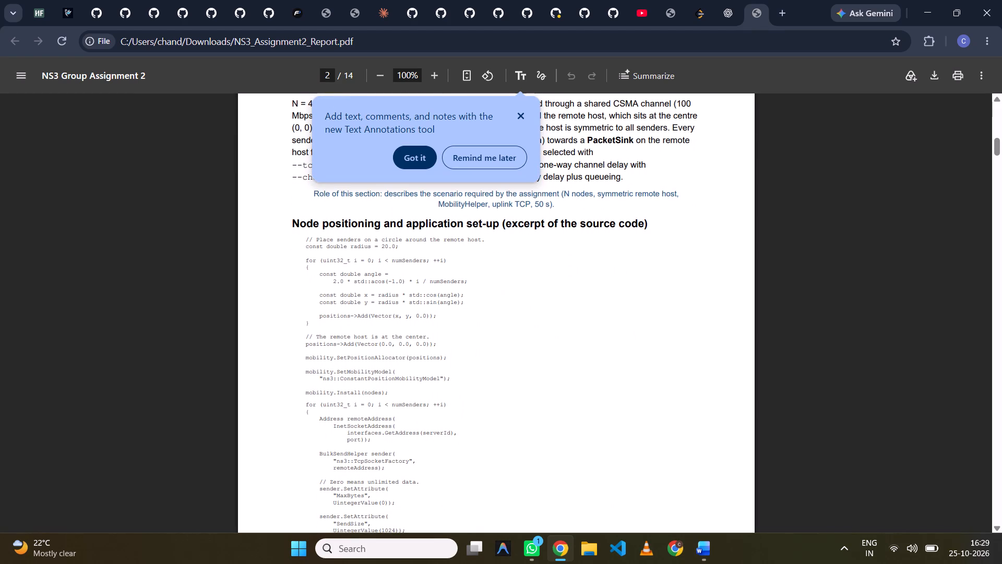
scroll(489, 354, "down", 2)
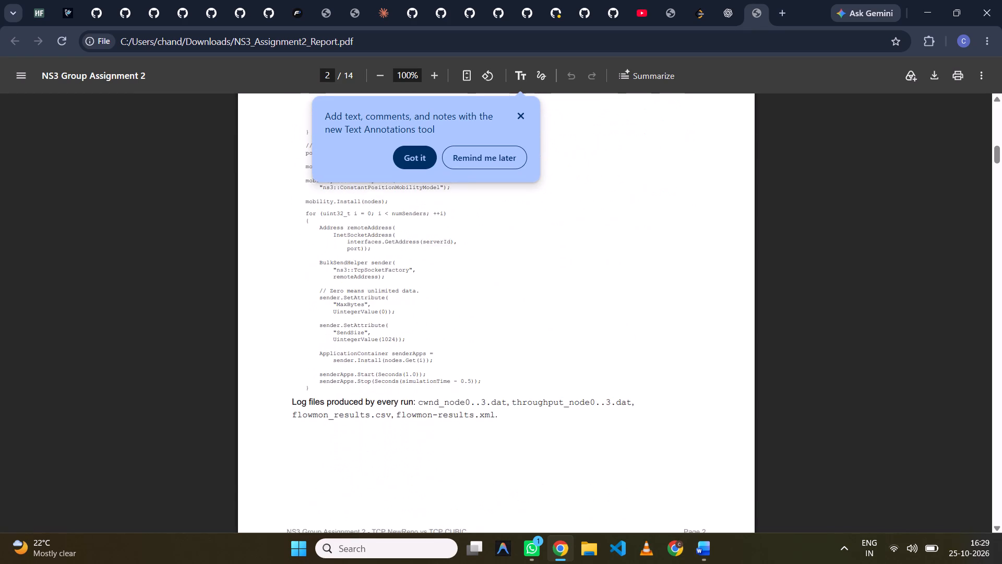
scroll(489, 354, "down", 2)
scroll(489, 354, "up", 1)
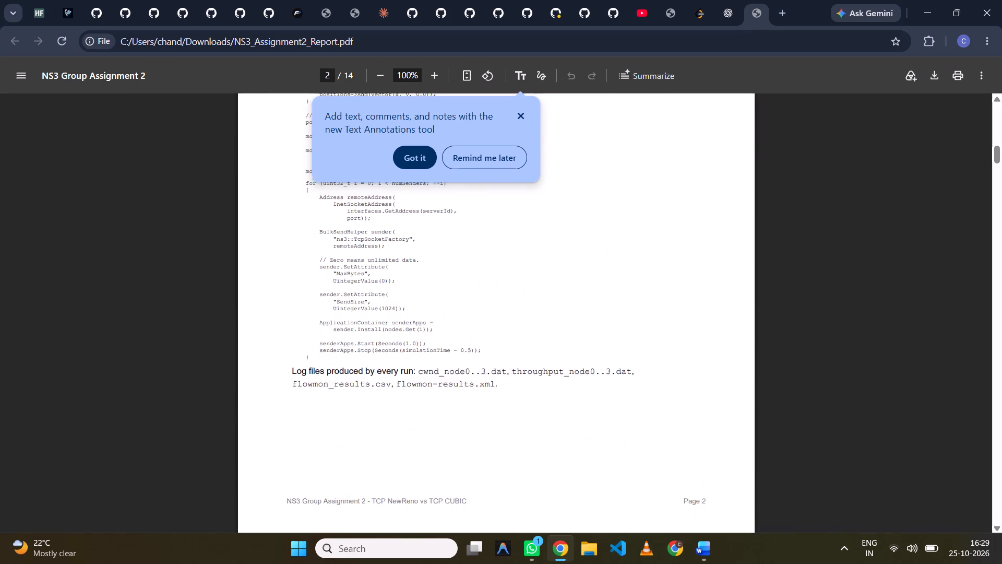
scroll(489, 354, "up", 1)
left_click(519, 117)
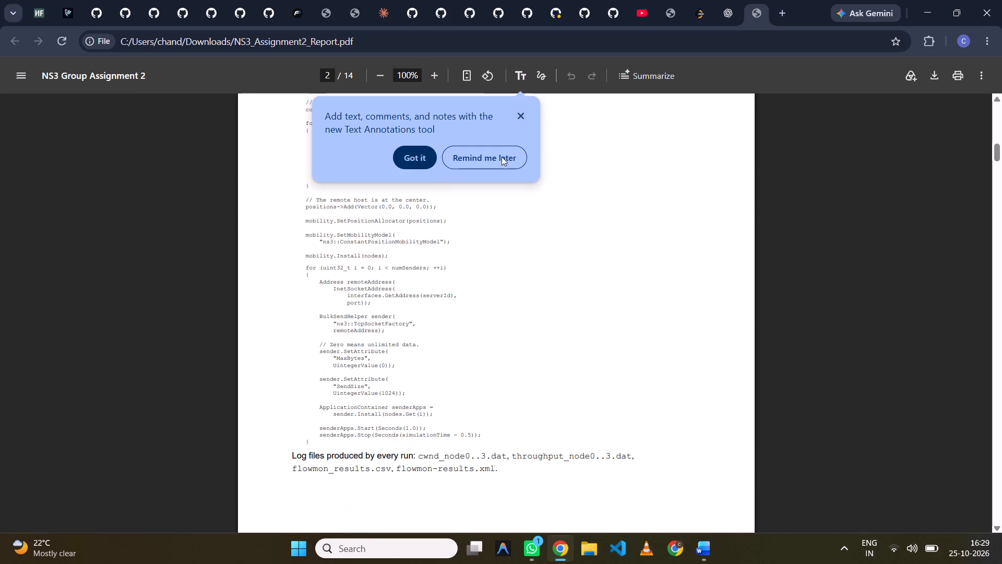
scroll(487, 193, "up", 1)
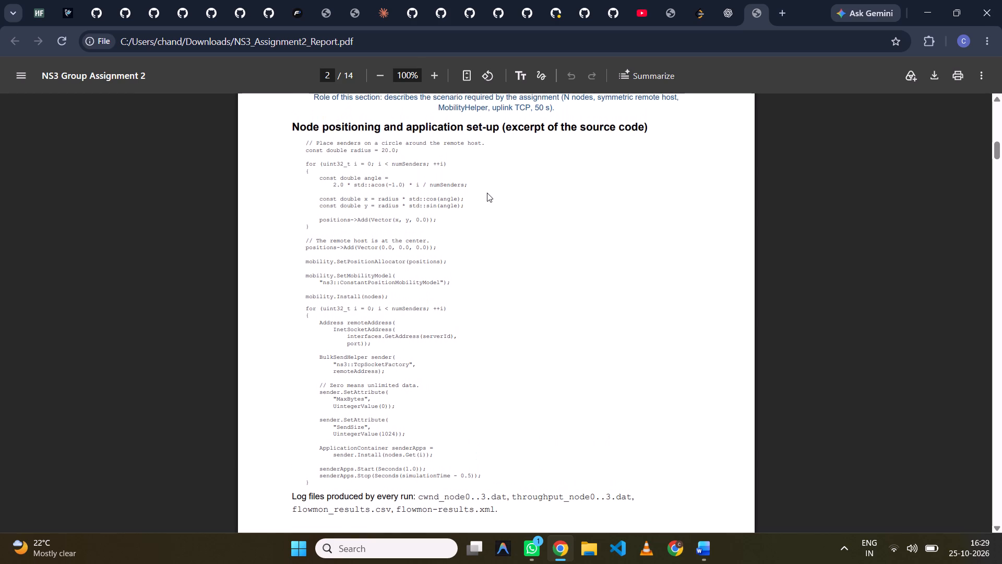
key("Print")
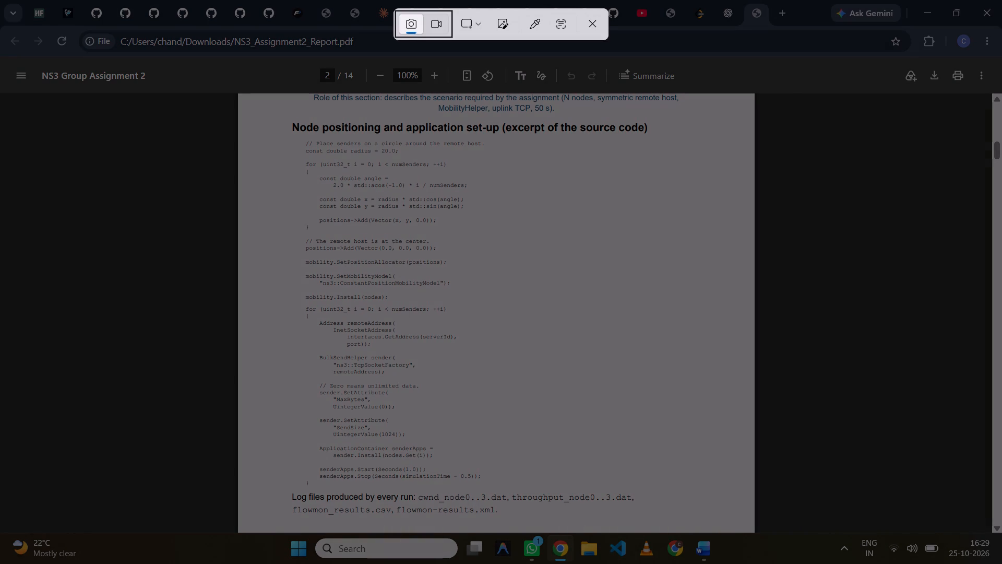
left_click_drag(288, 121, 492, 343)
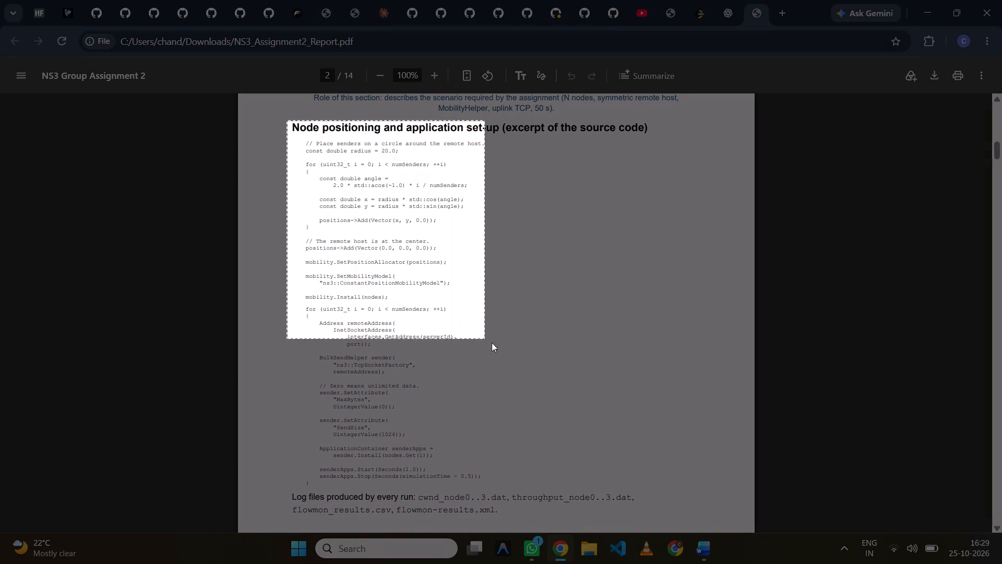
left_click_drag(492, 343, 641, 522)
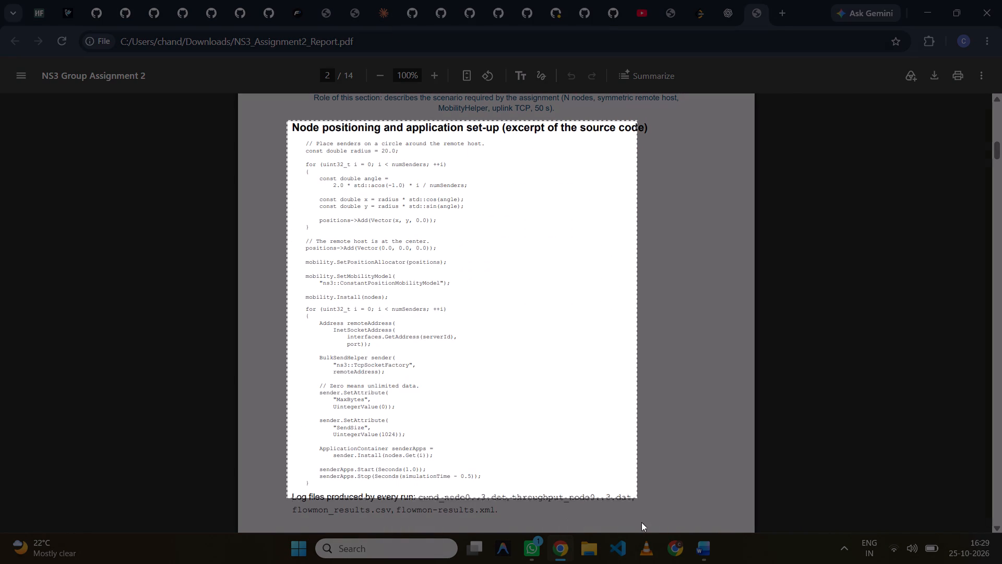
left_click_drag(641, 522, 648, 548)
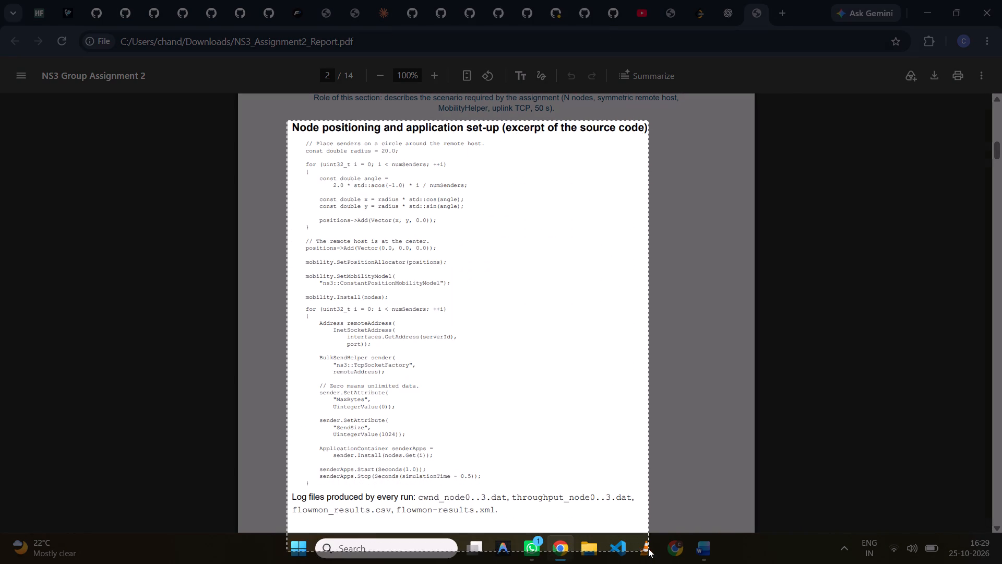
left_click_drag(648, 548, 651, 525)
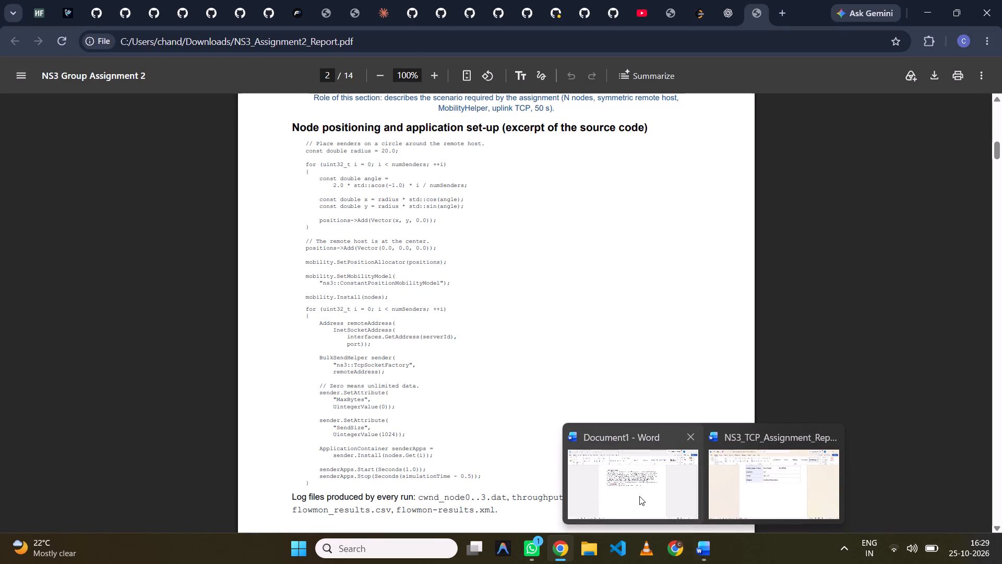
Switch to Document1 in Word and insert blank lines before and after the "Role of this section" paragraph.
left_click(639, 496)
left_click(325, 297)
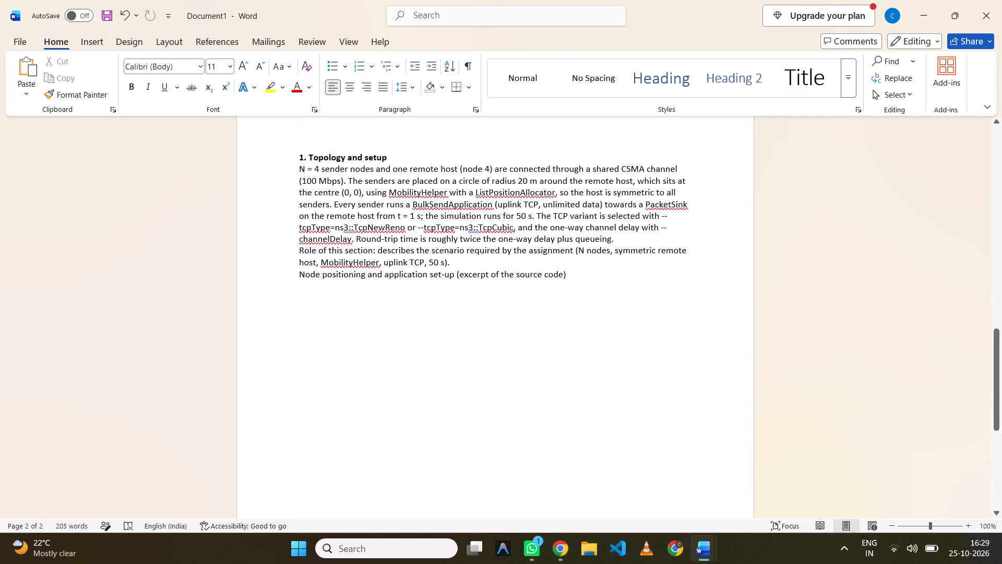
left_click(613, 237)
key("Return")
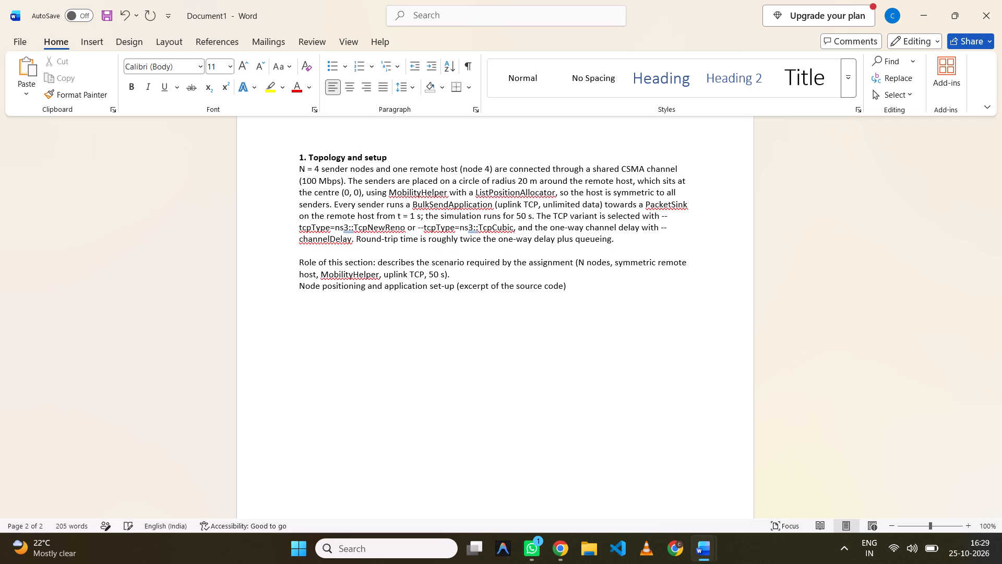
left_click(453, 275)
key("Return")
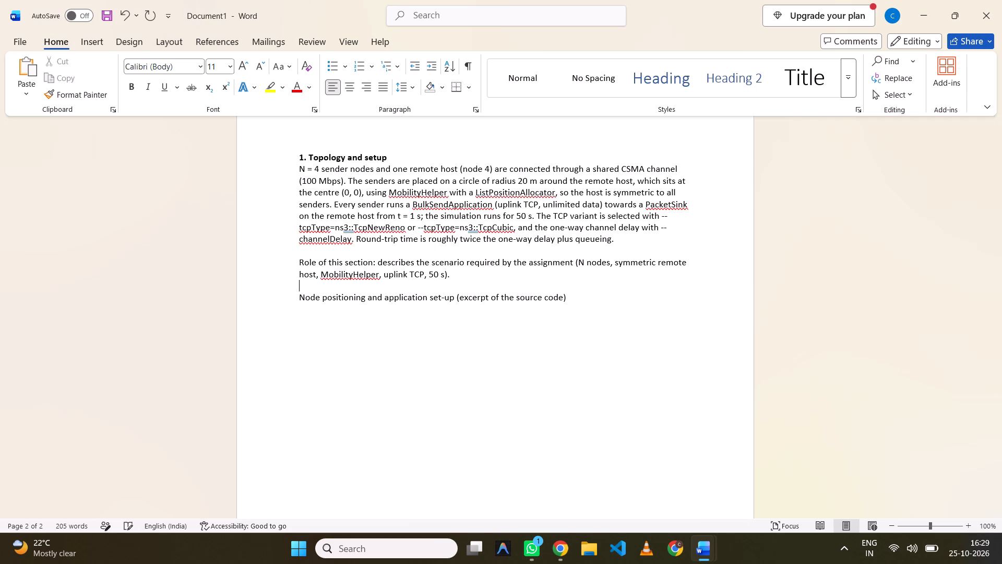
Replace the "Node positioning and application set-up (excerpt of the source code)" text line with the captured screenshot and check the pasted image.
left_click_drag(569, 297, 513, 298)
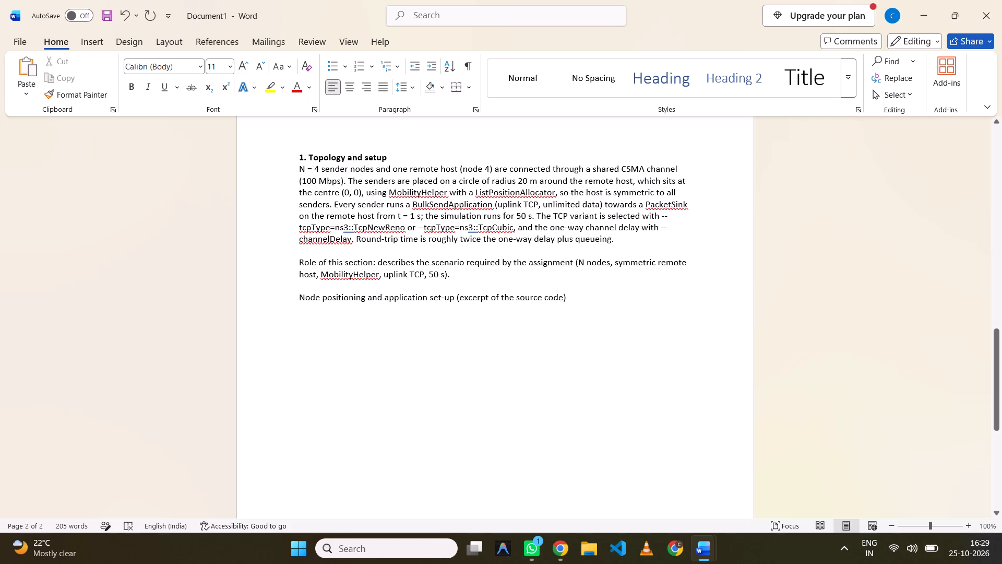
left_click_drag(513, 298, 311, 297)
key("BackSpace")
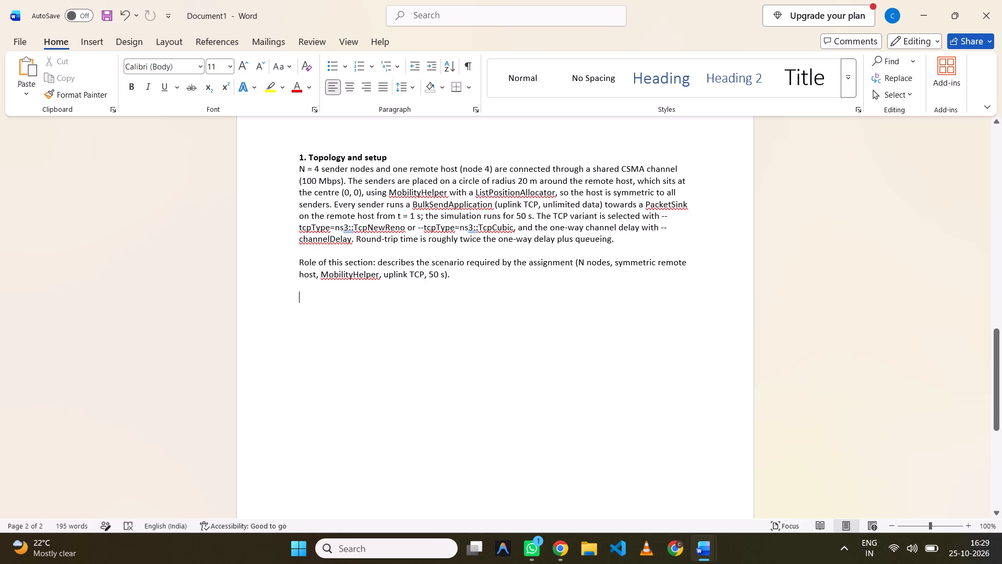
key("ctrl+v")
scroll(311, 297, "up", 1)
scroll(311, 297, "down", 1)
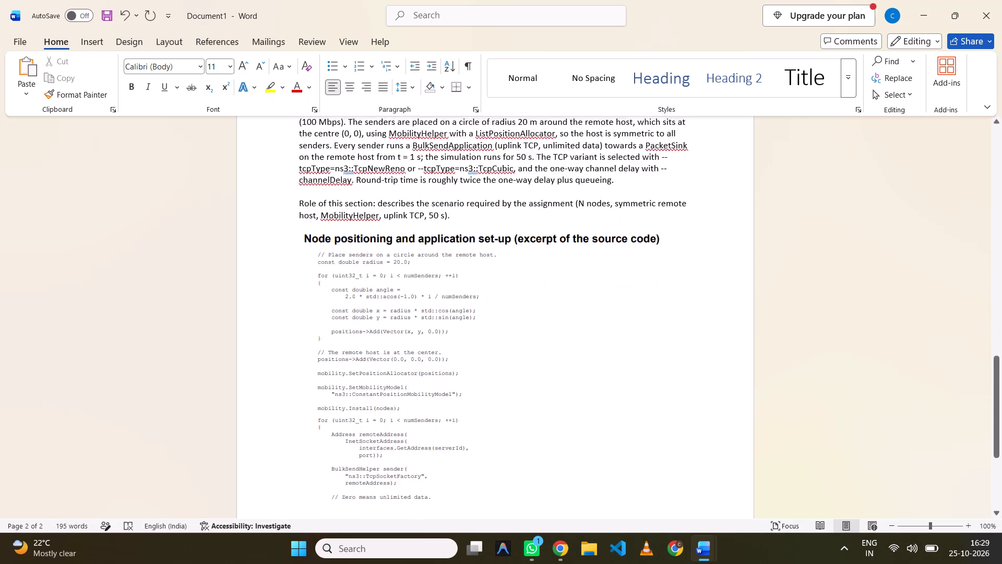
scroll(311, 297, "down", 3)
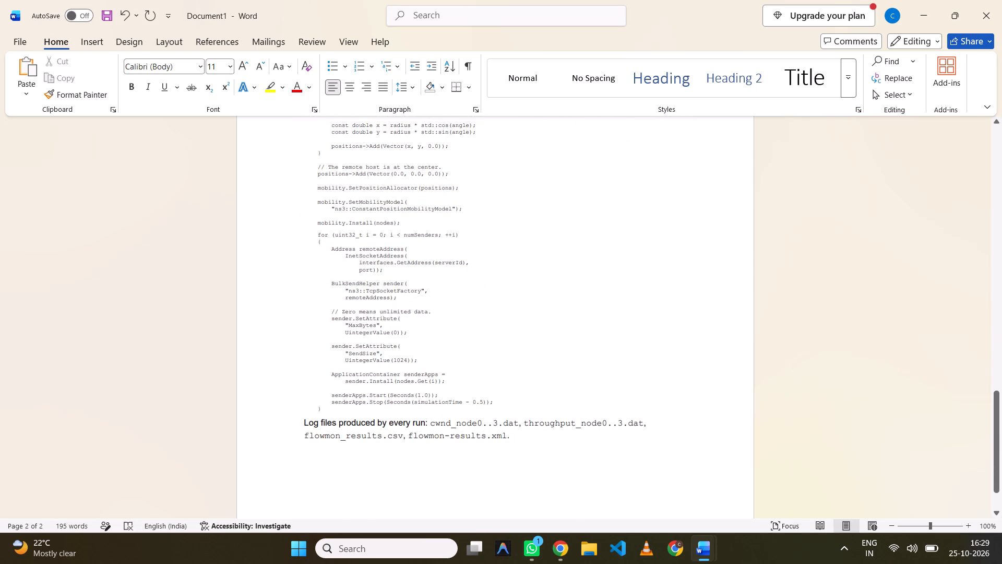
Insert a page break after the pasted code excerpt image to start page 3.
scroll(311, 297, "up", 1)
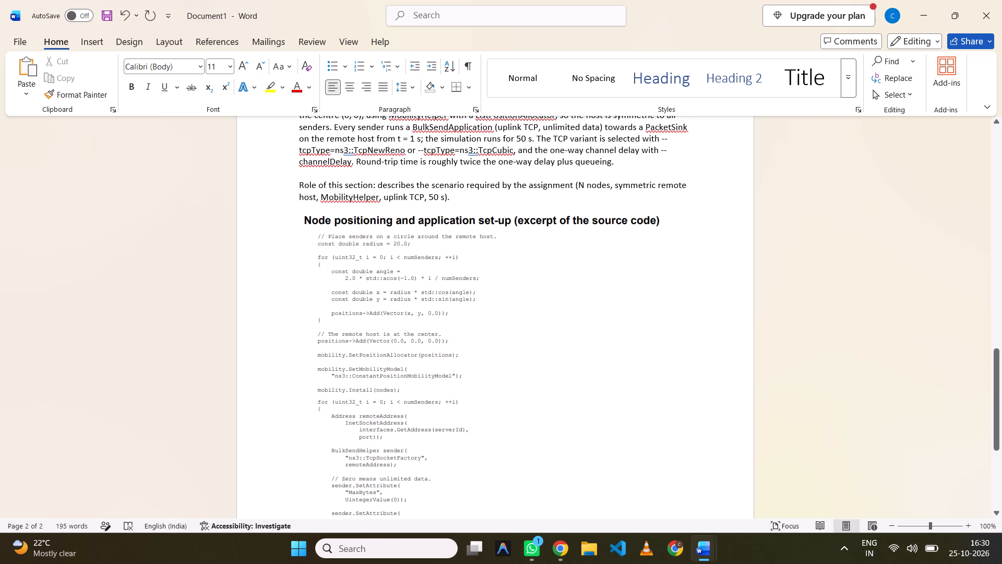
scroll(311, 297, "down", 2)
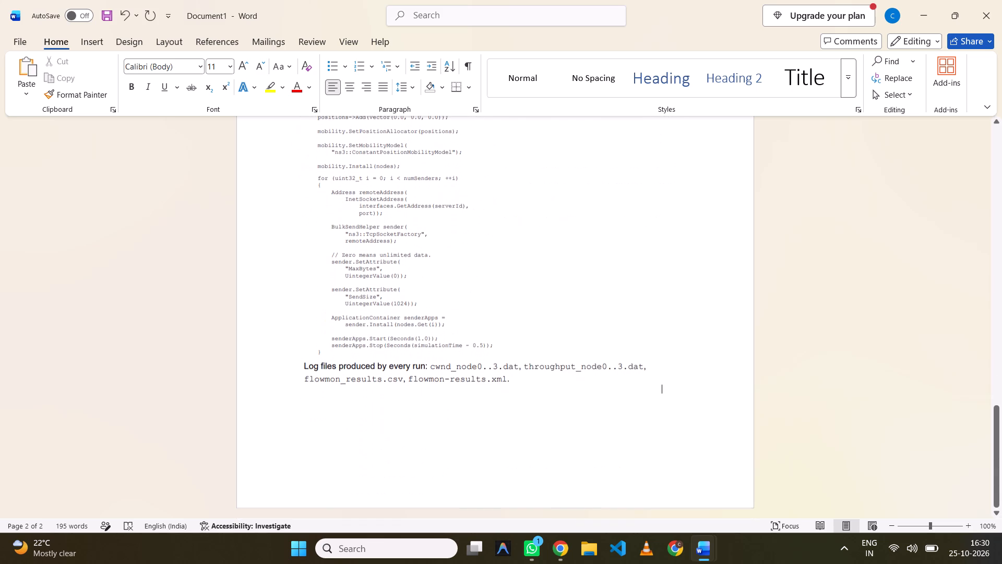
scroll(311, 297, "down", 4)
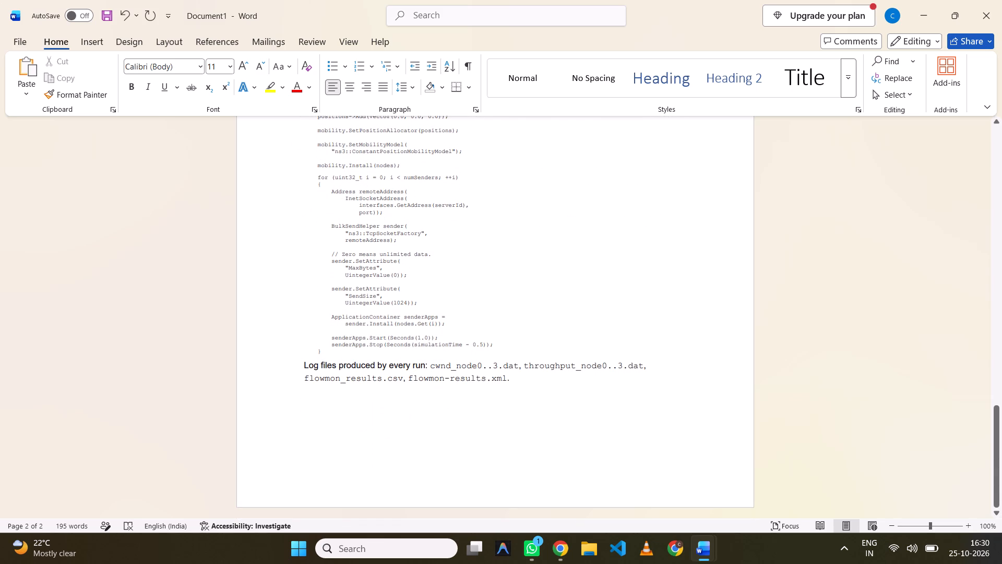
key("ctrl+Return")
left_click(491, 486)
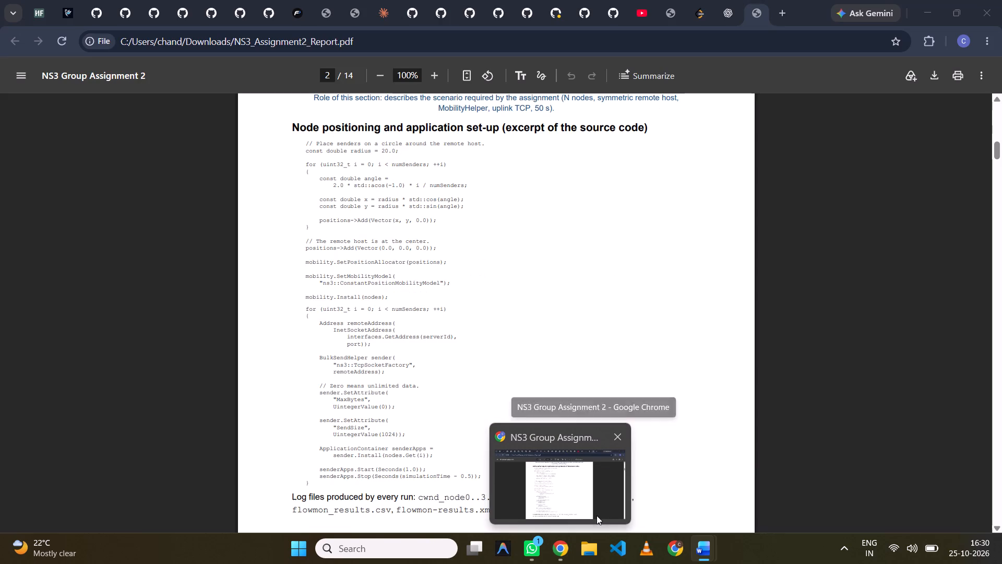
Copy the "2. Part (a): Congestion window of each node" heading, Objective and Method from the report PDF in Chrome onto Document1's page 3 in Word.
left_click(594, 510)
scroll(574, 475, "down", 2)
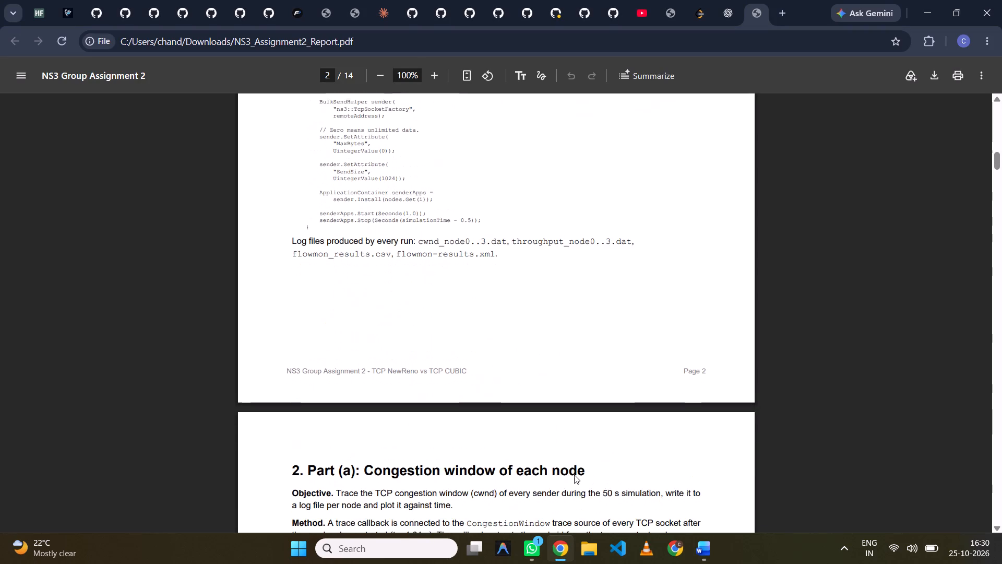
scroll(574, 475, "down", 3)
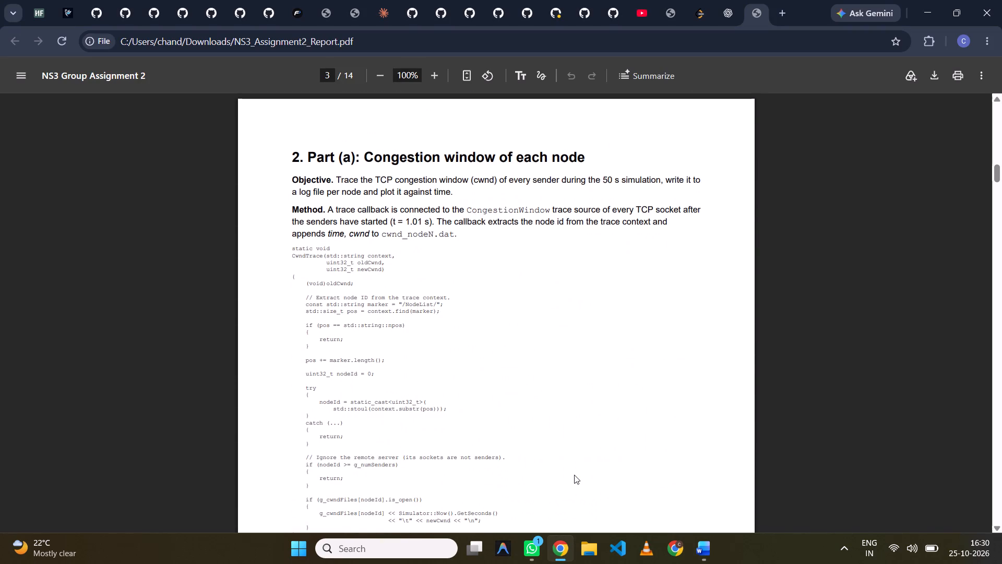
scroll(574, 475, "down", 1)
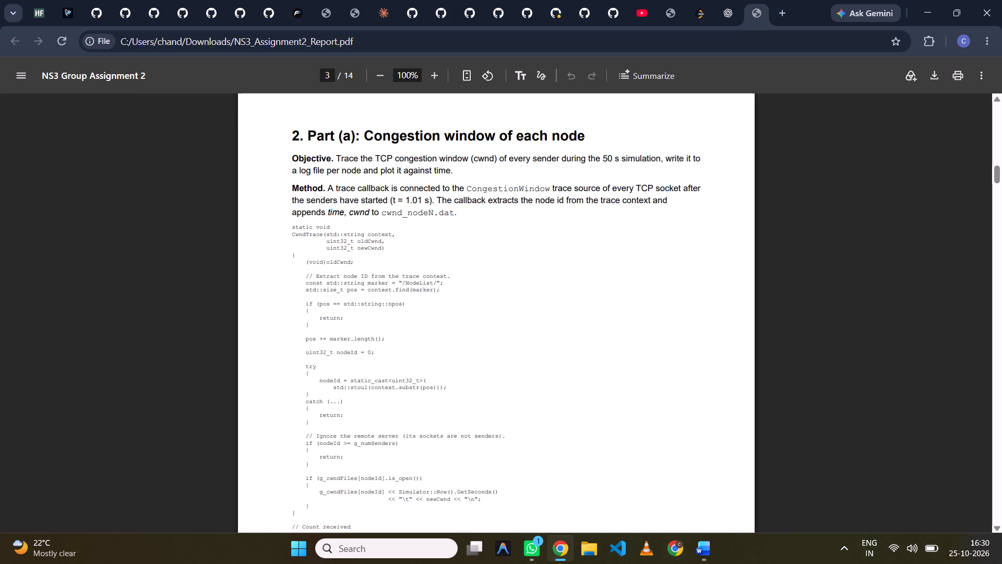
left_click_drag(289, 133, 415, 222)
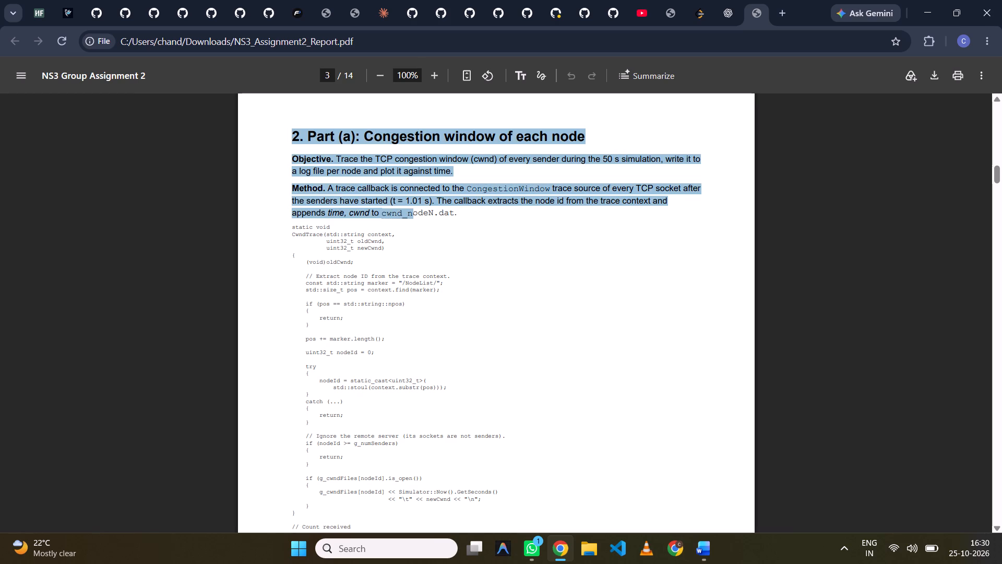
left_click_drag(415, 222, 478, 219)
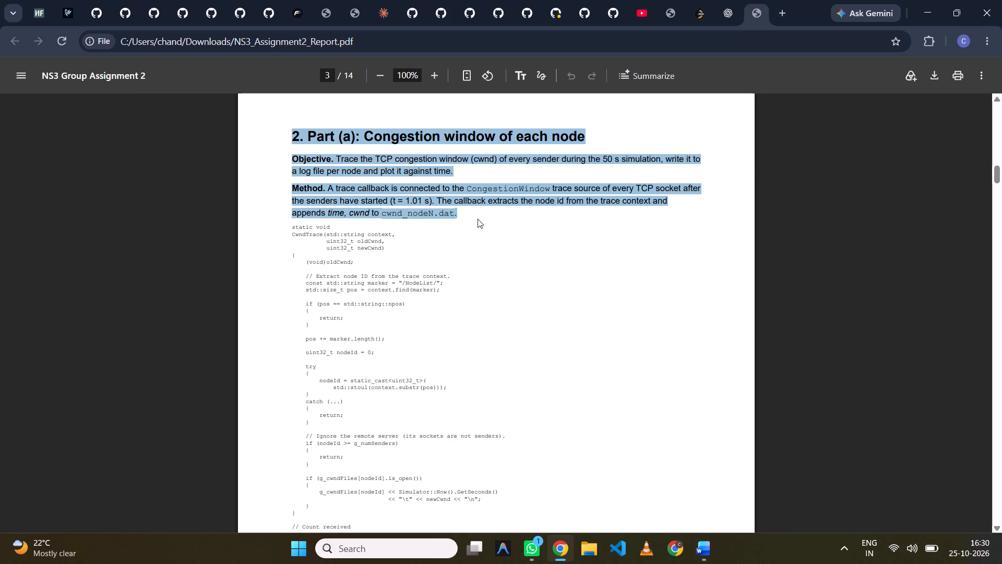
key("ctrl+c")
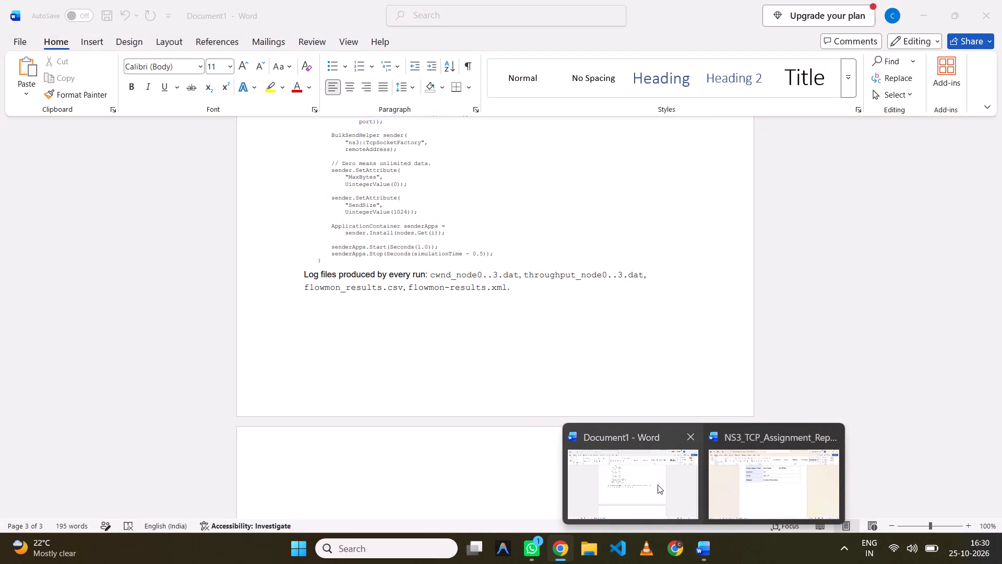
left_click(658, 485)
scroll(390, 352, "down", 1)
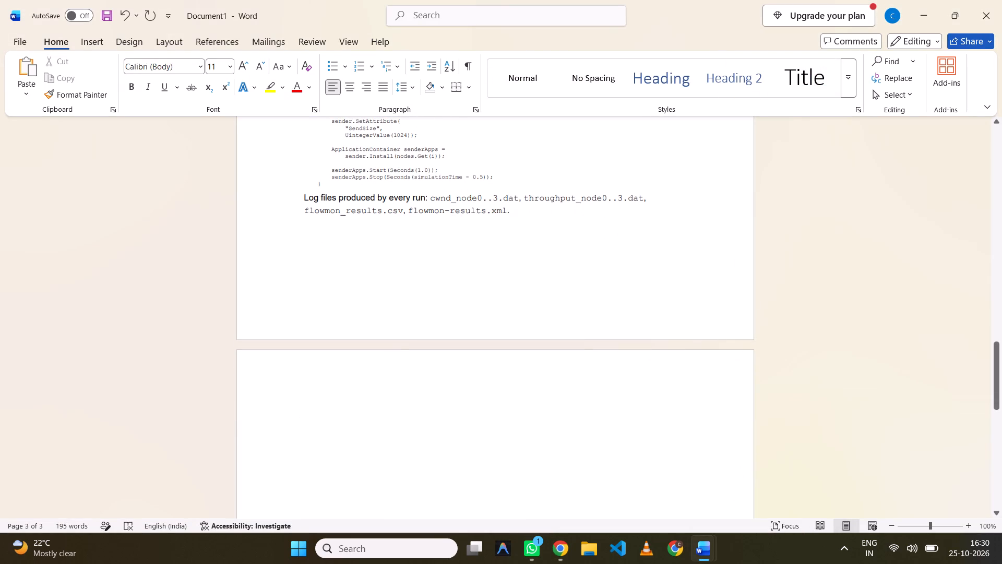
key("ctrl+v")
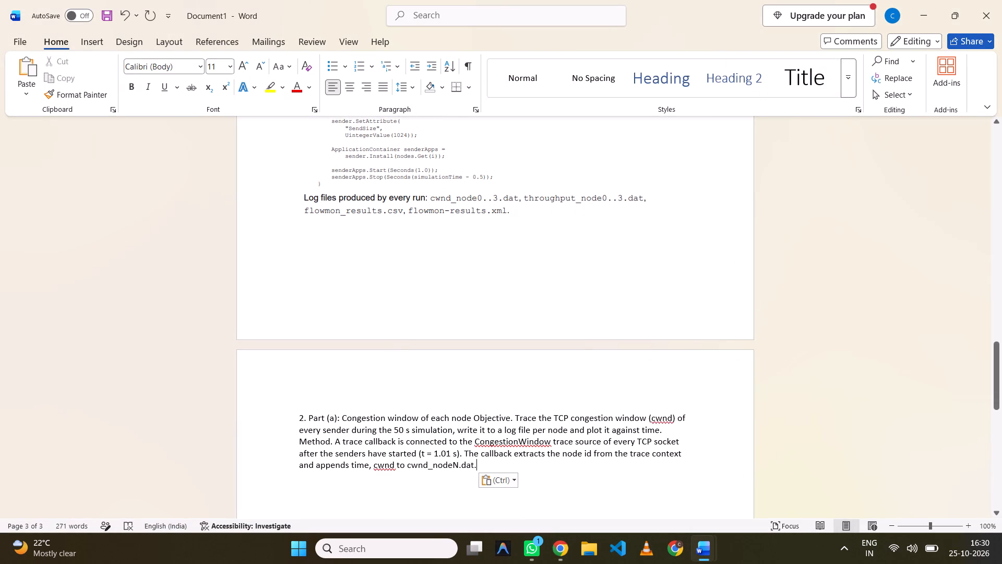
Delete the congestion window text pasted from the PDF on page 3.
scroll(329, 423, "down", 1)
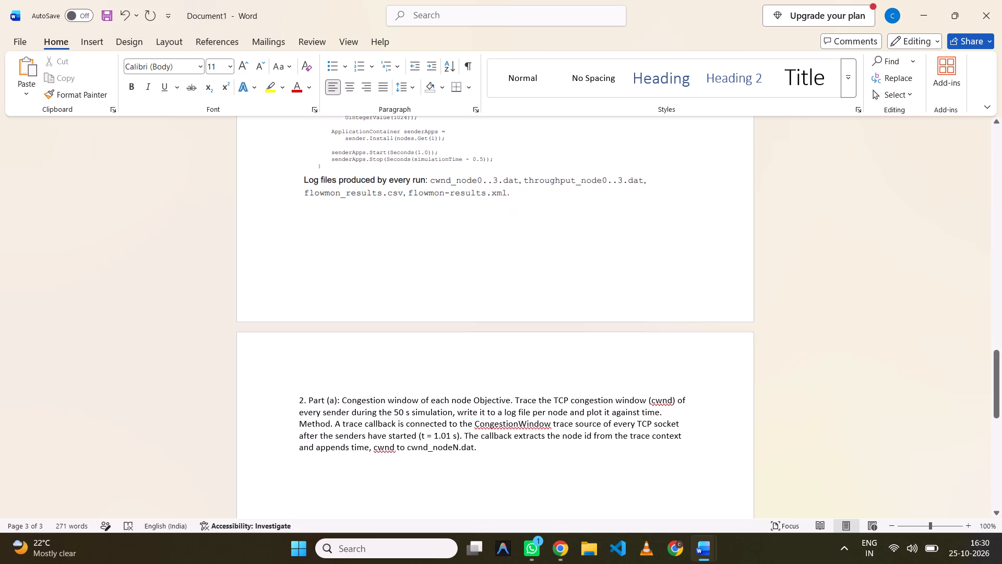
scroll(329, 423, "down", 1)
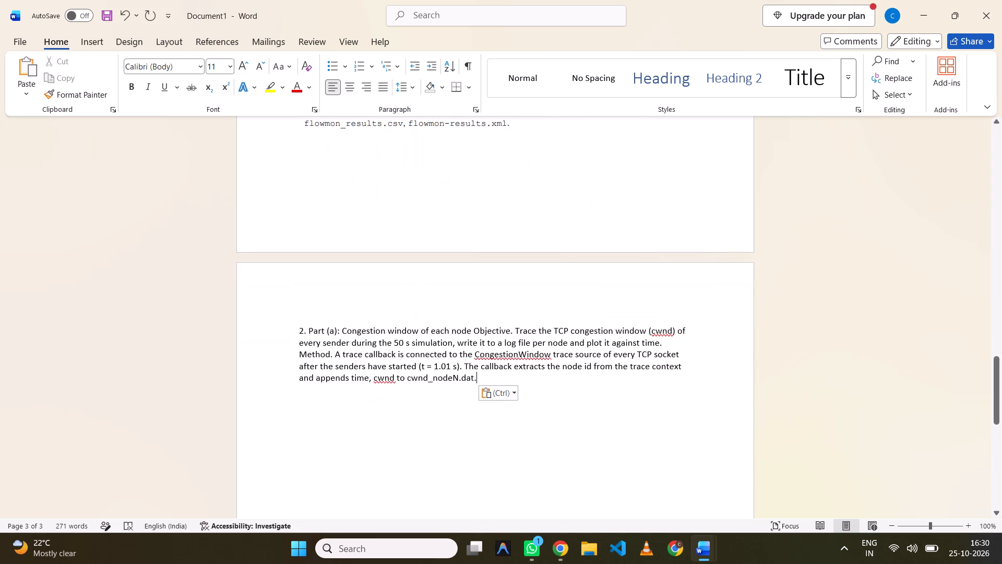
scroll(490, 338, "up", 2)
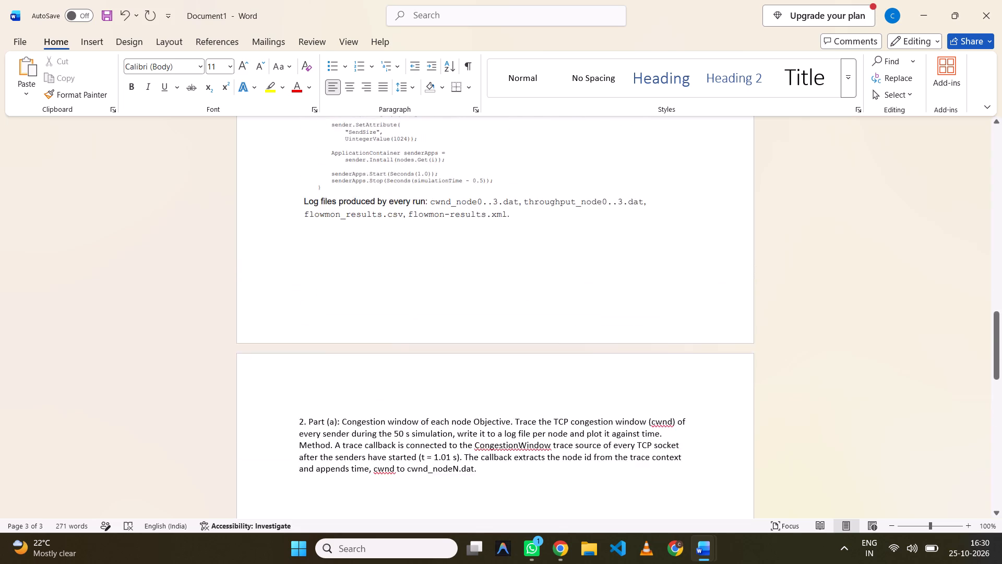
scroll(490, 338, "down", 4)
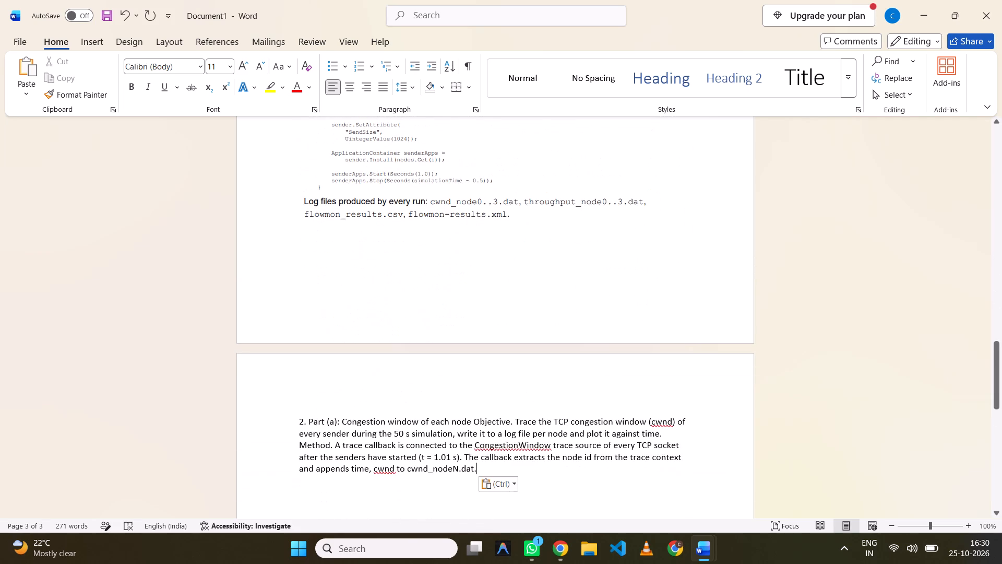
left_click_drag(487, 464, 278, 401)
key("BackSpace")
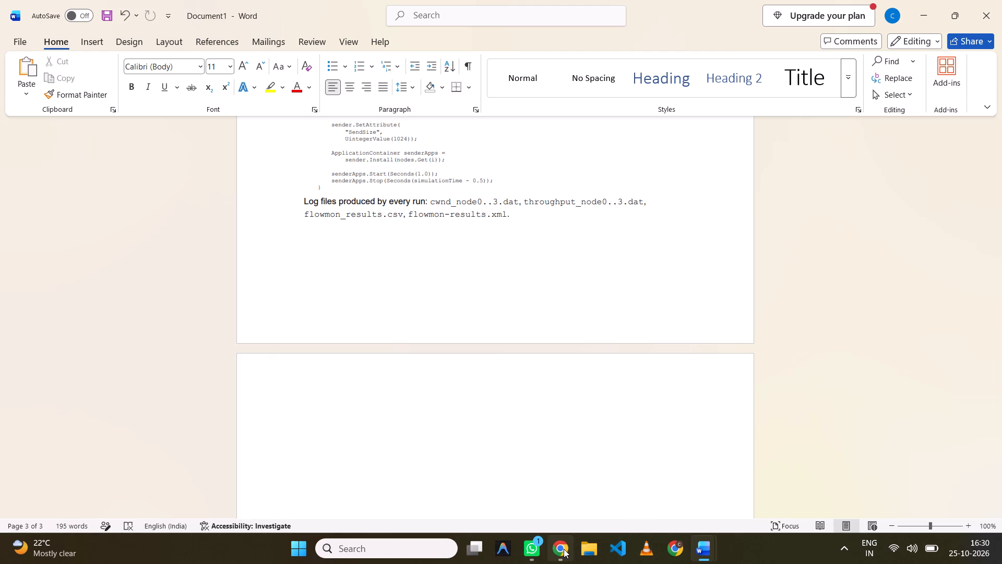
left_click(566, 504)
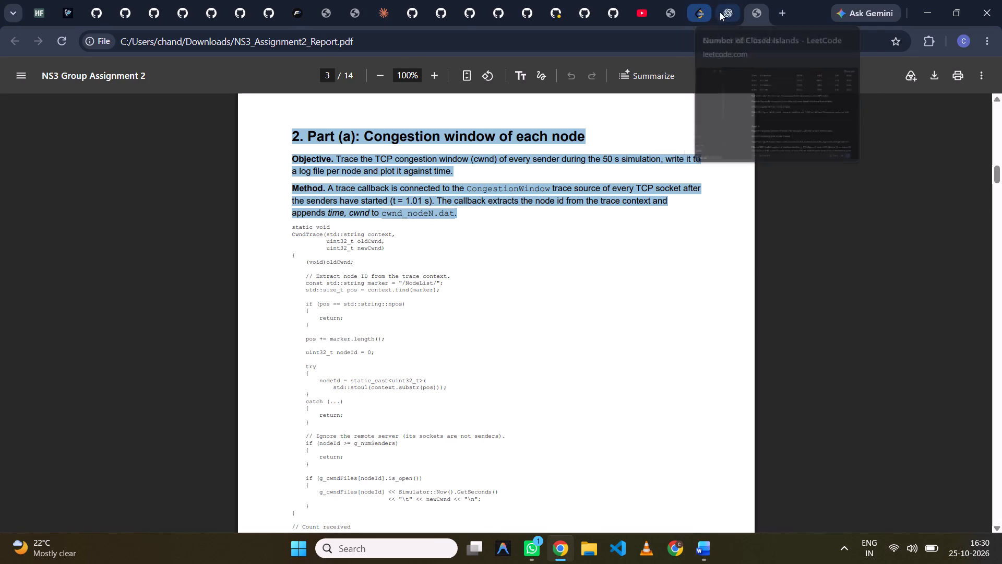
left_click(720, 12)
scroll(602, 205, "up", 10)
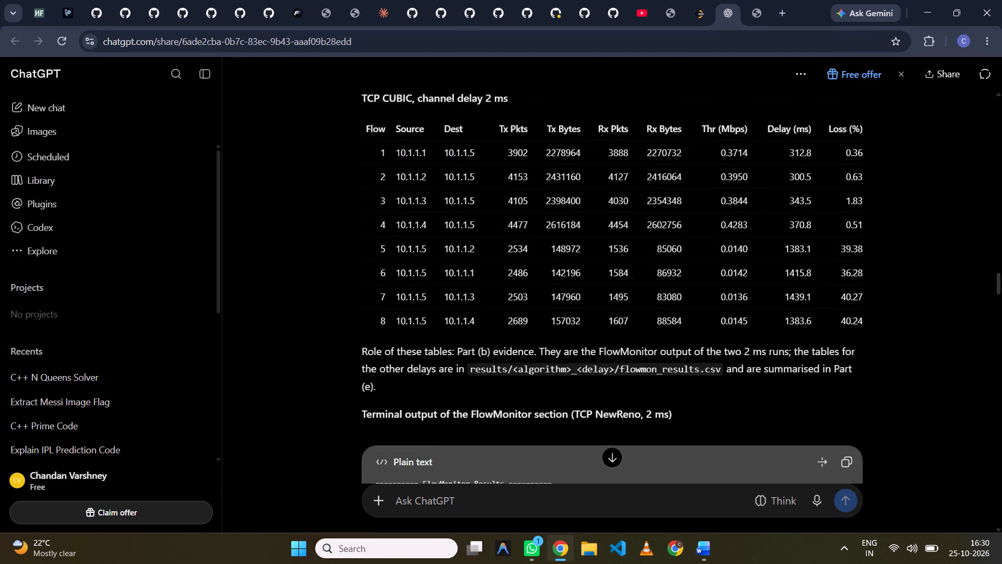
scroll(602, 205, "up", 3)
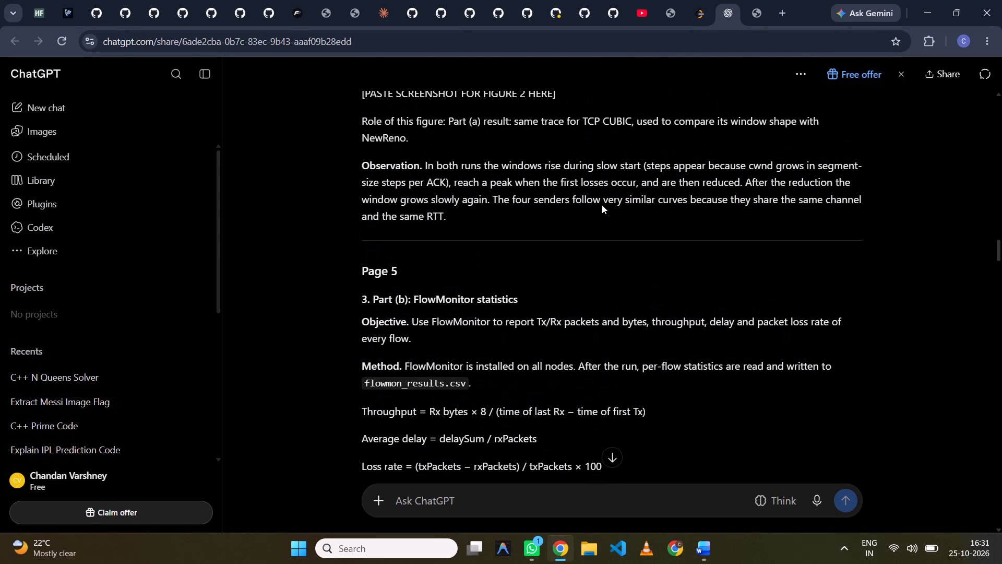
scroll(602, 205, "up", 8)
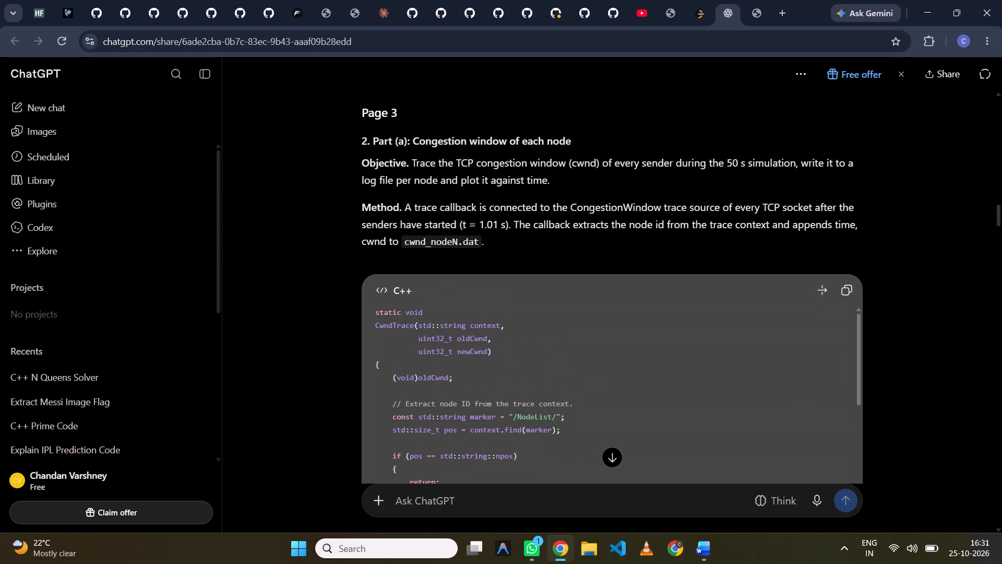
scroll(602, 205, "up", 4)
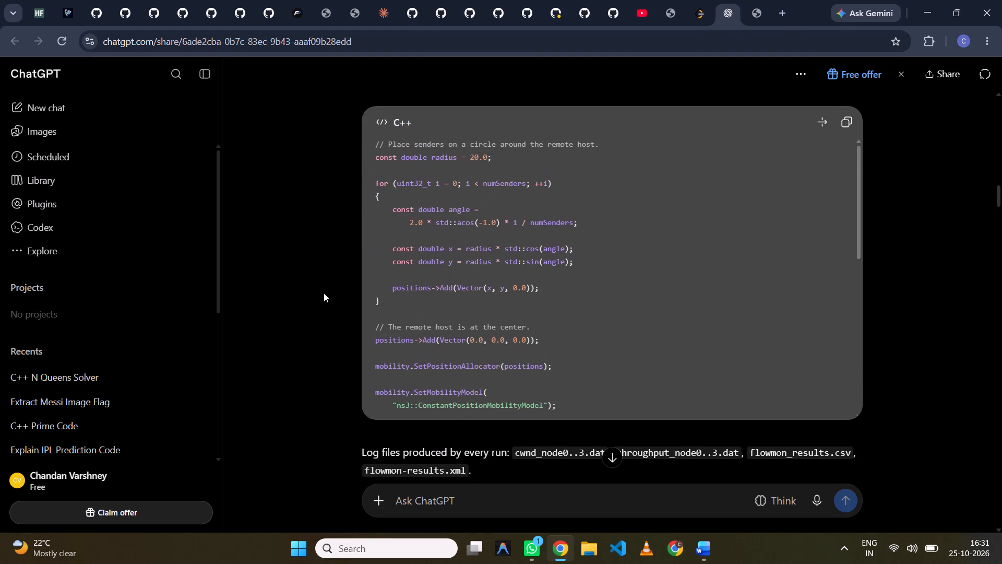
scroll(324, 293, "up", 4)
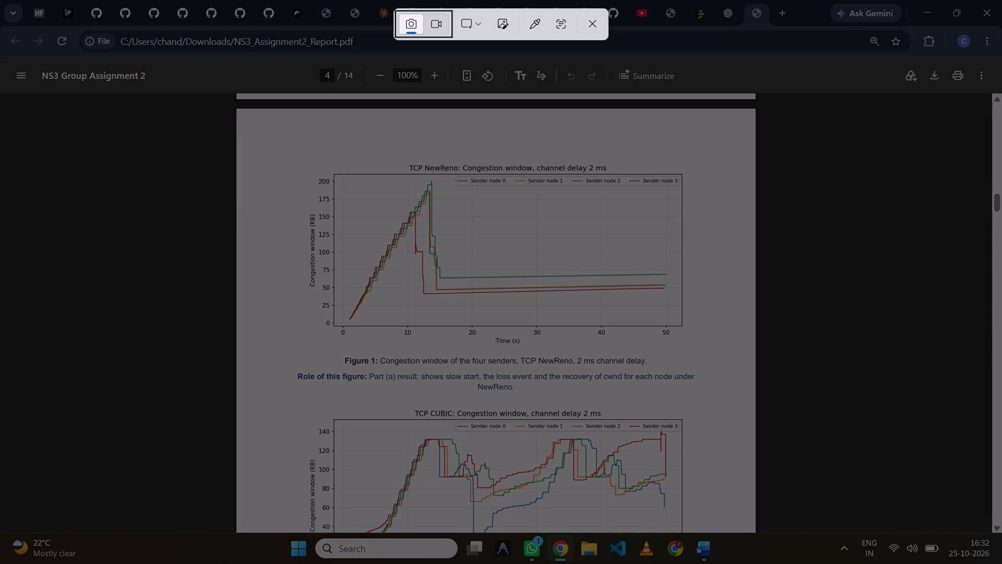
left_click_drag(292, 160, 714, 386)
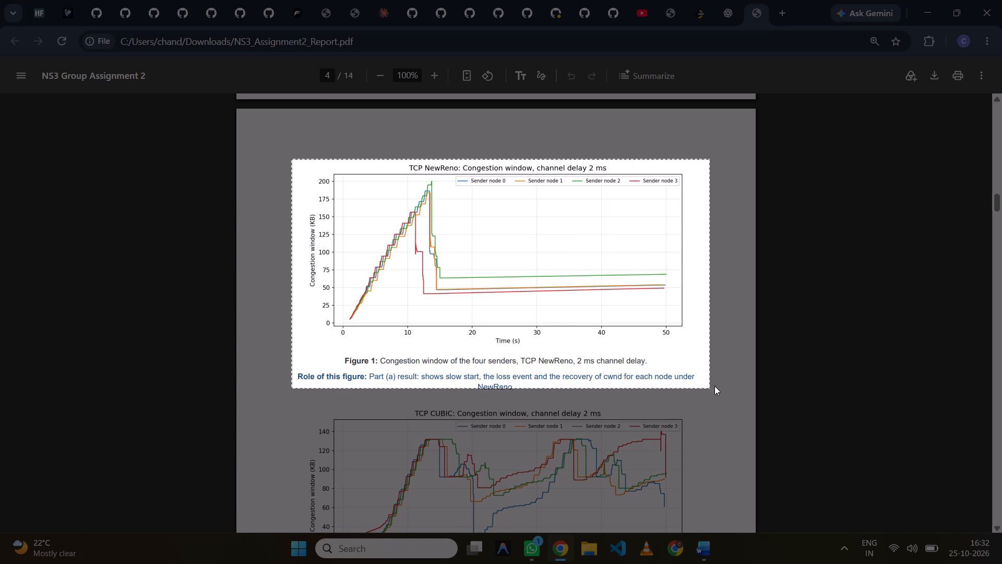
left_click_drag(714, 386, 715, 396)
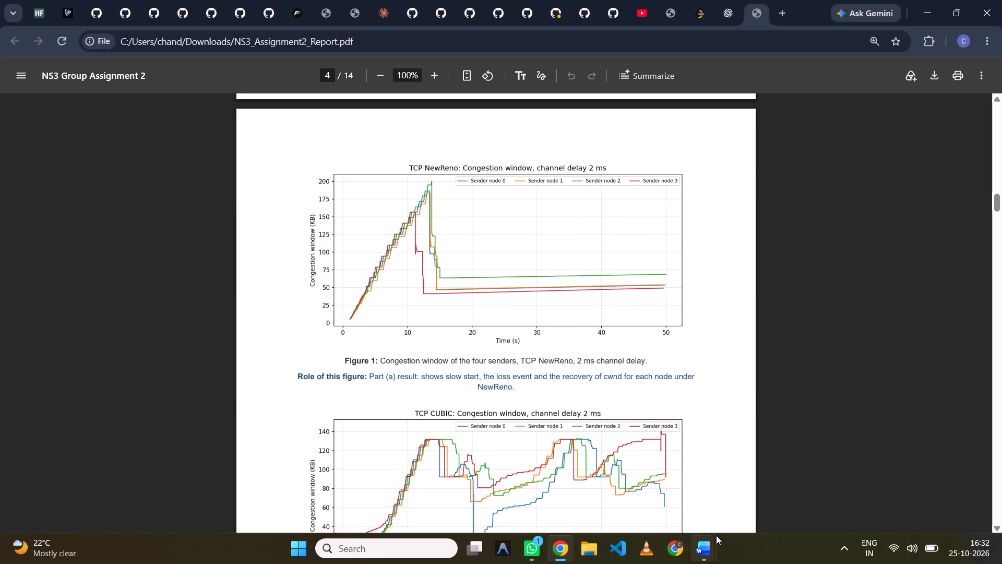
Paste the Figure 1 screenshot at the top of page 4 in Document1 in Word.
left_click(682, 515)
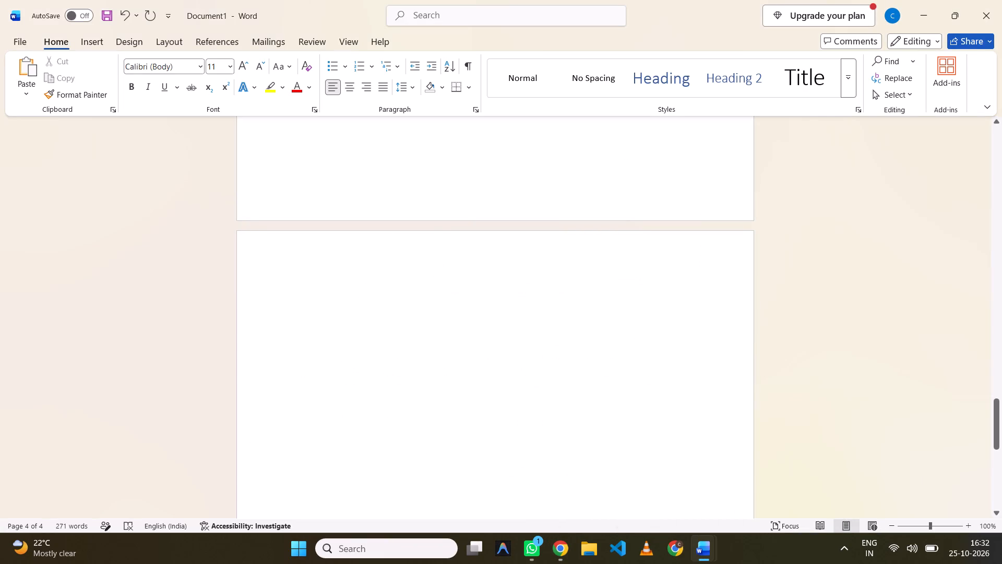
key("ctrl+v")
scroll(449, 362, "down", 2)
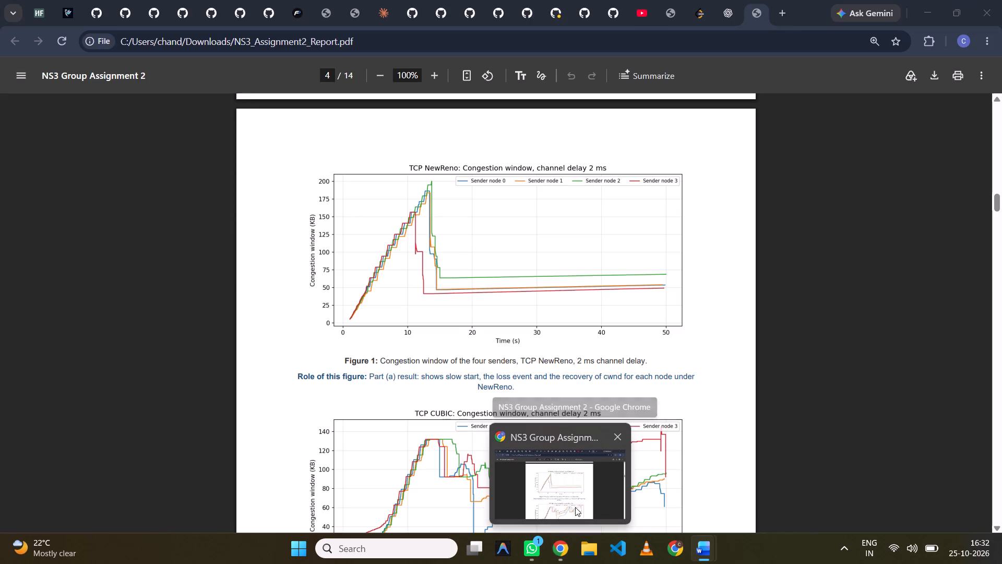
Examine Figure 2 and the Observation in the PDF, and check the pasted Figure 1 on Document1's page 4.
left_click(575, 507)
scroll(493, 362, "down", 2)
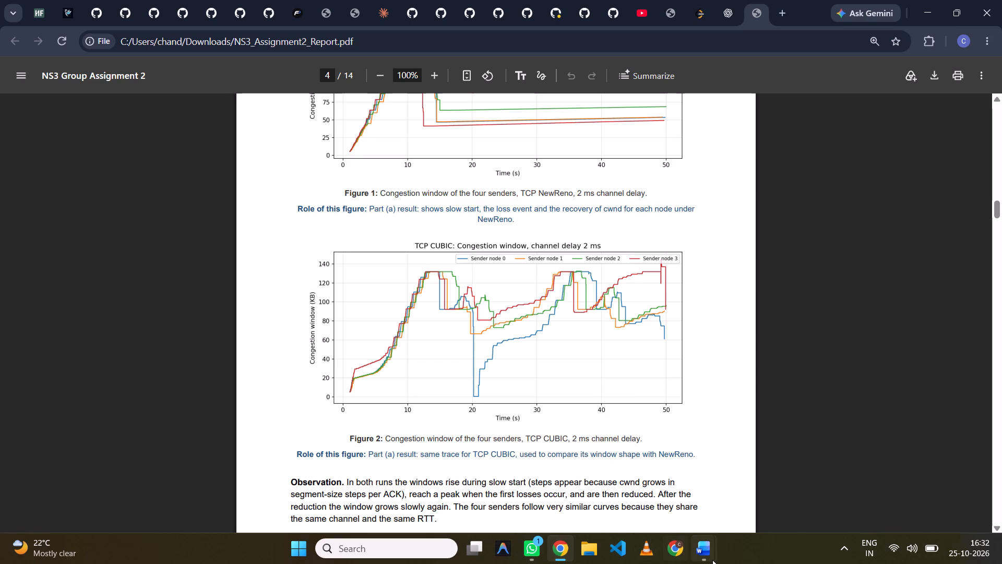
left_click(667, 500)
left_click(667, 500)
scroll(667, 500, "up", 2)
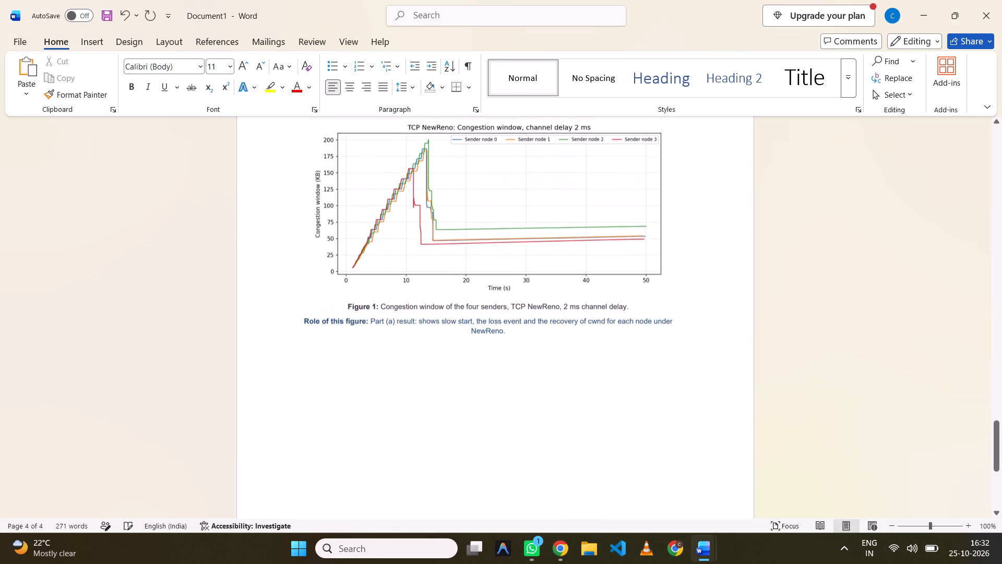
scroll(667, 500, "down", 1)
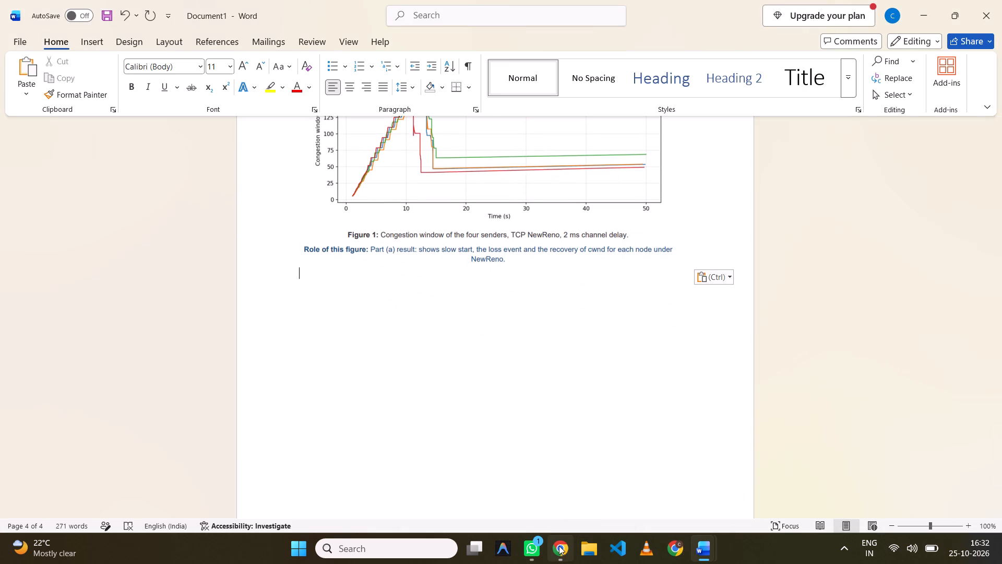
left_click(563, 507)
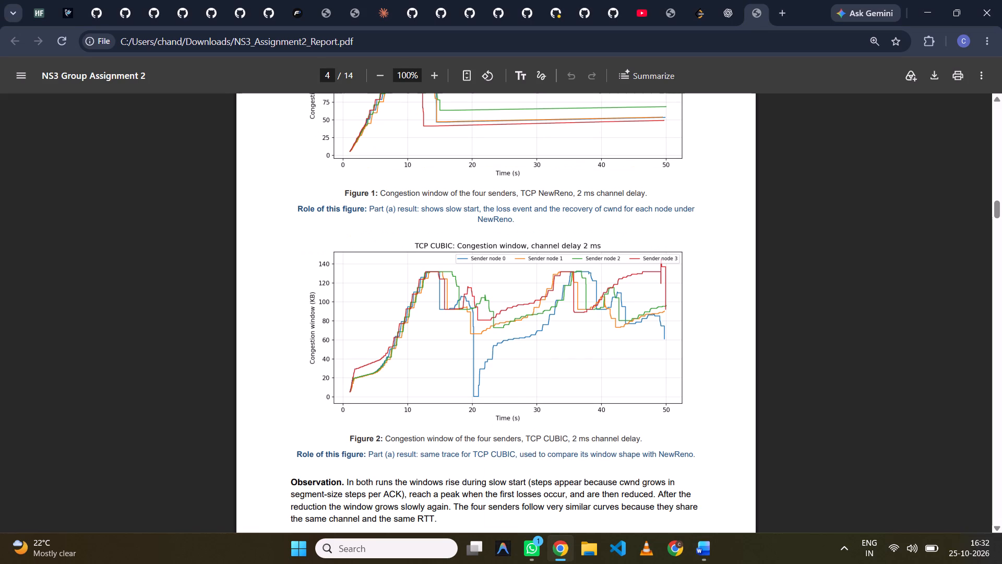
scroll(563, 507, "down", 1)
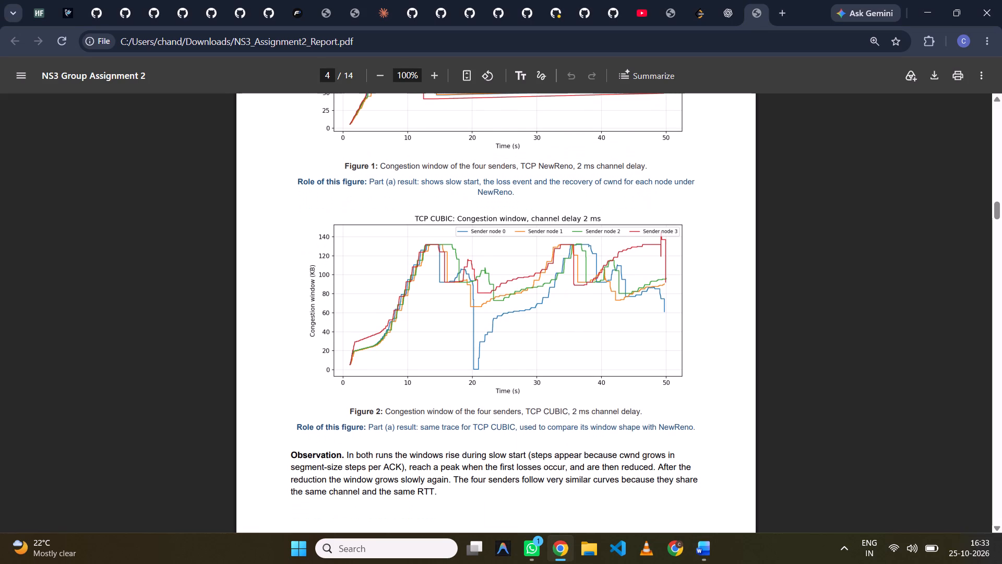
scroll(563, 507, "up", 9)
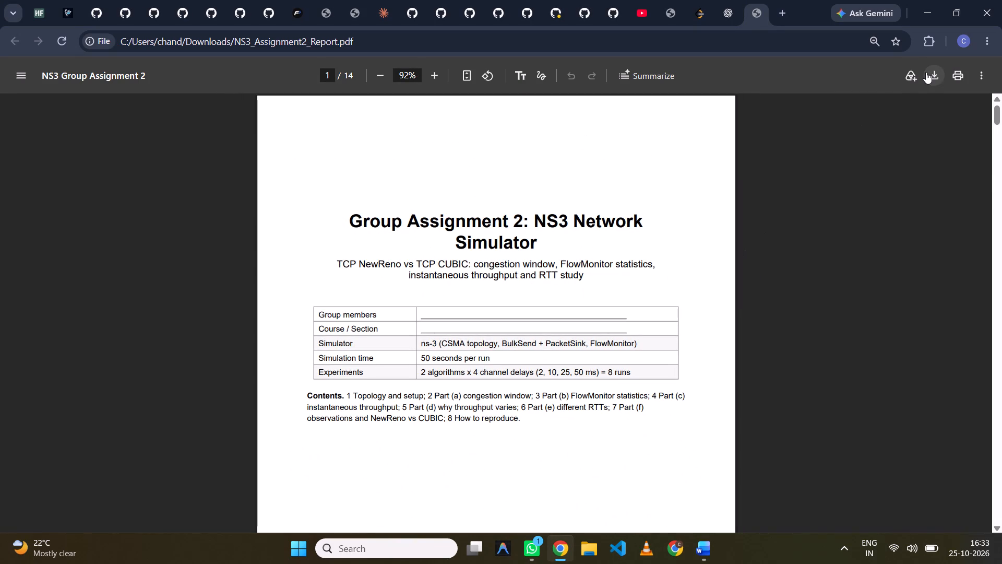
Save a copy of the report PDF as NS3_Assignment2_Report in the Documents folder and minimise Chrome.
left_click(926, 72)
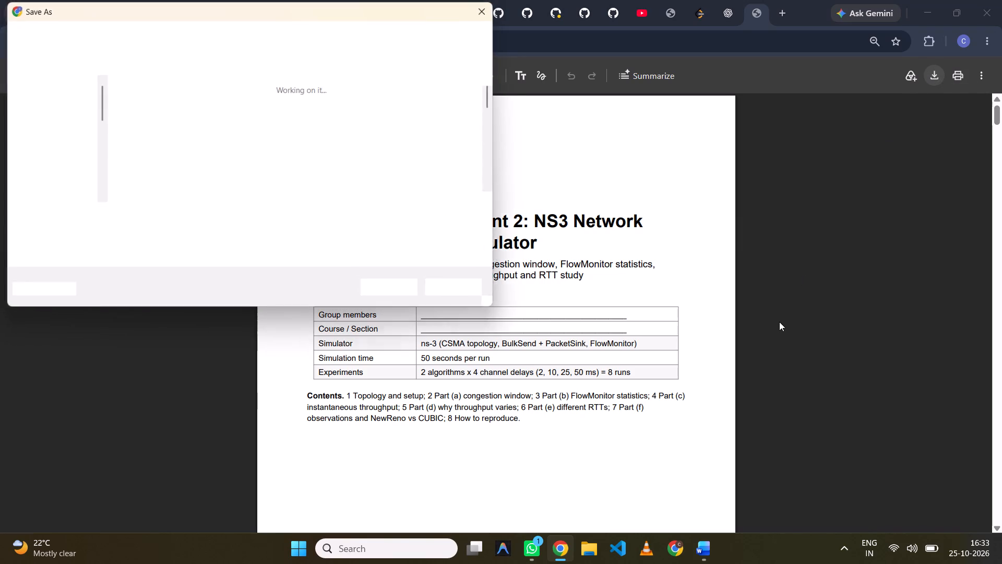
left_click(383, 291)
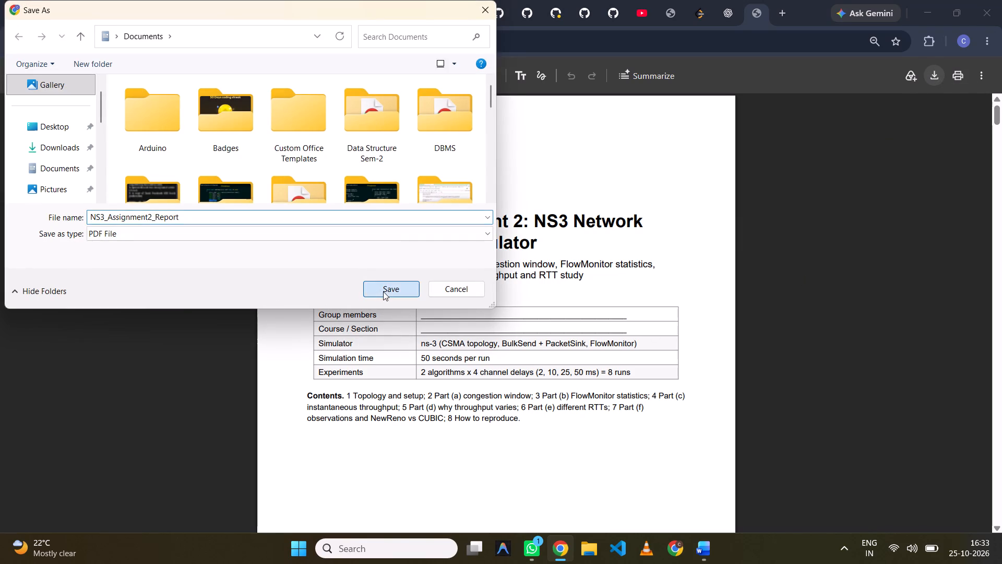
left_click(934, 0)
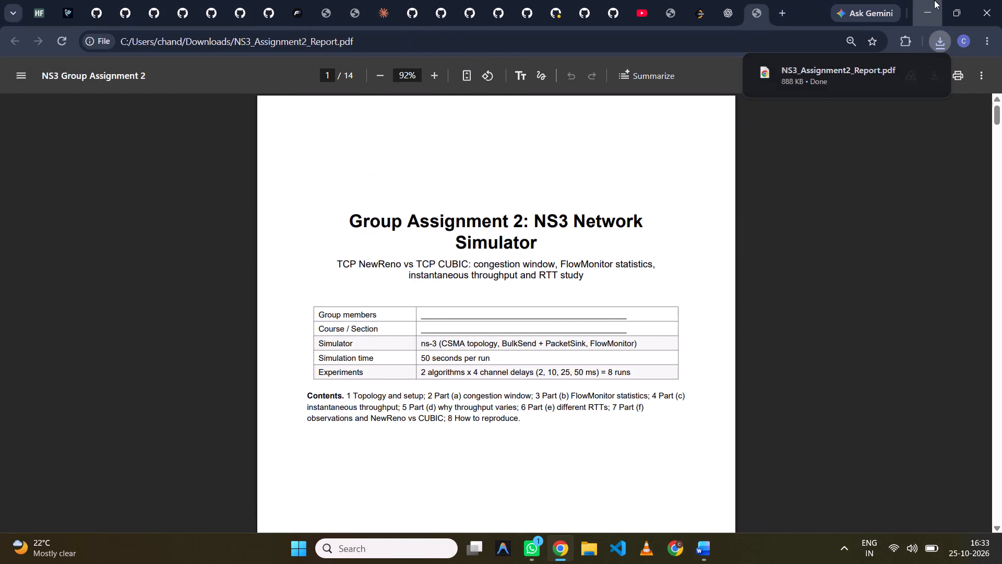
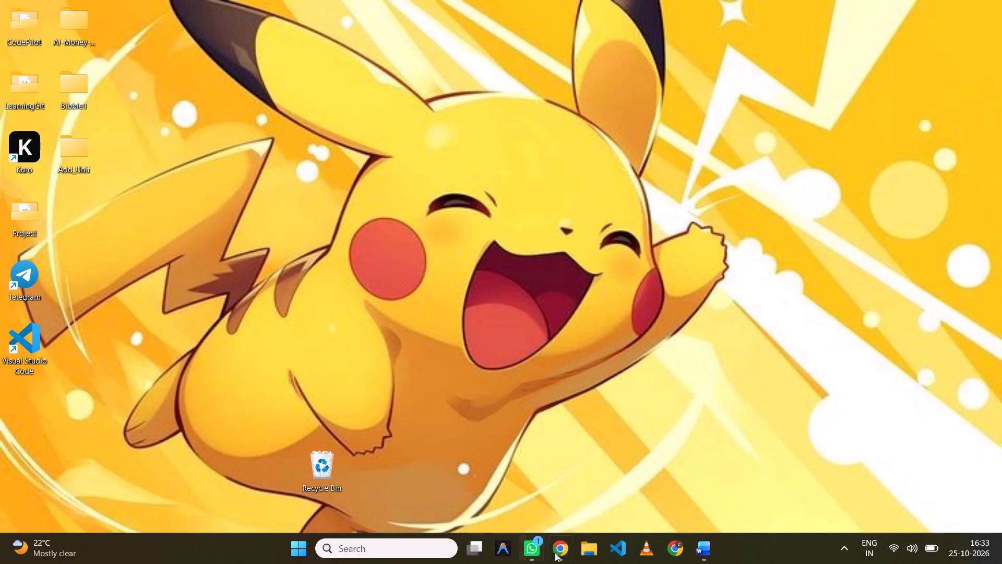
Open NS3_Assignment2_Report from the Downloads folder in Word just once, accepting the conversion of the PDF to an editable document.
left_click(588, 554)
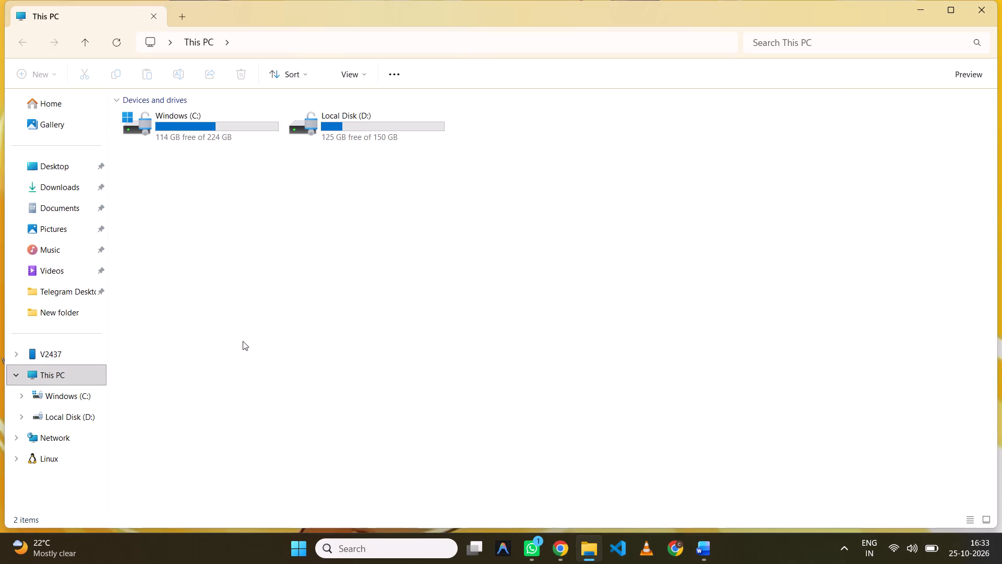
left_click(66, 194)
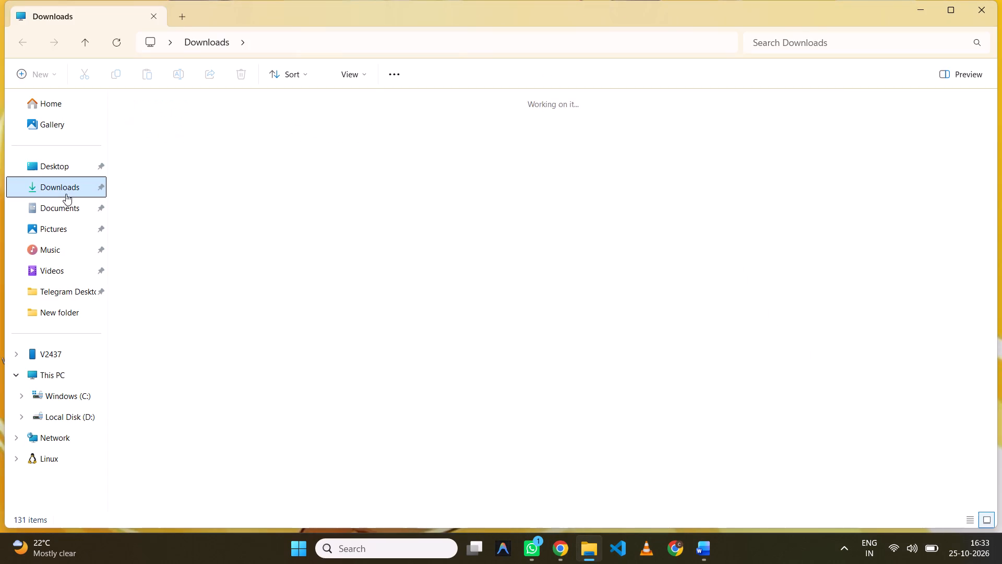
double_click(166, 169)
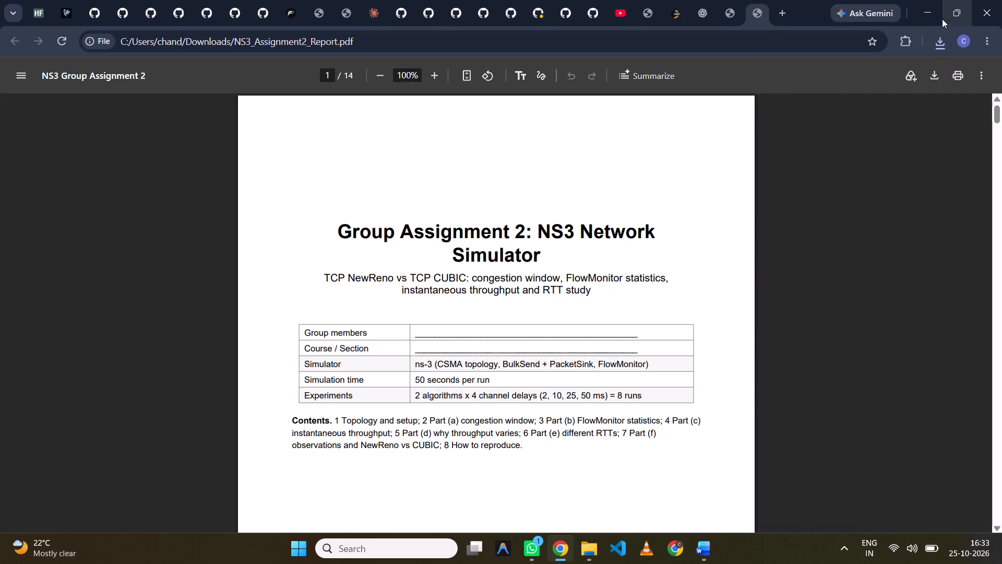
left_click(931, 14)
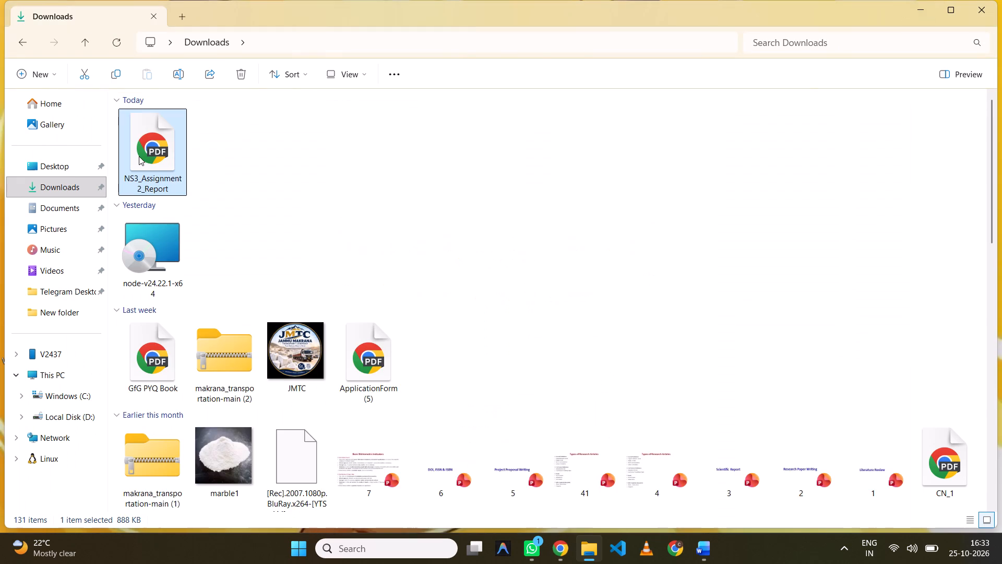
right_click(139, 156)
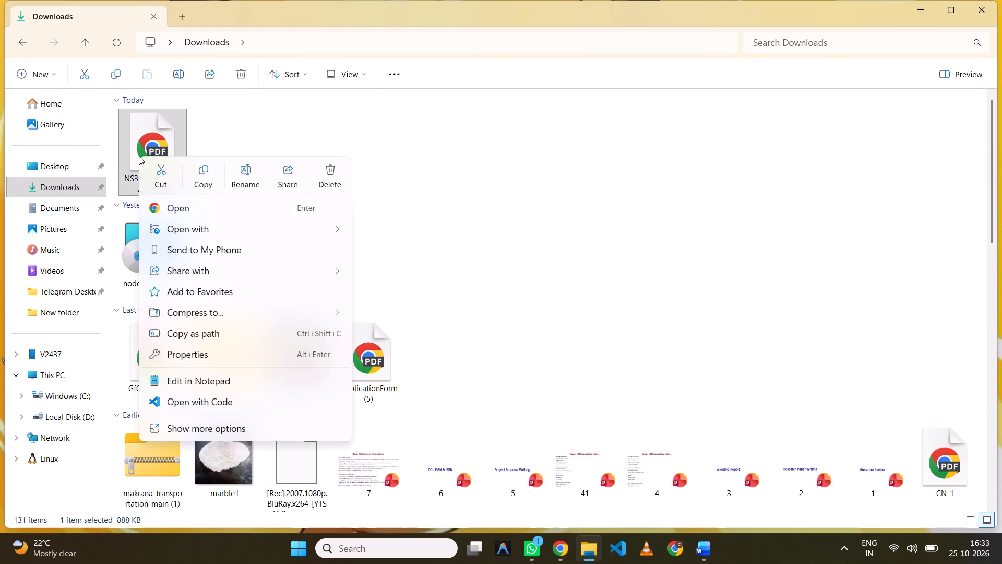
left_click(203, 239)
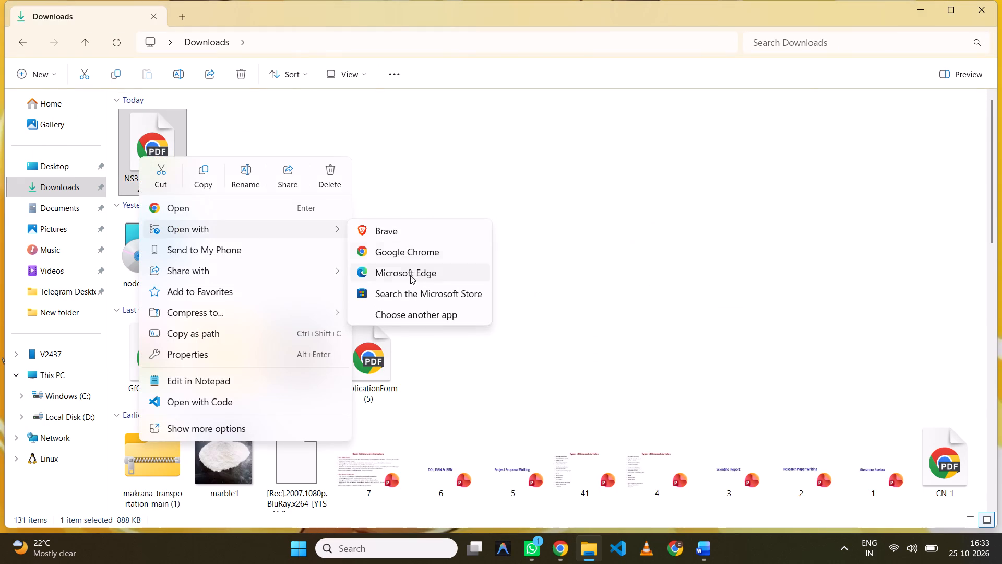
left_click(396, 323)
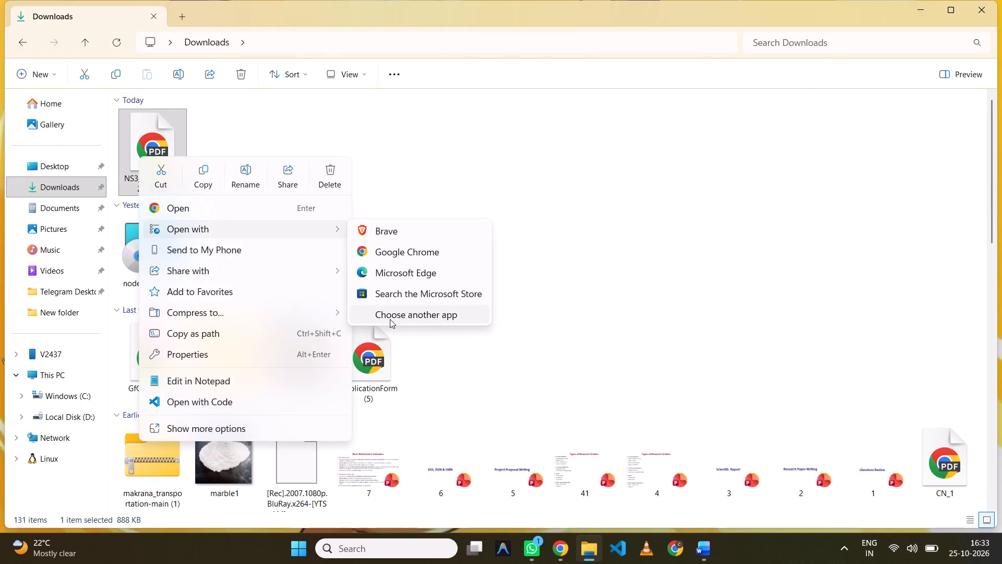
left_click(390, 319)
scroll(443, 263, "down", 2)
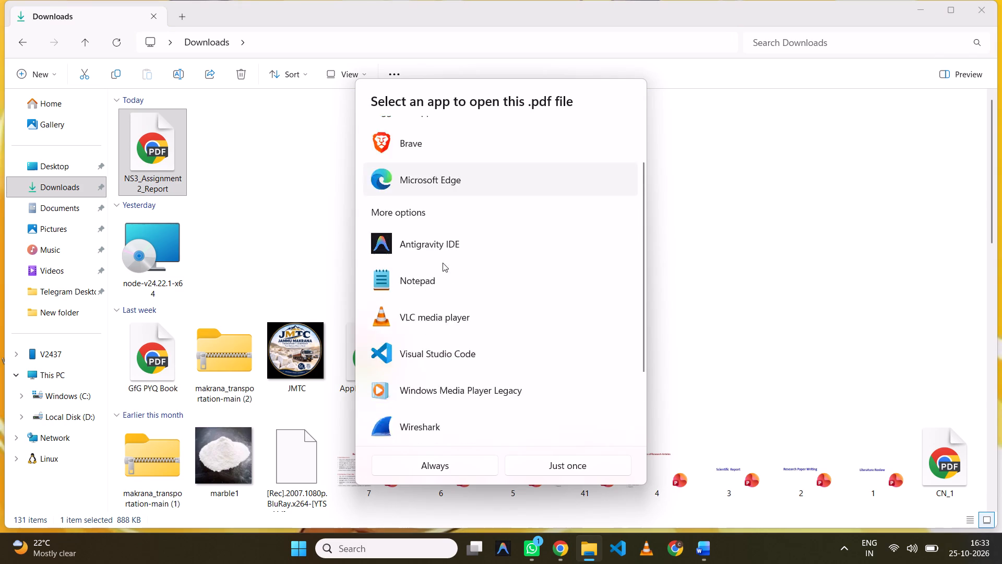
left_click(430, 393)
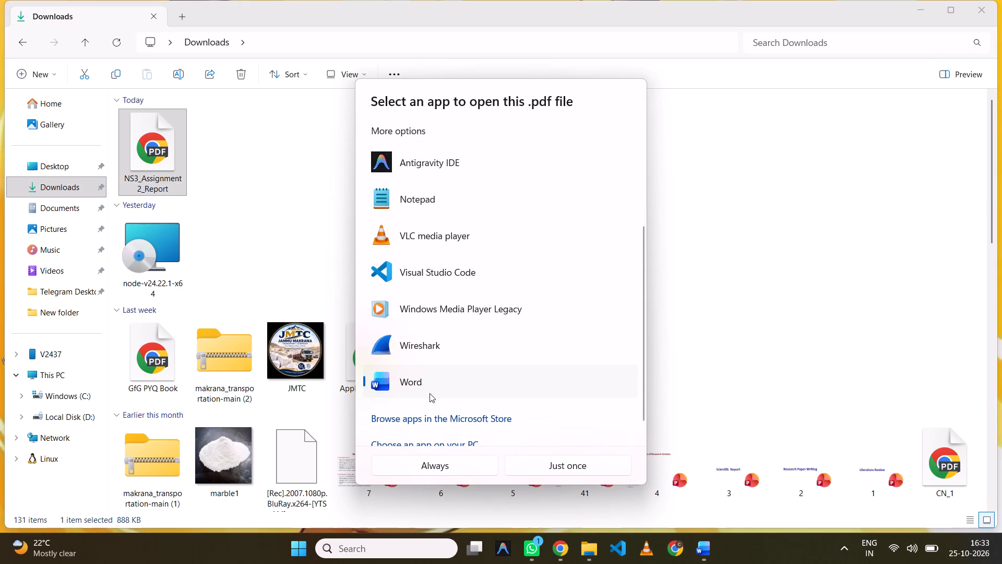
left_click(530, 471)
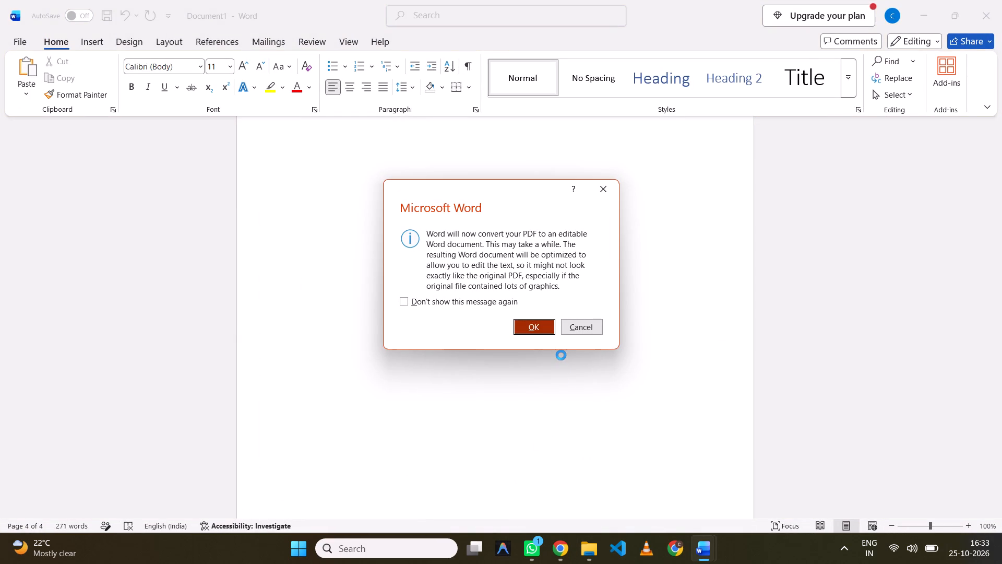
left_click(541, 330)
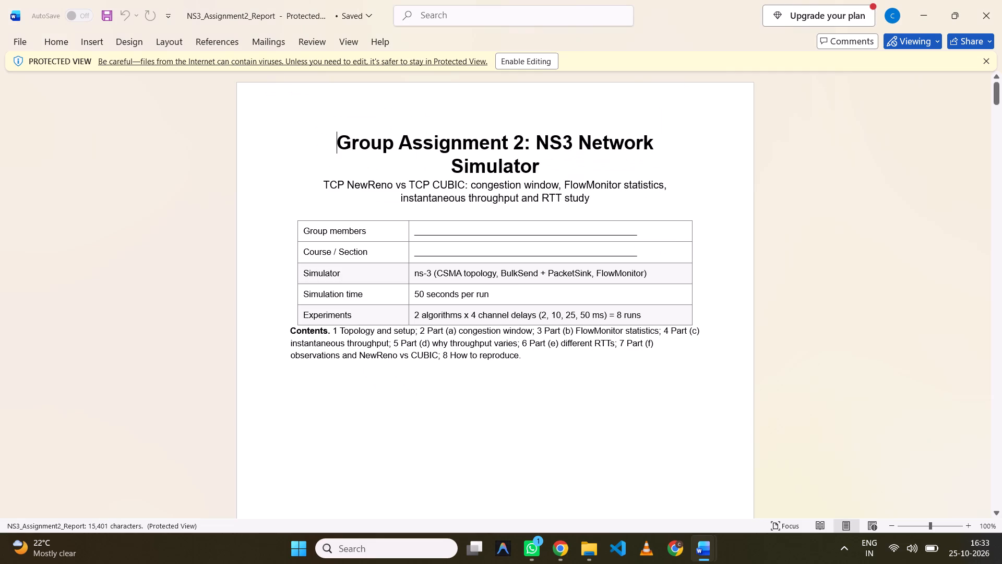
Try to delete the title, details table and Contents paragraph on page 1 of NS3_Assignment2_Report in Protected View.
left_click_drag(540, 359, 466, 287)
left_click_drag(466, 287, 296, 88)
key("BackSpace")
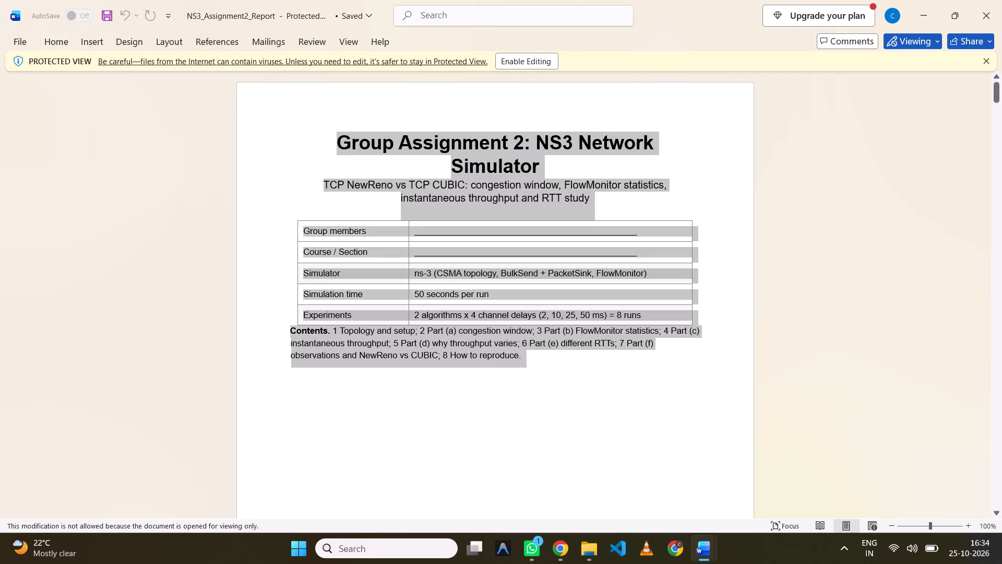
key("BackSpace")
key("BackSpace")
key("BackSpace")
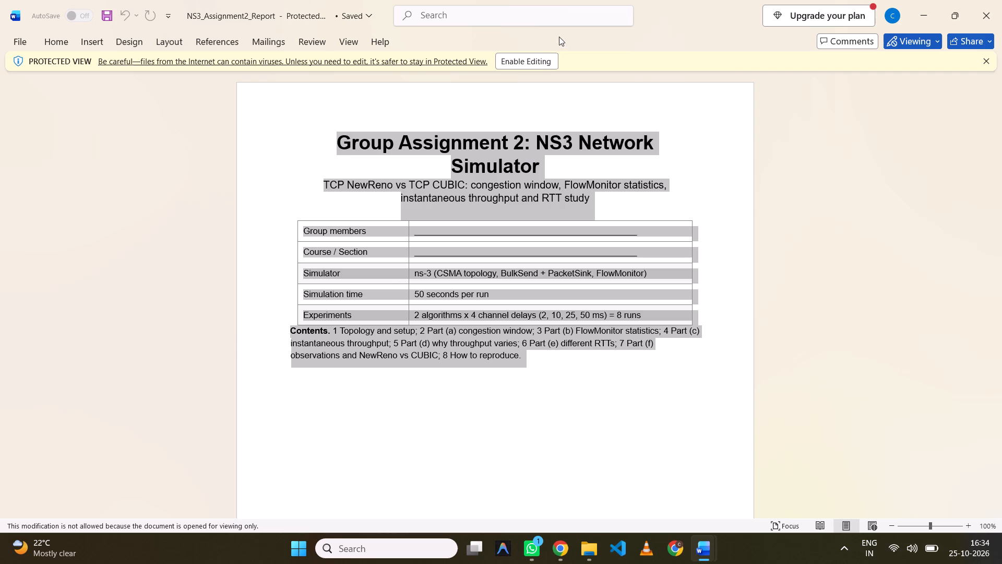
Enable editing of the converted NS3_Assignment2_Report and accept the PDF conversion again.
left_click(521, 61)
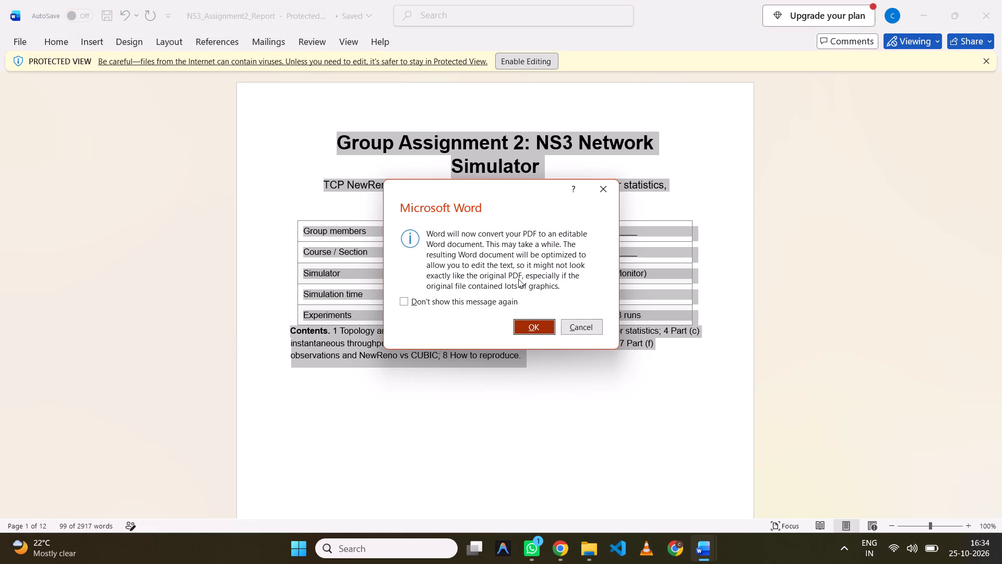
left_click(526, 330)
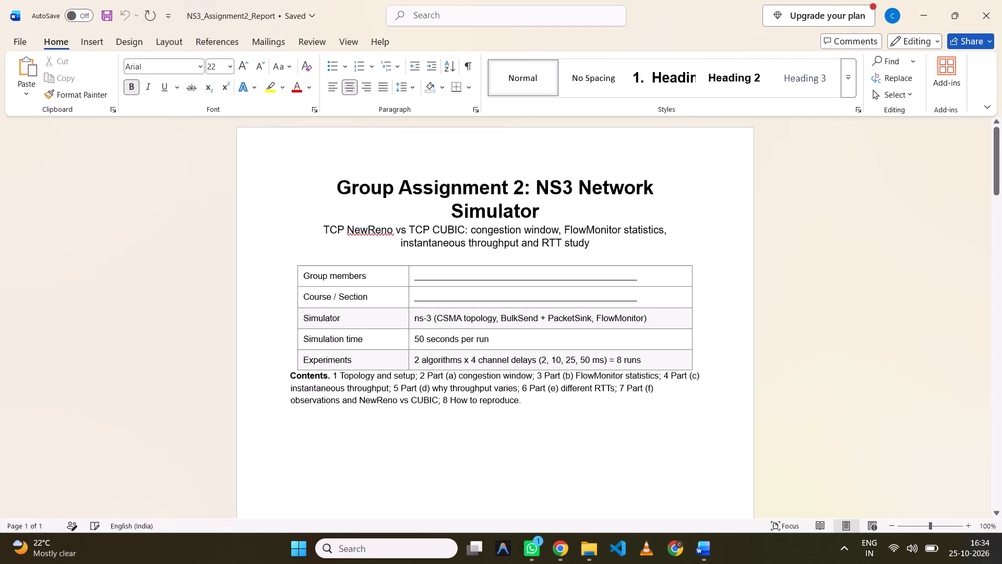
Delete the title, subtitle, details table and Contents paragraph from page 1 of NS3_Assignment2_Report.
triple_click(519, 417)
left_click_drag(519, 417, 340, 158)
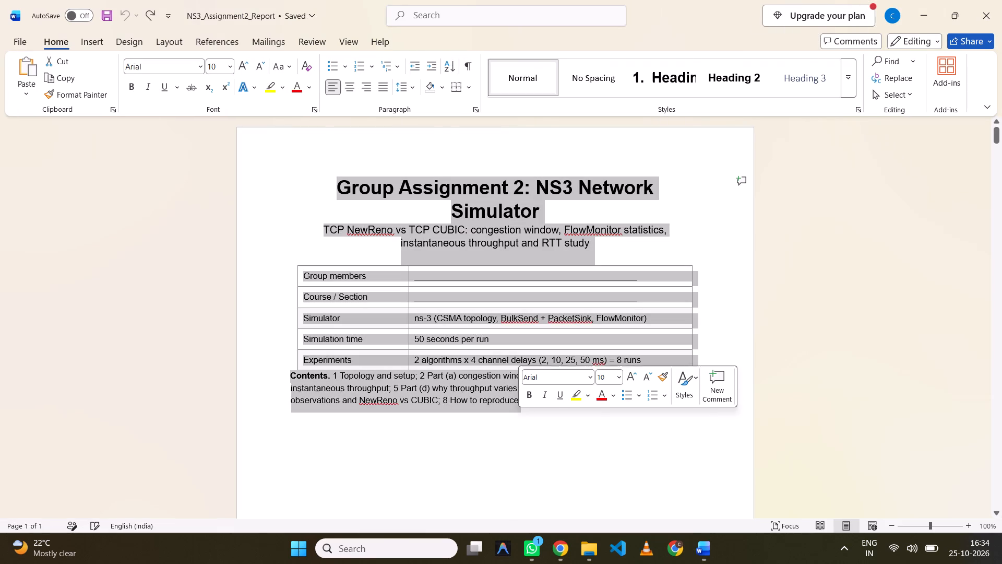
left_click_drag(340, 158, 325, 163)
key("BackSpace")
scroll(425, 332, "down", 3)
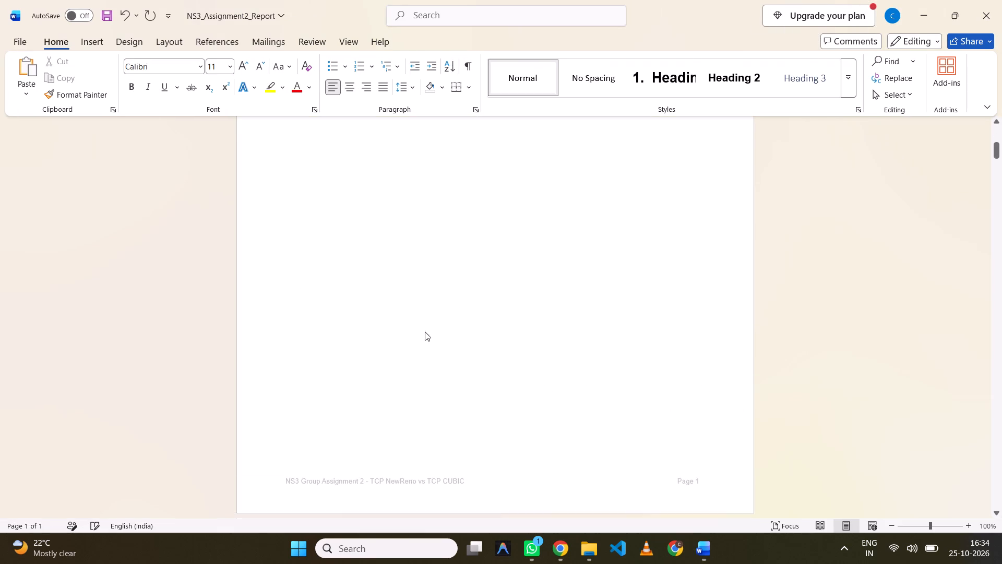
scroll(425, 332, "down", 1)
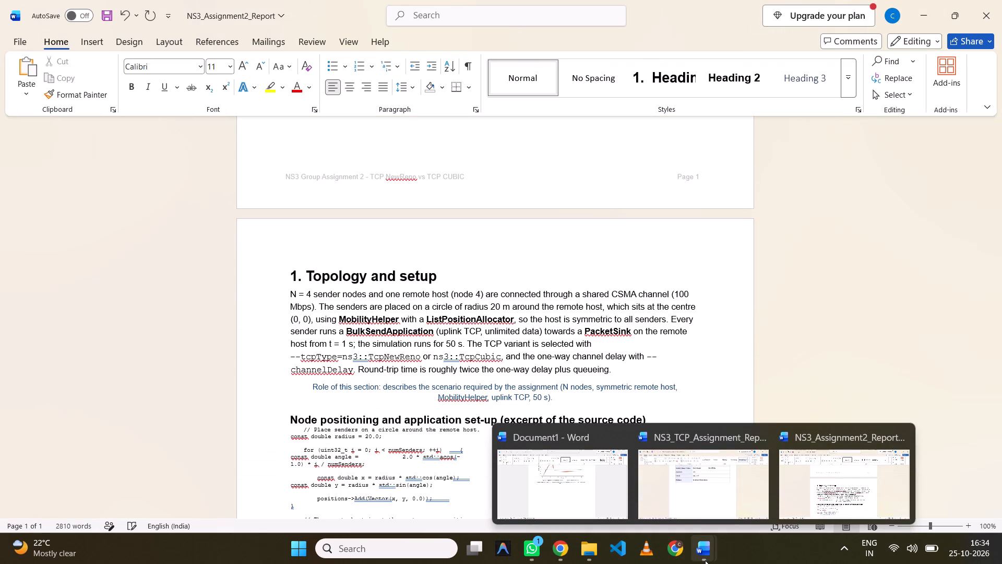
Copy the whole cover page, from the Practical Assignment Report heading through the student details table, in Document1.
left_click(718, 502)
scroll(612, 366, "up", 1)
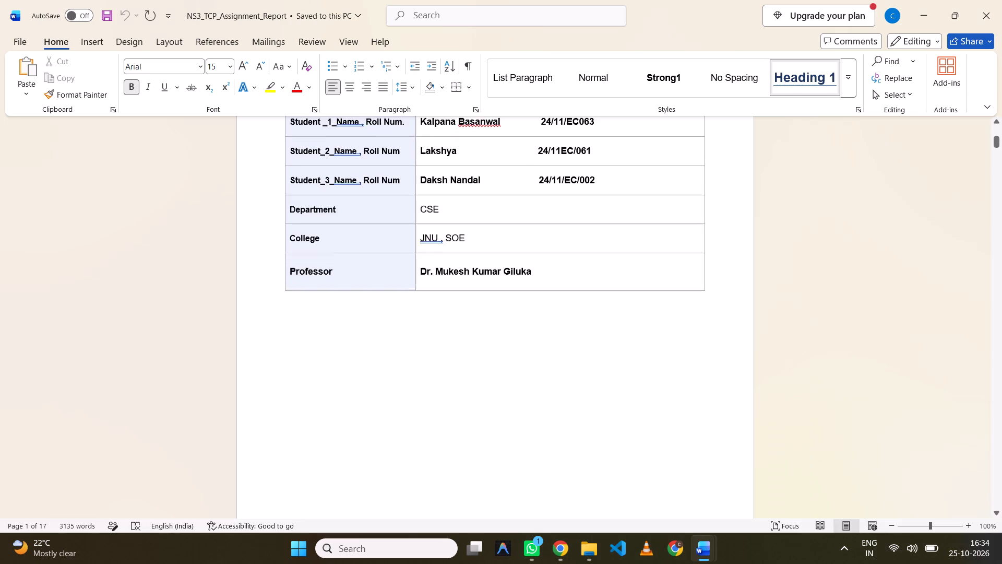
scroll(612, 366, "up", 1)
left_click(592, 502)
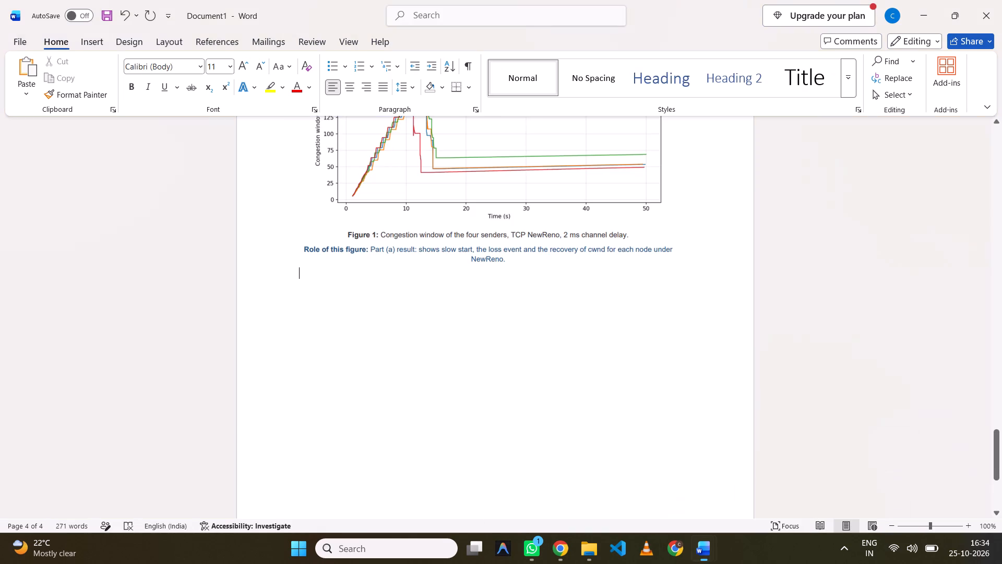
scroll(554, 435, "up", 14)
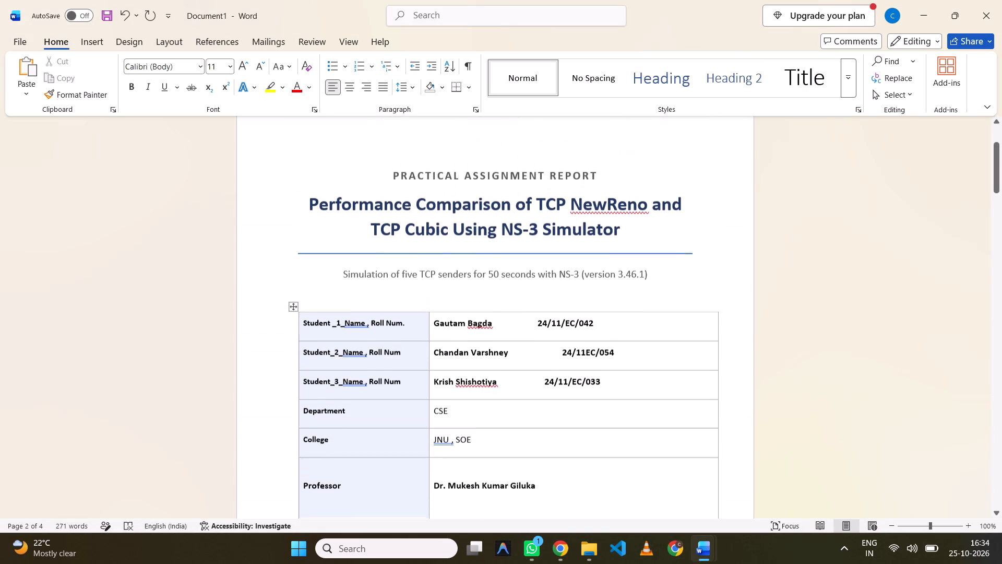
left_click(307, 164)
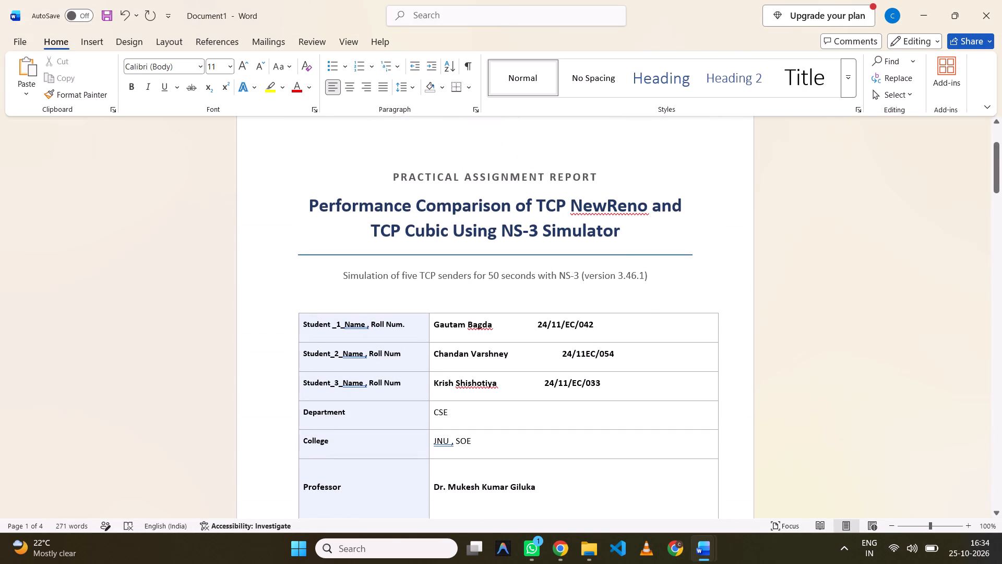
left_click_drag(307, 164, 651, 500)
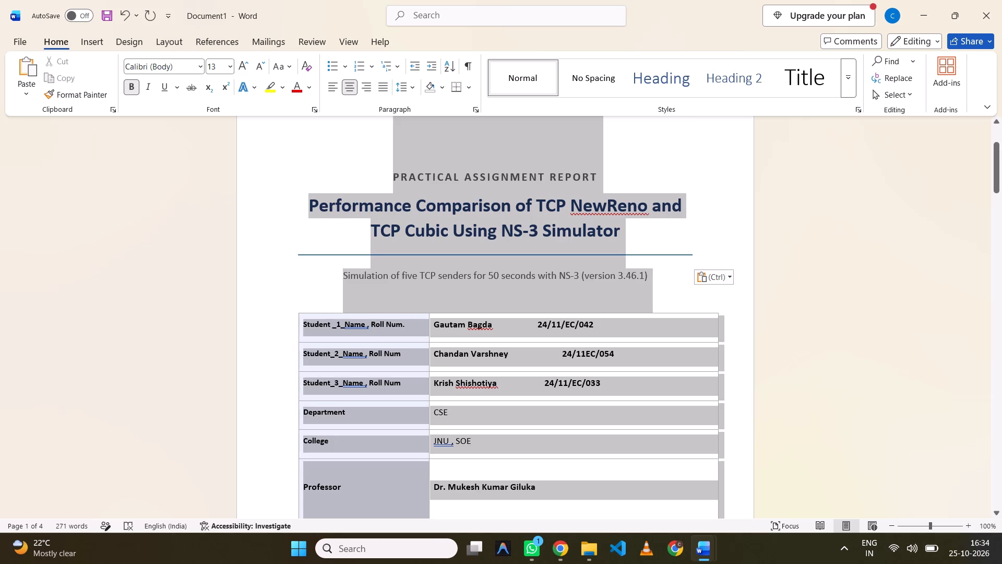
left_click_drag(651, 500, 548, 283)
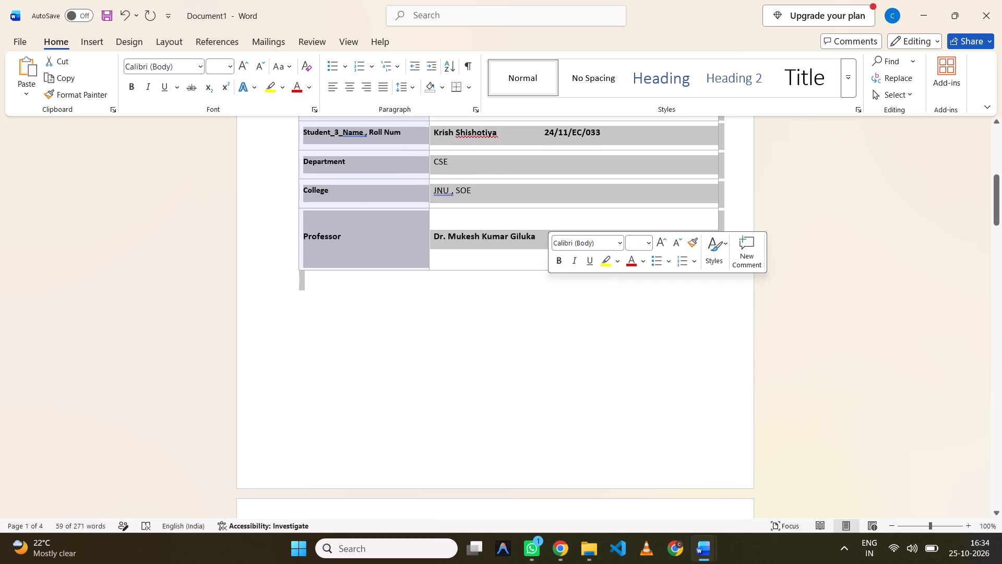
key("ctrl+c")
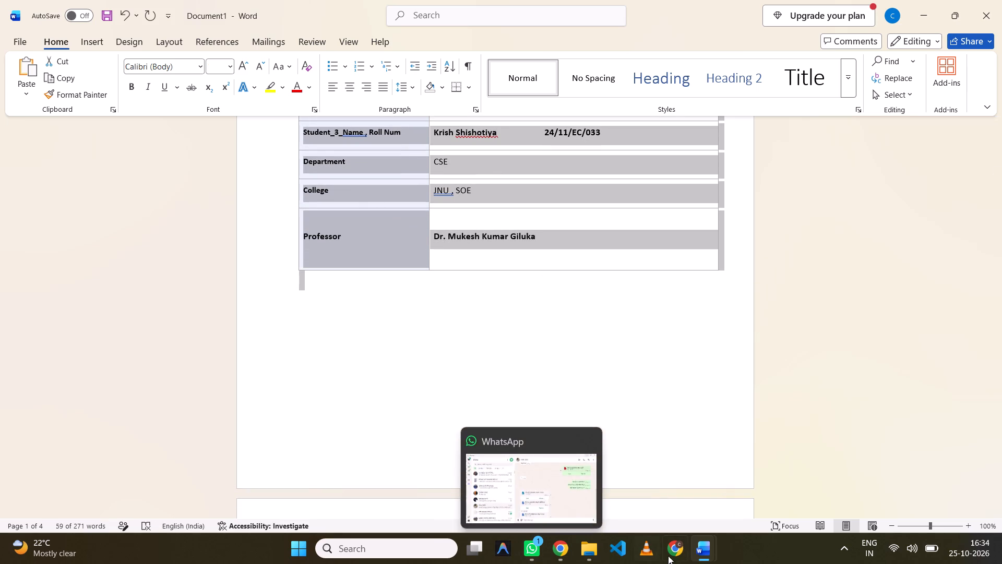
Paste the copied cover page onto the emptied first page of NS3_Assignment2_Report.
left_click(580, 481)
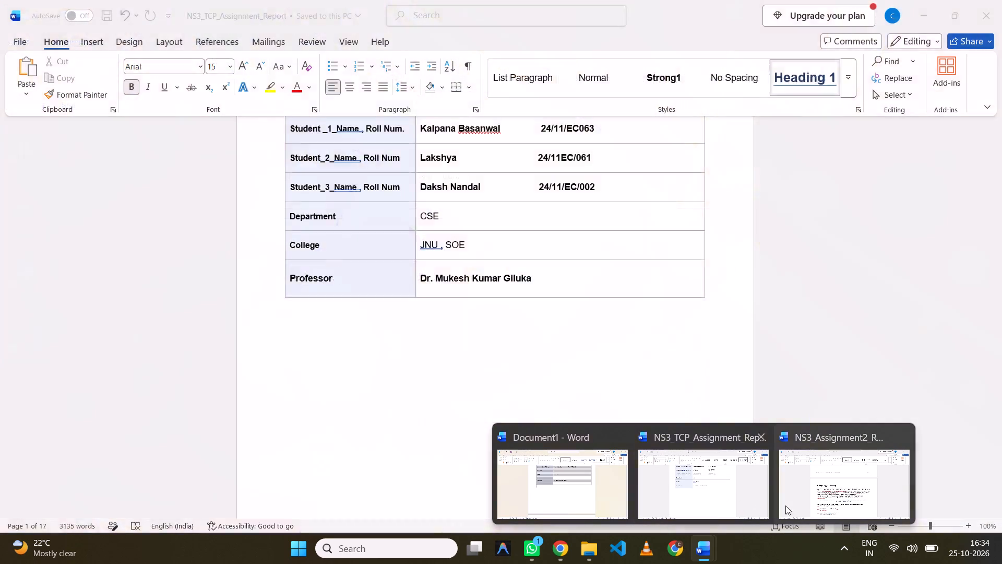
left_click(822, 502)
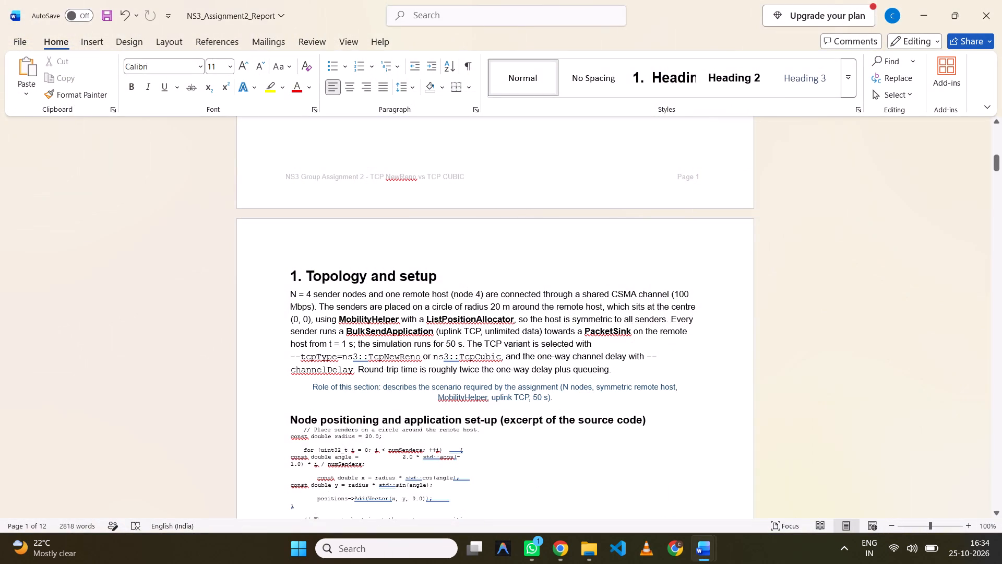
scroll(606, 393, "up", 4)
key("ctrl+v")
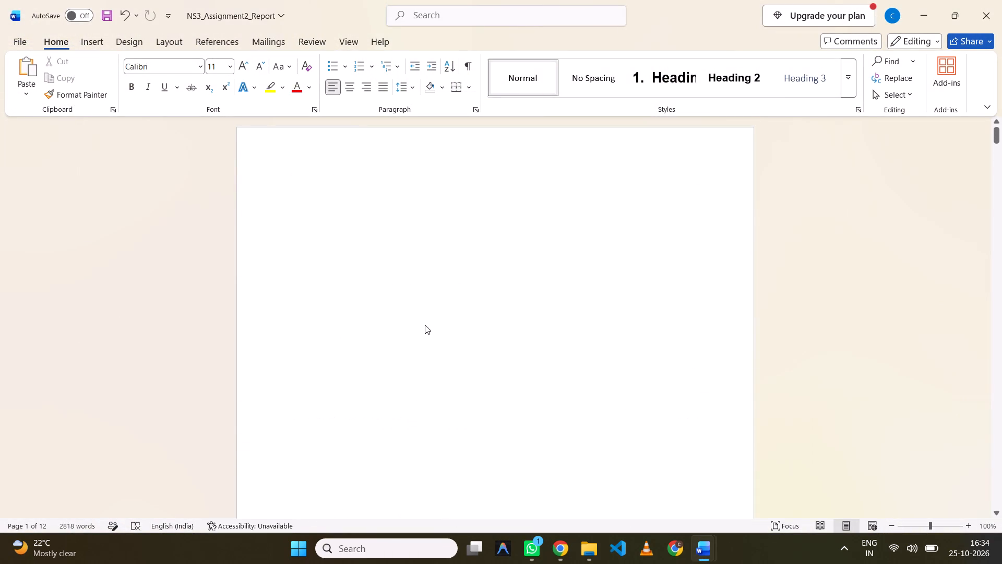
Delete the extra blank page between the pasted cover page and section 1, Topology and setup, and review the surrounding pages.
scroll(425, 325, "down", 4)
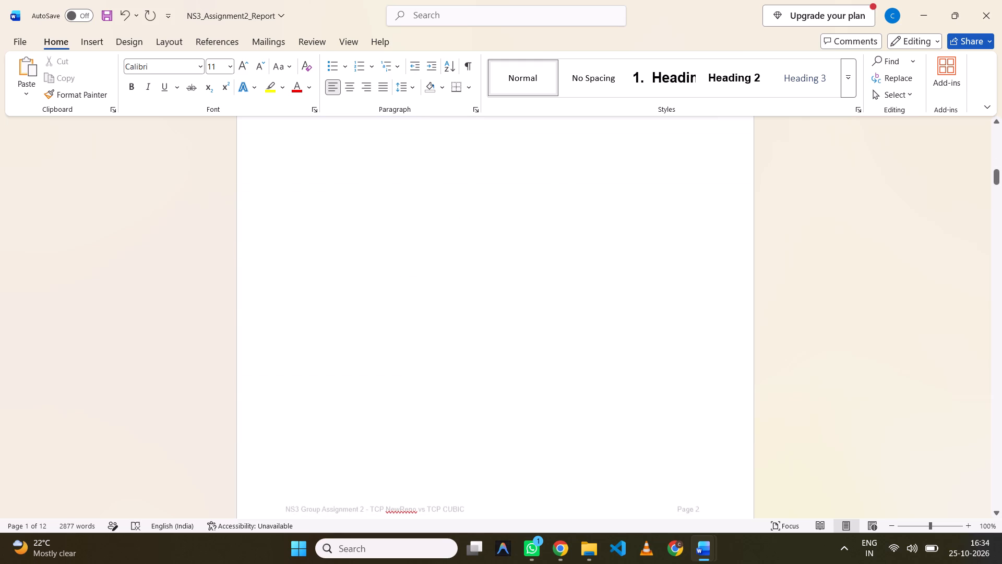
scroll(425, 325, "down", 1)
key("Delete")
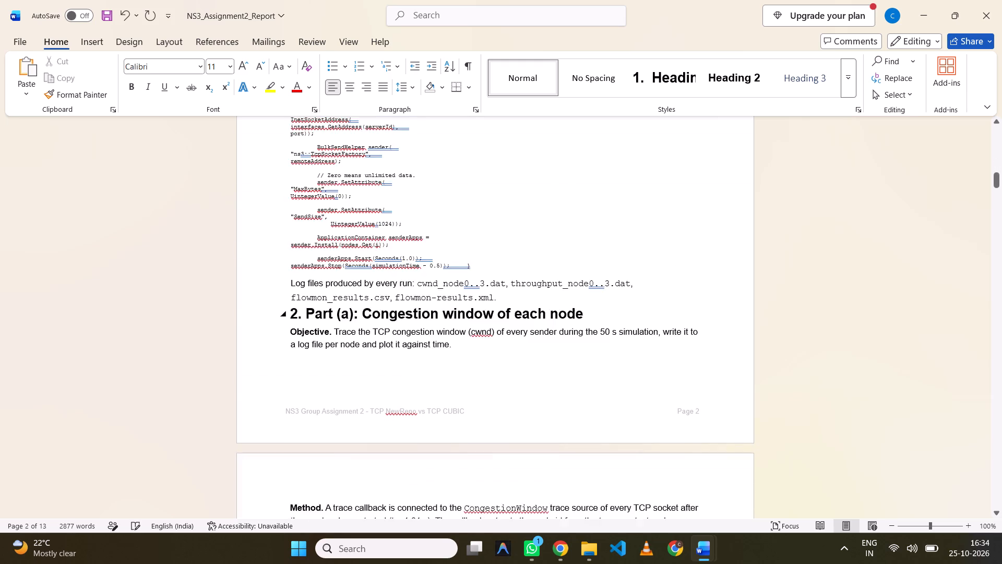
scroll(425, 325, "up", 5)
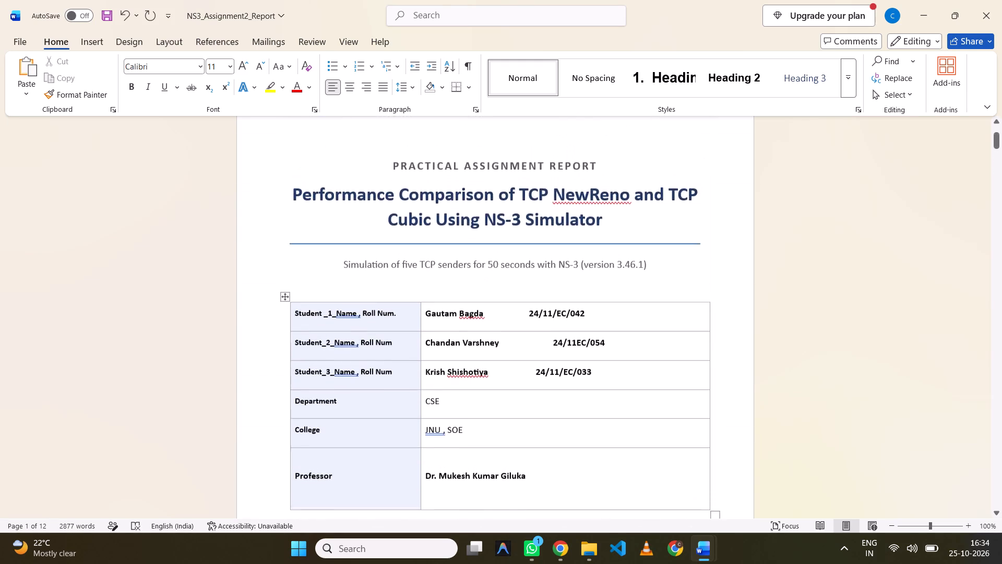
scroll(425, 325, "down", 6)
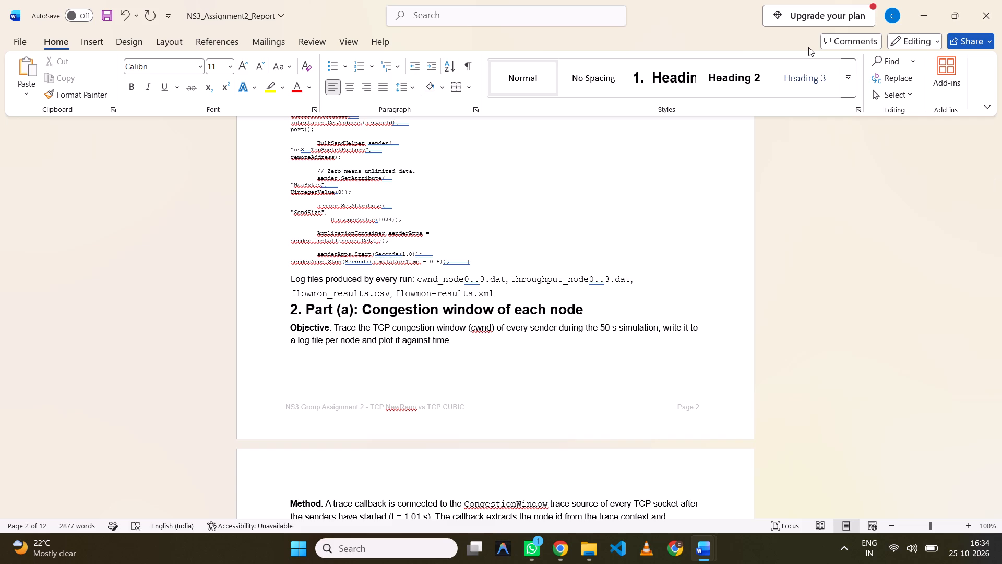
left_click(922, 35)
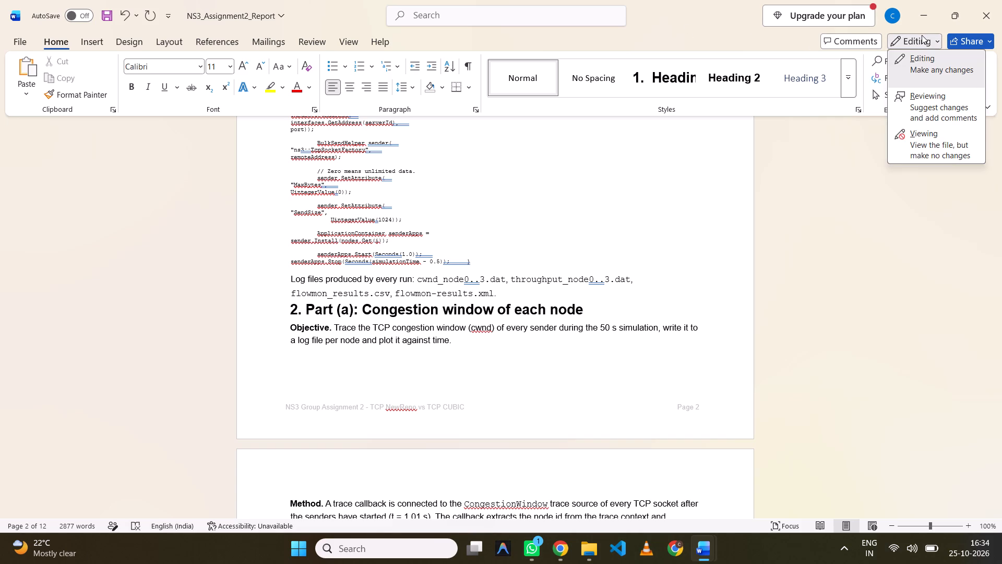
scroll(840, 263, "up", 2)
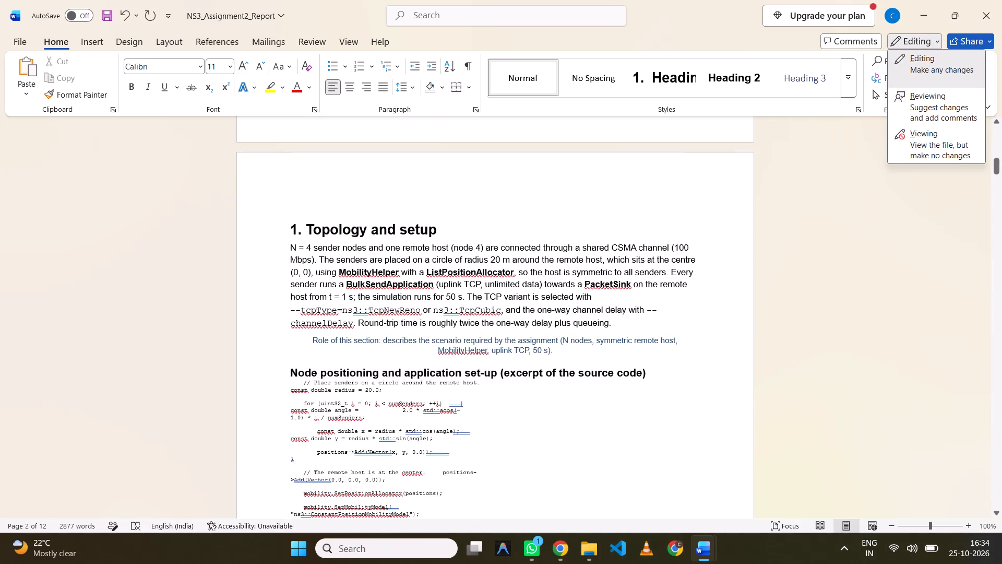
Look through NS3_Assignment2_Report from the new cover page to the final section, 8, How to reproduce.
scroll(840, 263, "up", 4)
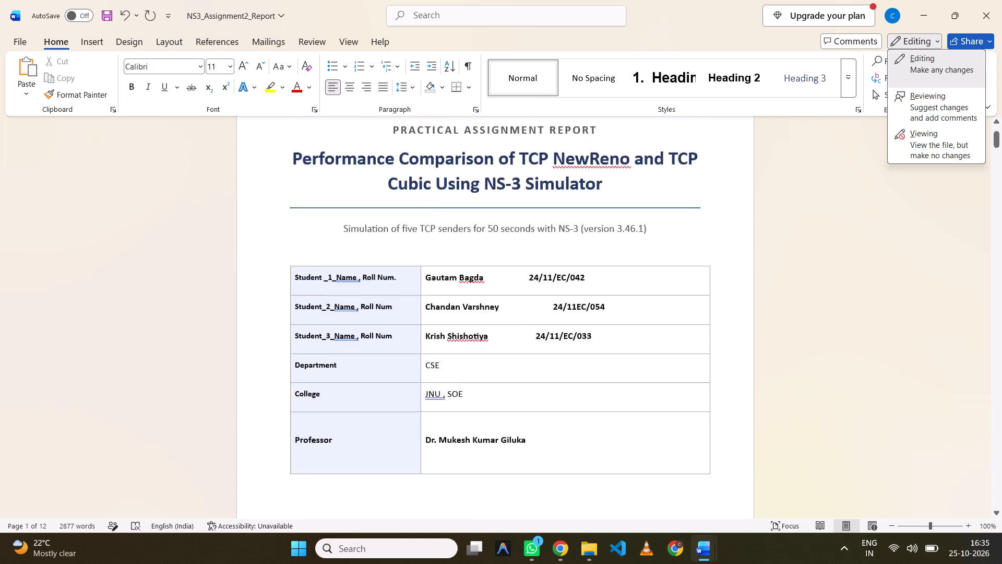
scroll(840, 263, "down", 1)
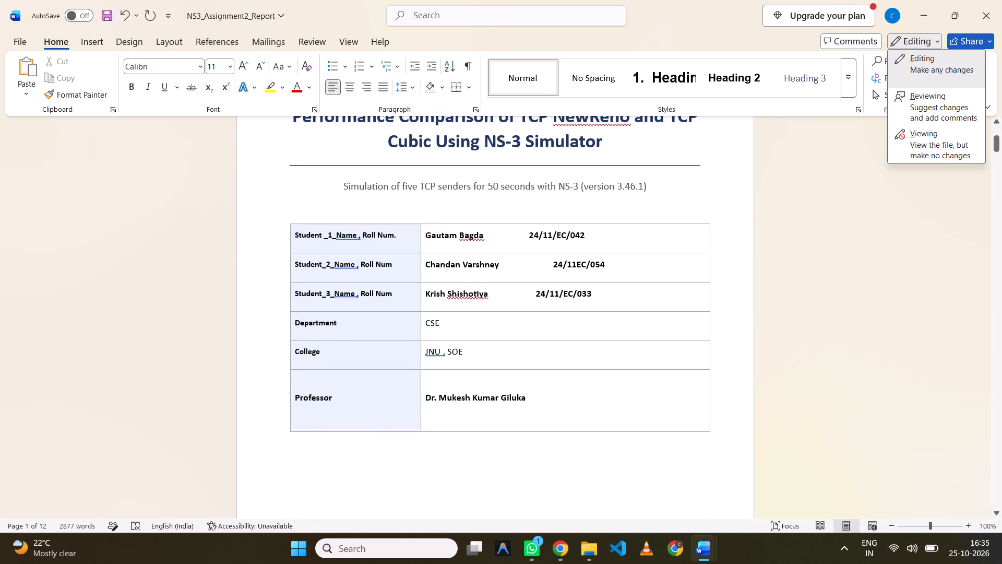
scroll(840, 263, "down", 19)
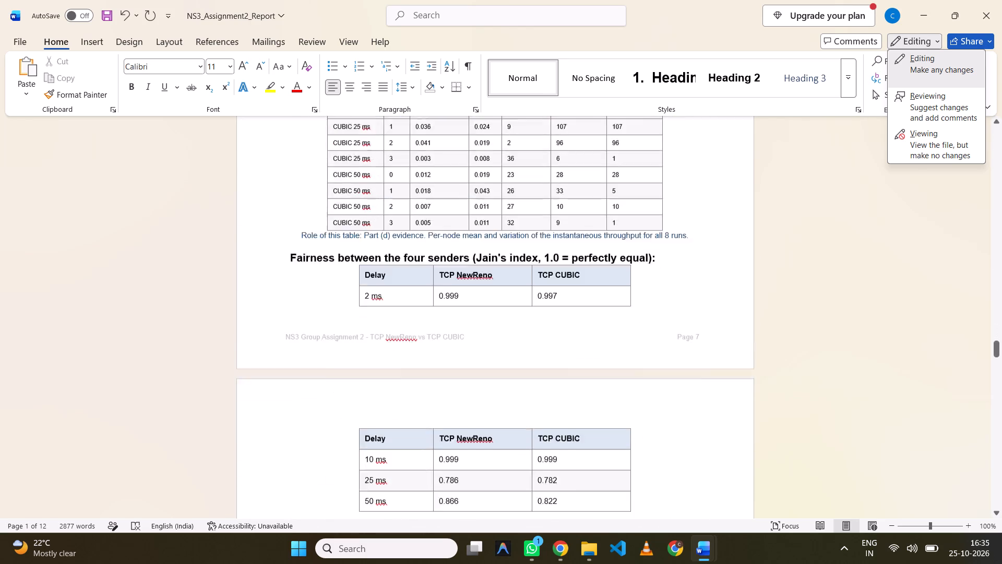
scroll(840, 263, "down", 10)
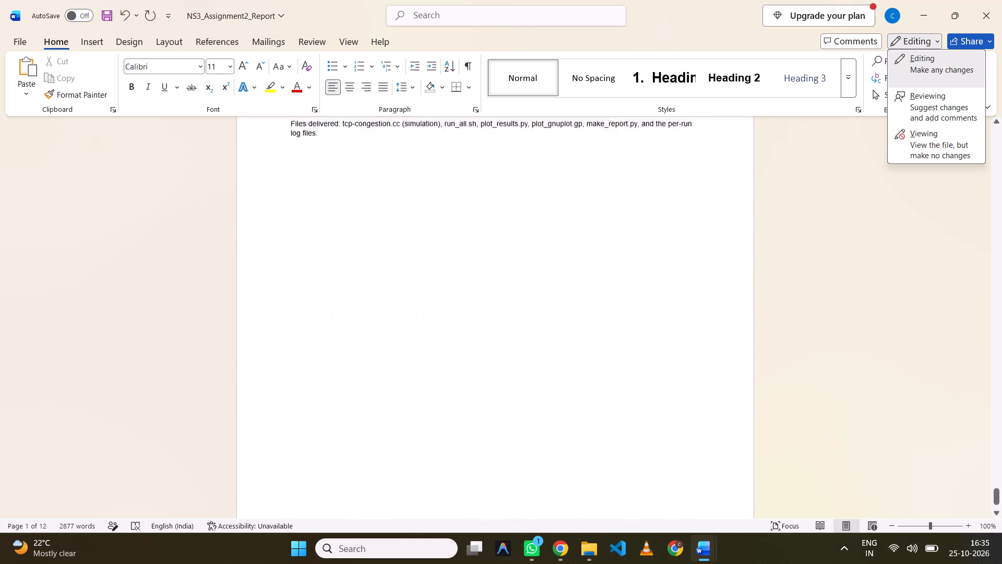
scroll(840, 263, "down", 2)
scroll(840, 263, "up", 4)
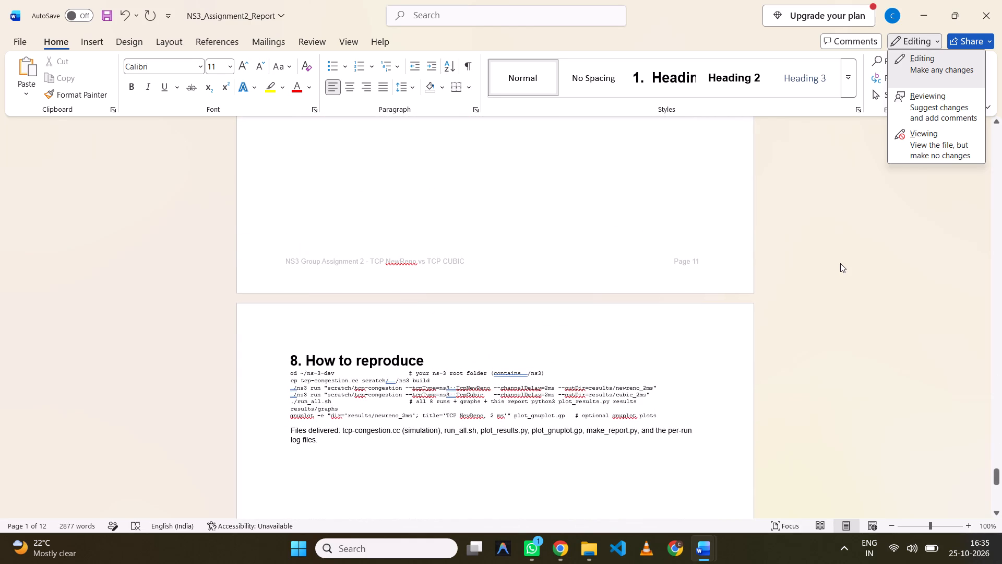
Delete the whole section 8, How to reproduce, including its heading, commands and Files delivered paragraph, and remove the emptied last page.
scroll(840, 263, "up", 2, "ctrl")
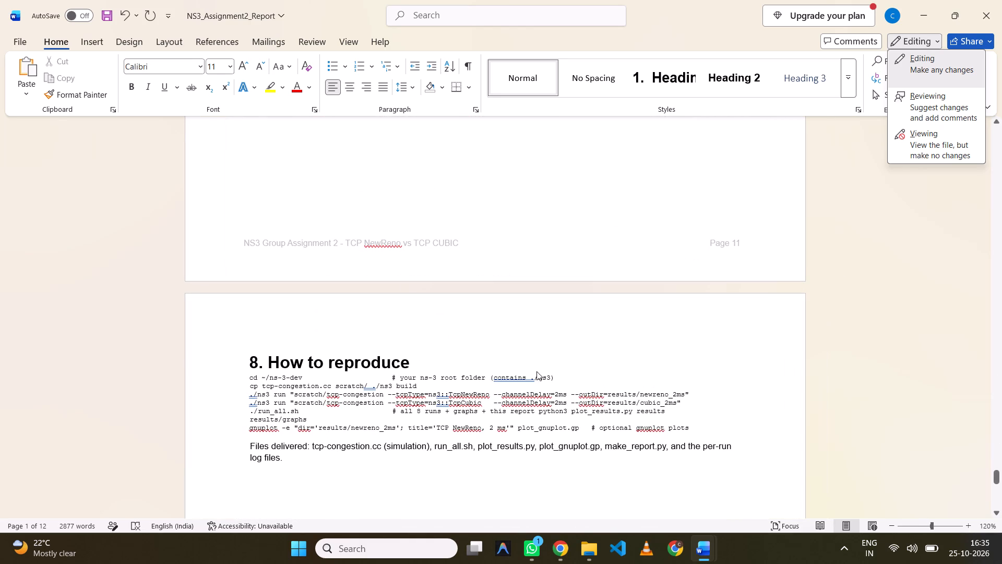
left_click(285, 460)
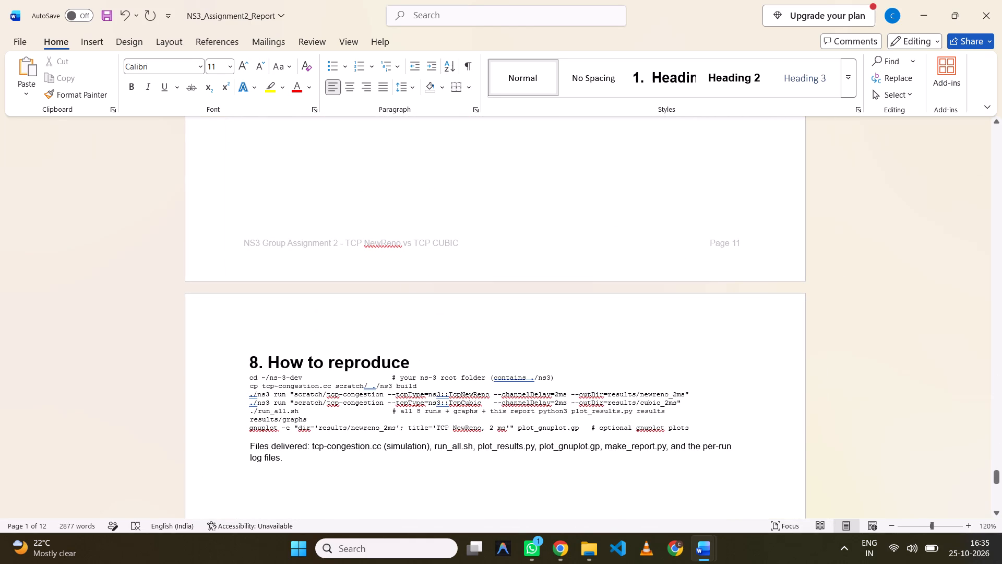
left_click_drag(285, 460, 215, 343)
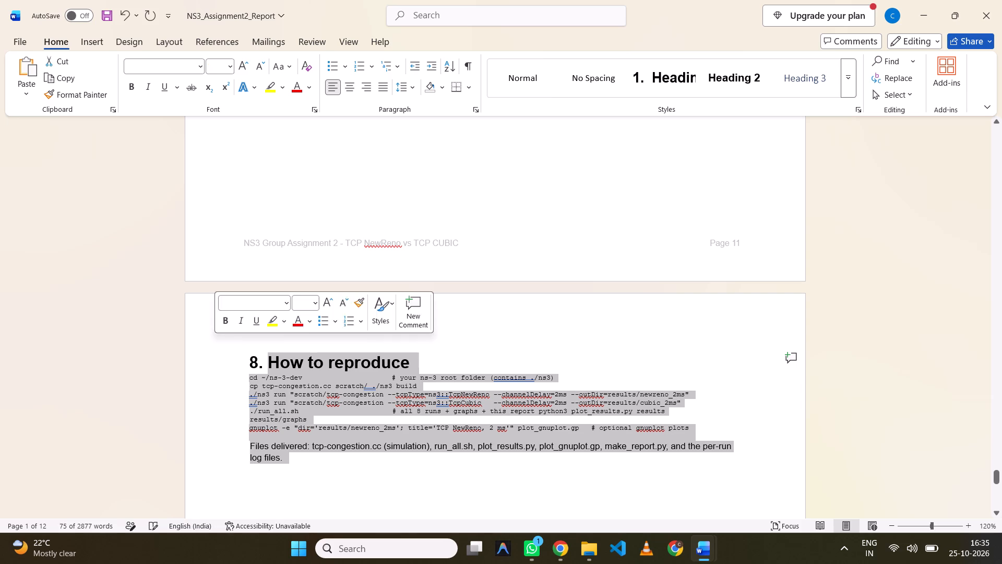
key("BackSpace")
scroll(215, 343, "up", 1)
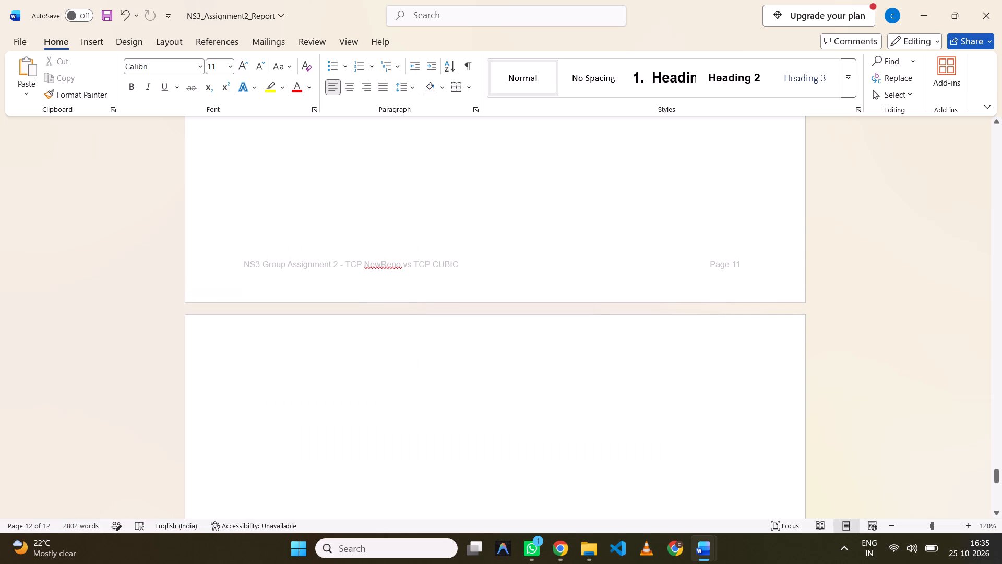
key("Delete")
Check the report's closing pages, from Figure 6 through section 7 to the Limitations list.
scroll(215, 343, "up", 1)
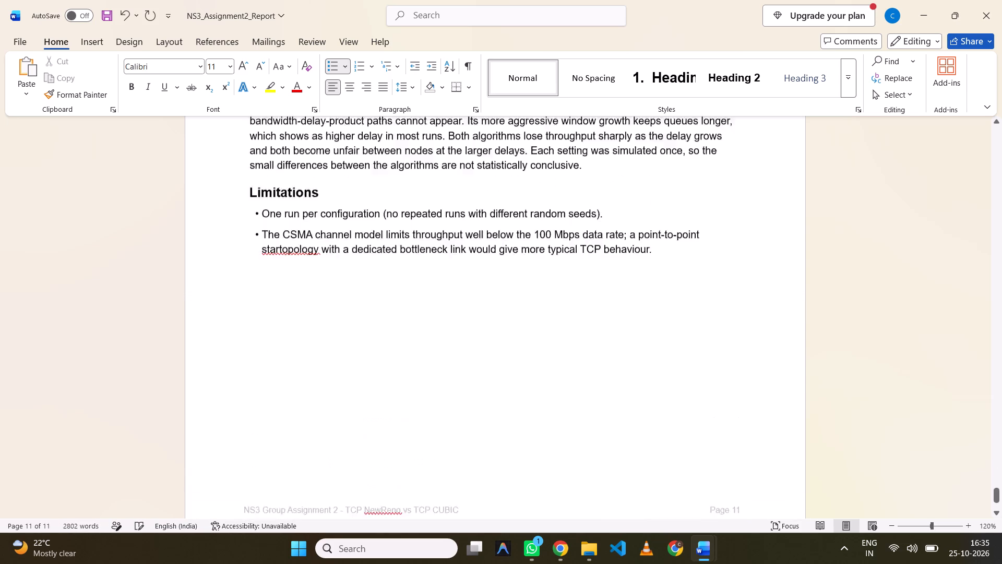
scroll(215, 343, "up", 5)
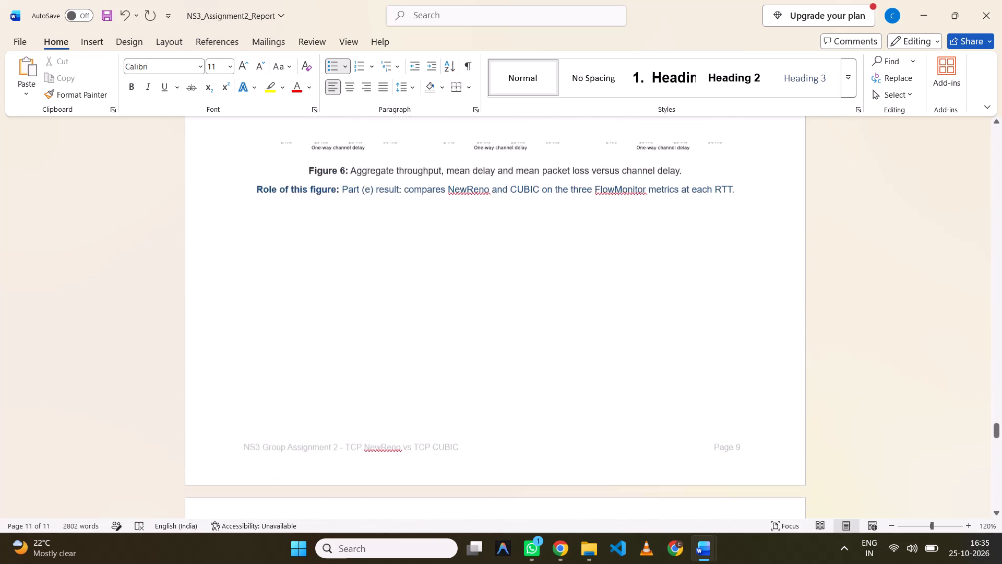
scroll(215, 343, "down", 5)
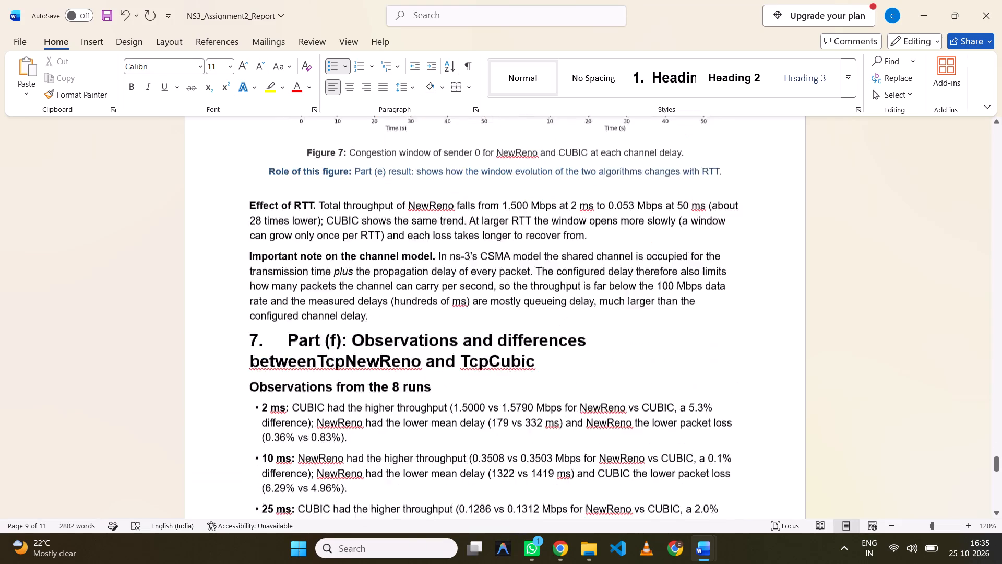
scroll(215, 343, "down", 4)
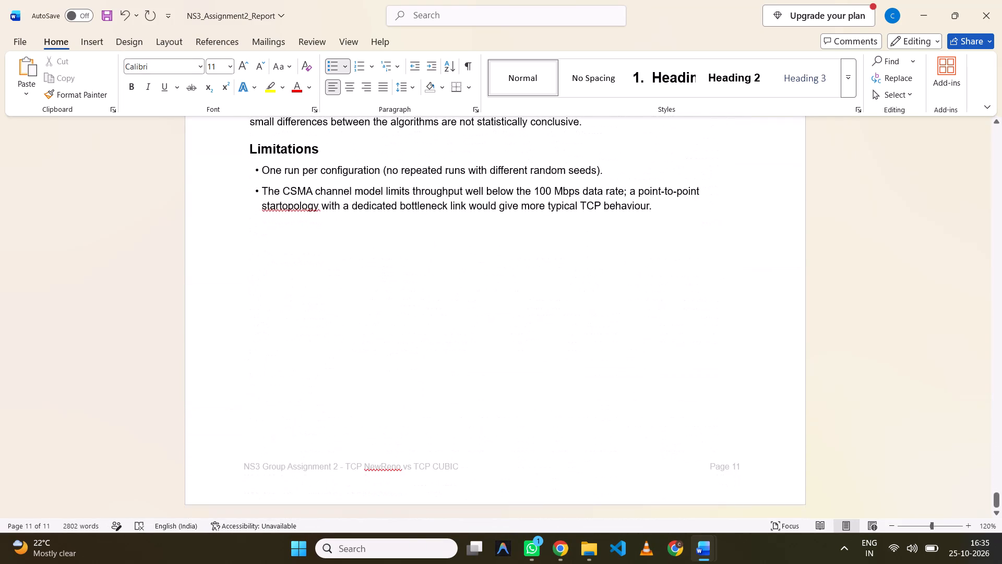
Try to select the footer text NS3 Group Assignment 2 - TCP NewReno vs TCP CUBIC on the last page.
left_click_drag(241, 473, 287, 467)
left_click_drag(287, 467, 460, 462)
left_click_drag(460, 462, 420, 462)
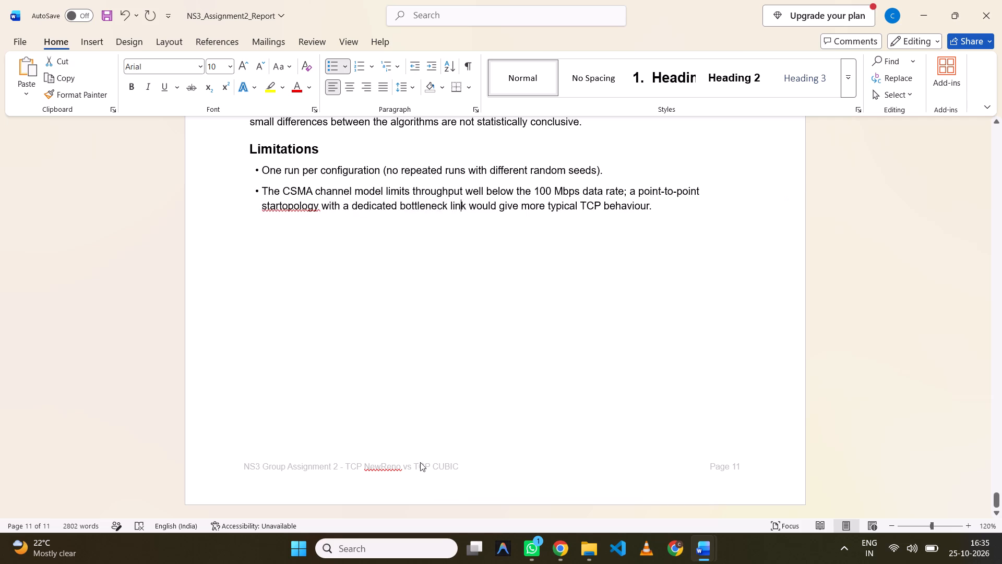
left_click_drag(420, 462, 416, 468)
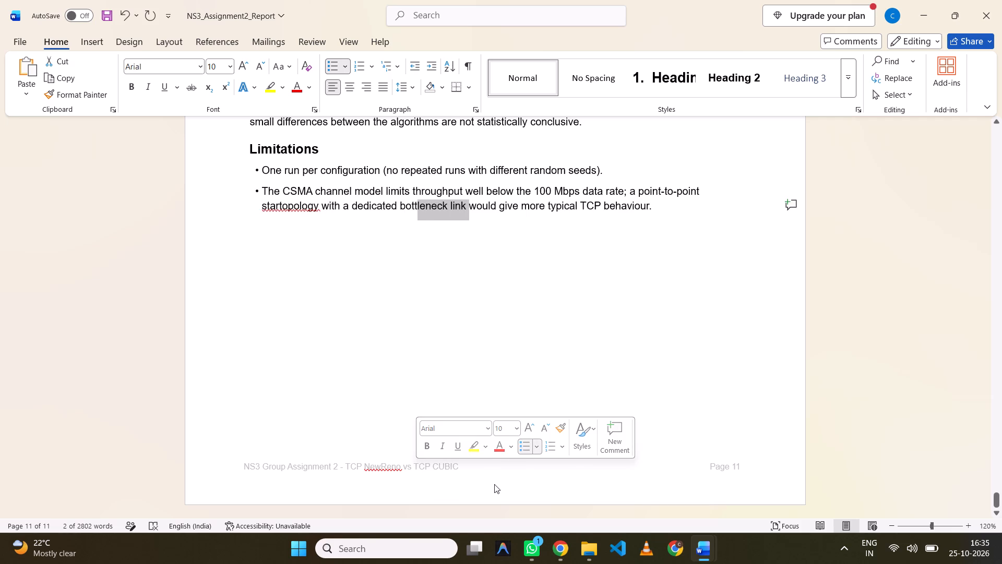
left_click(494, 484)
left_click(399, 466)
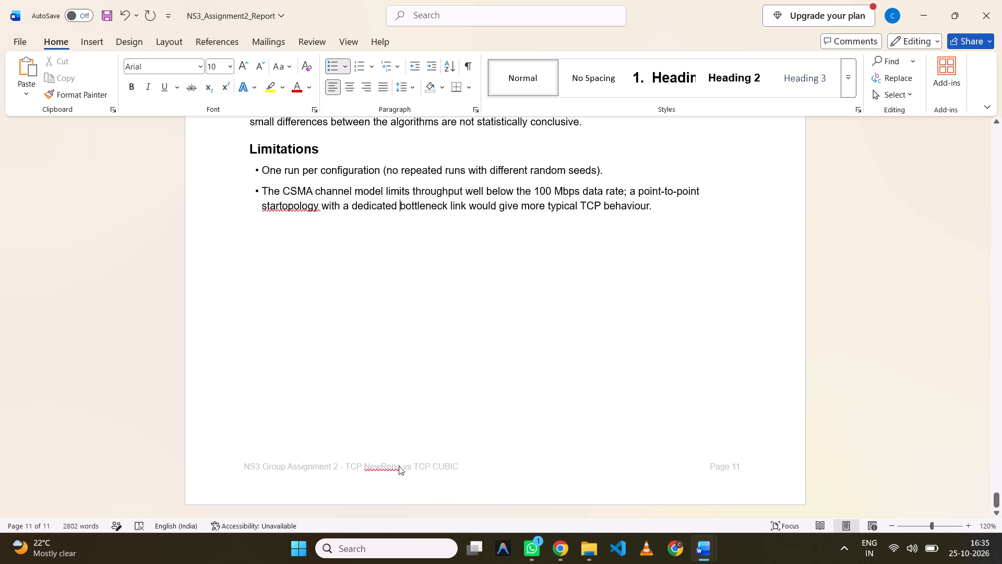
Review the report from the Conclusion back through its tables and figures to the cover page.
scroll(399, 466, "up", 4)
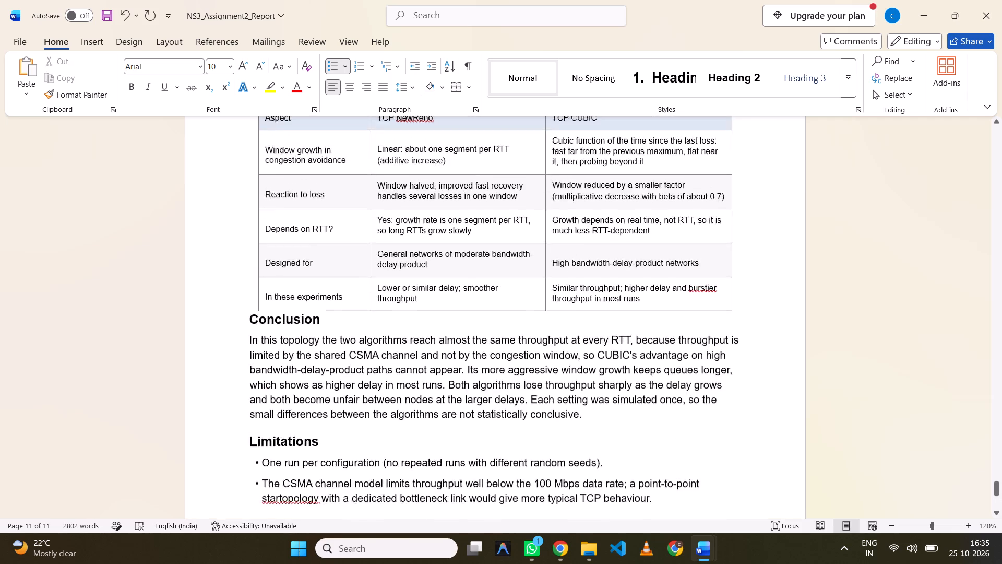
scroll(399, 466, "up", 5)
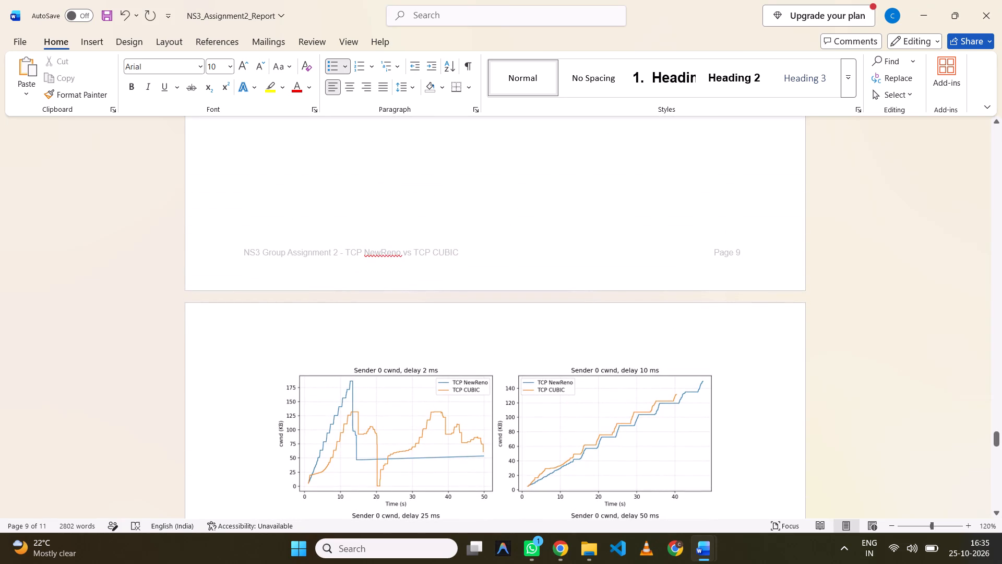
scroll(431, 309, "up", 5)
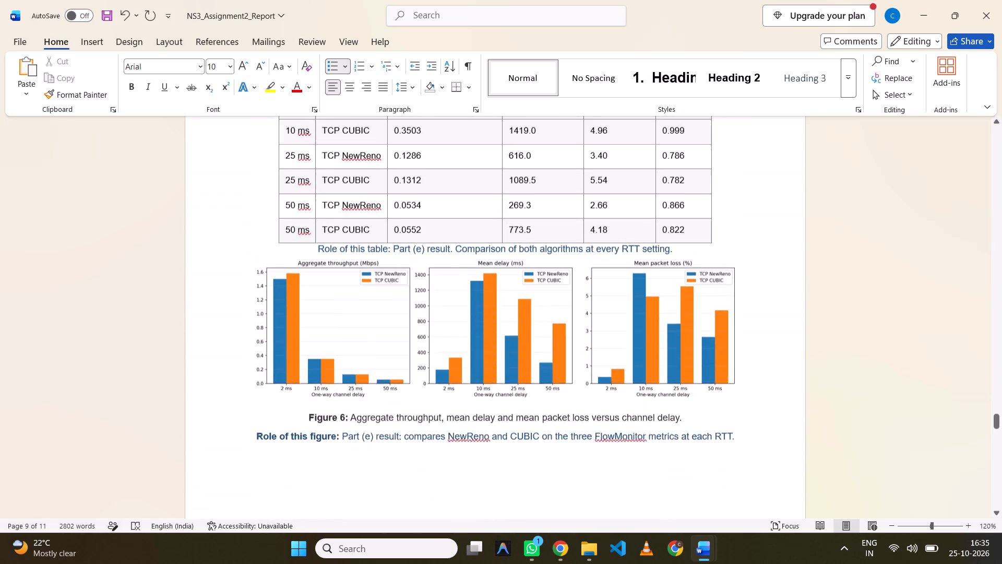
scroll(431, 309, "up", 11)
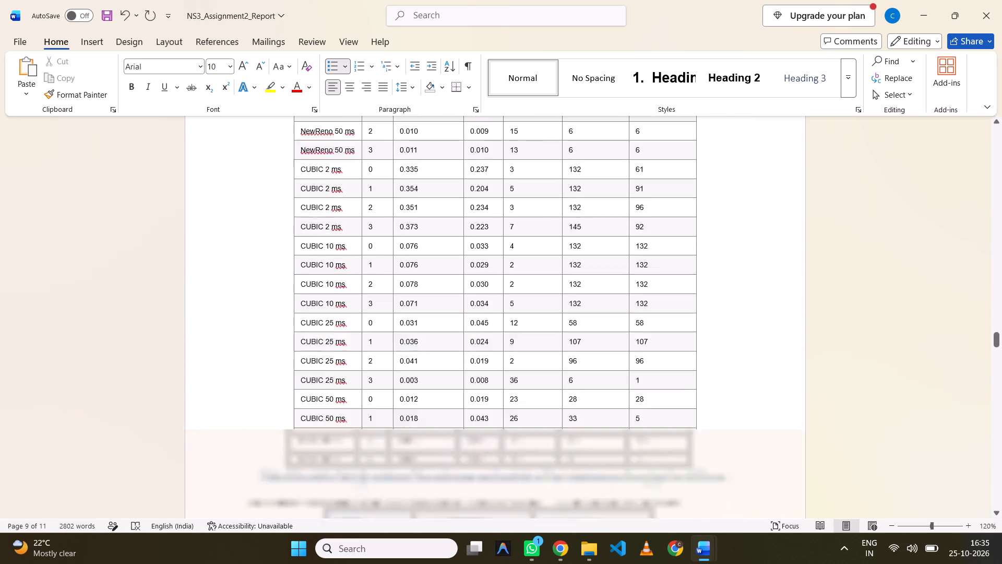
scroll(431, 309, "up", 13)
scroll(431, 309, "up", 10)
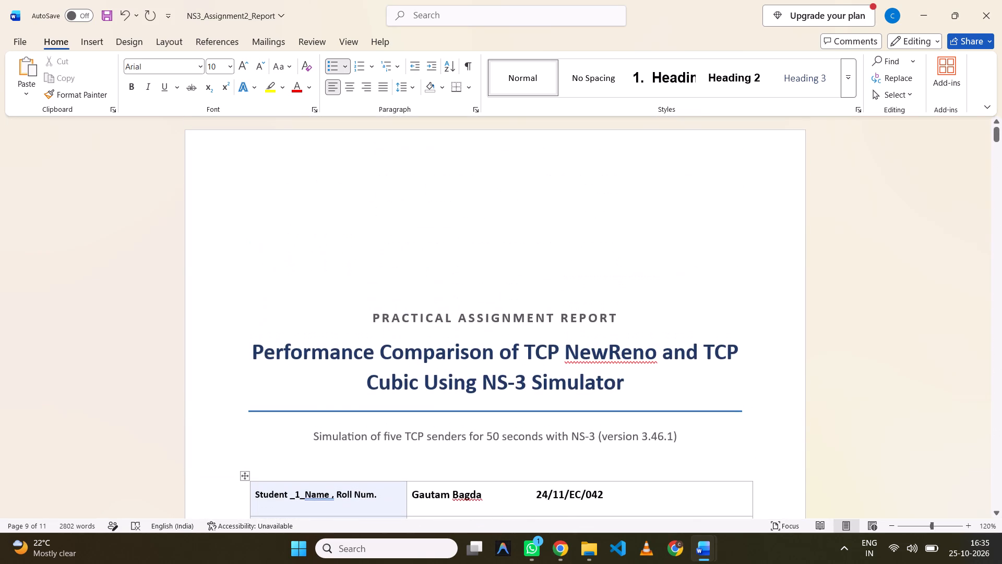
scroll(431, 309, "down", 1)
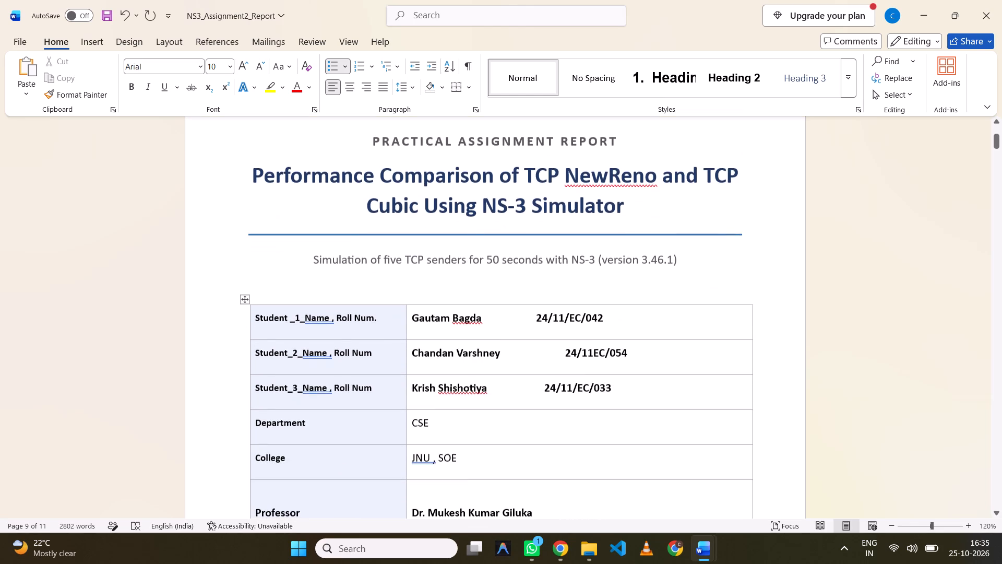
scroll(431, 309, "down", 1)
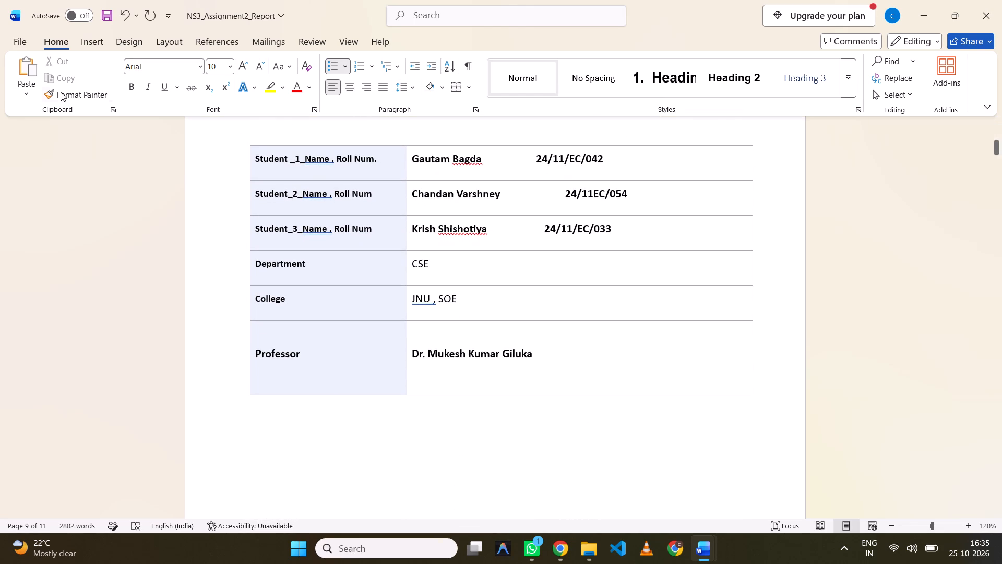
Save the report as a PDF named NS3_Assignment_Report in the Downloads folder.
left_click(17, 45)
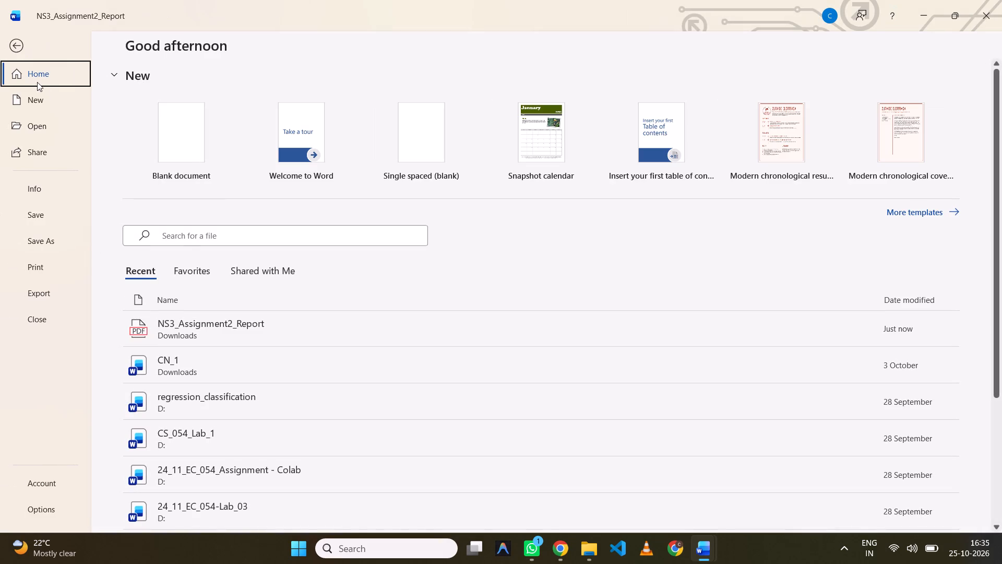
left_click(46, 217)
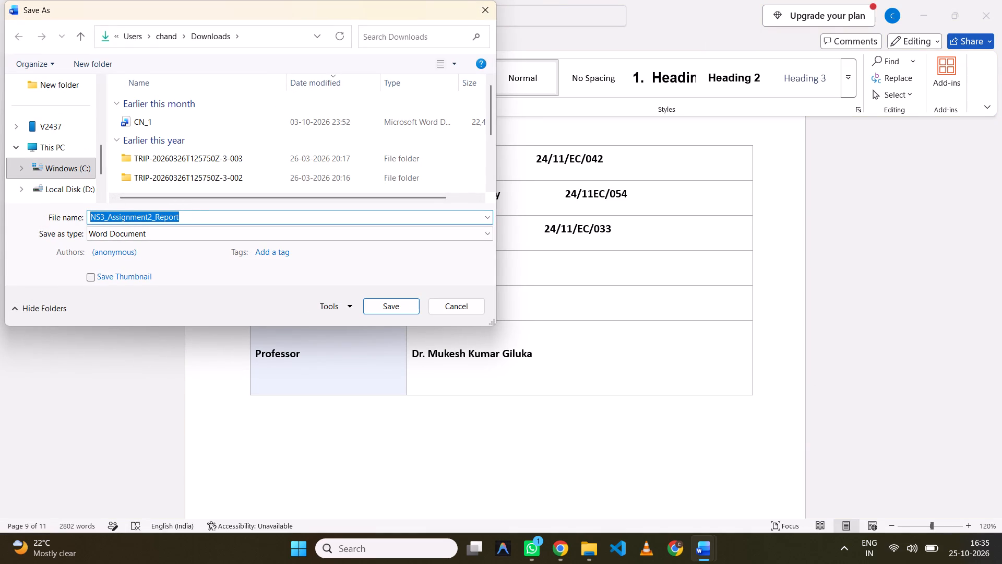
left_click(153, 218)
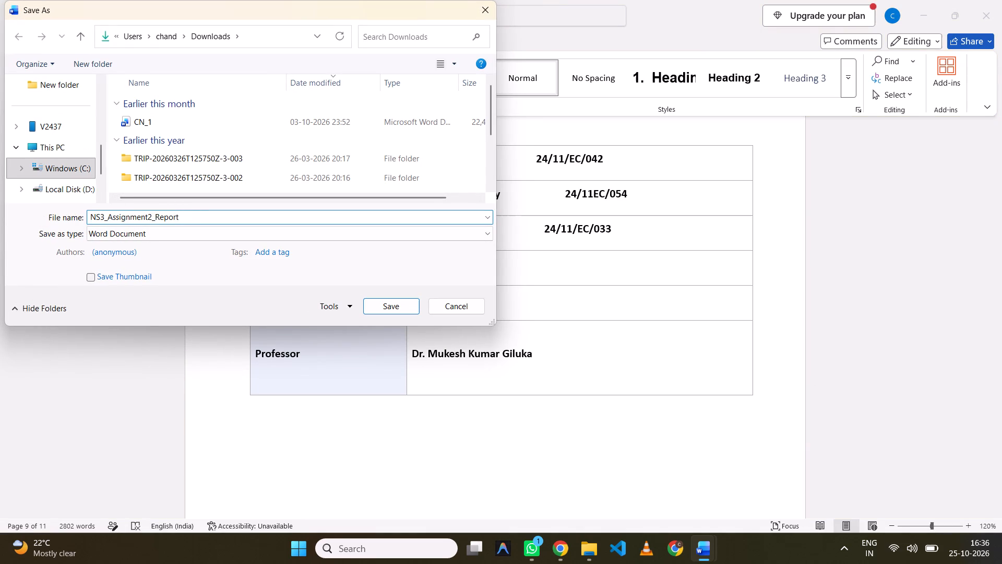
key("BackSpace")
left_click(462, 236)
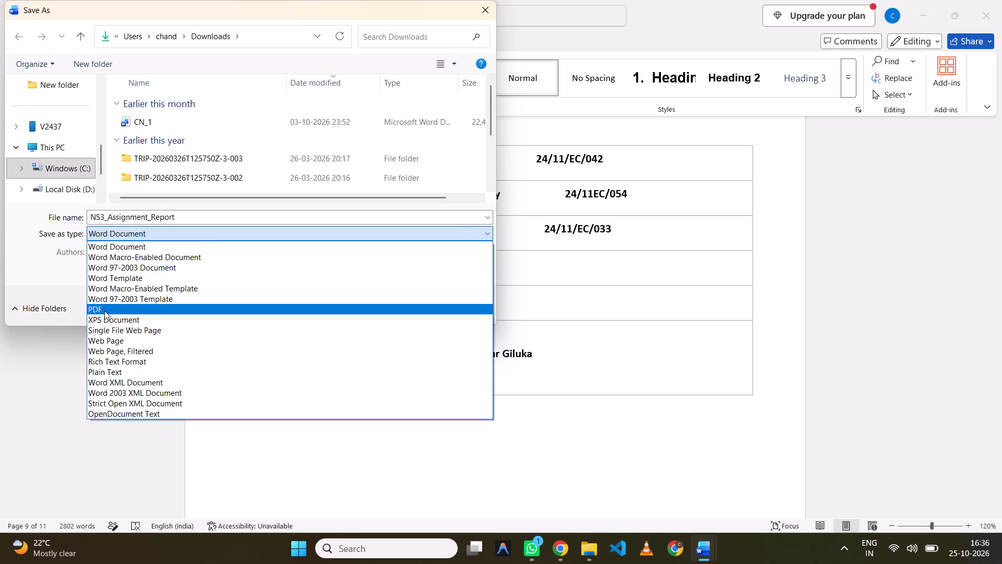
left_click(104, 311)
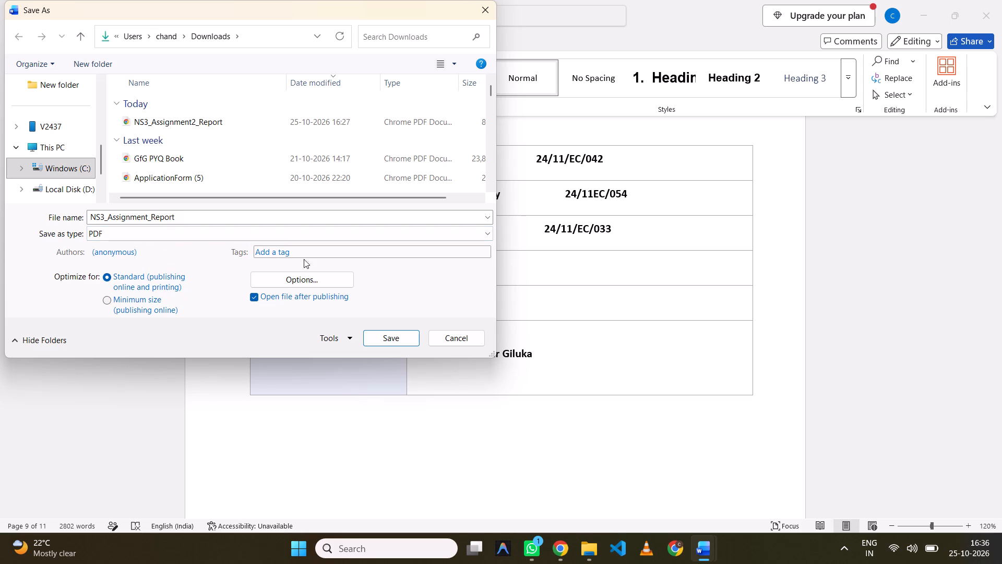
left_click(387, 337)
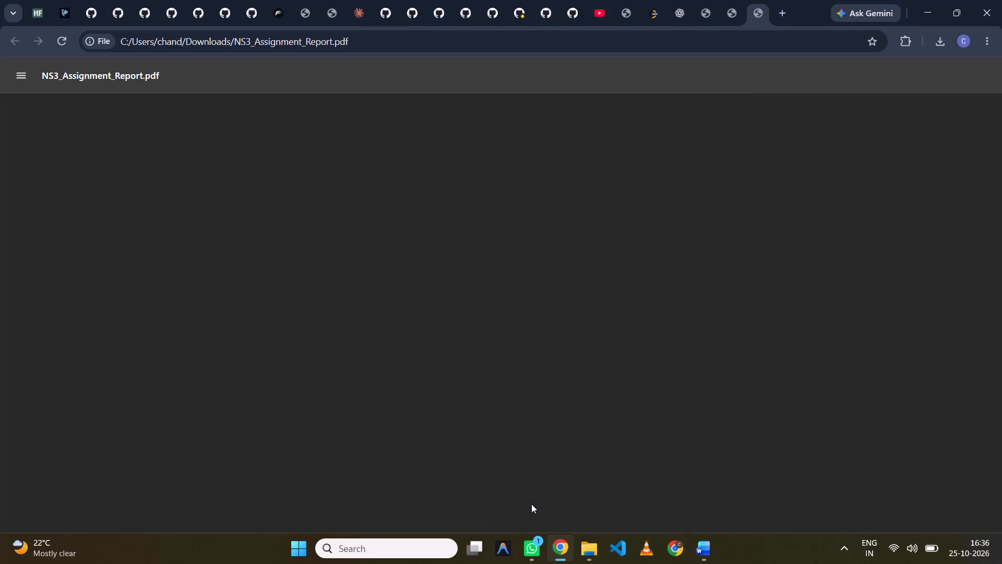
Check the cover page and section 1 of NS3_Assignment_Report.pdf in Chrome.
left_click(529, 389)
scroll(529, 389, "down", 2)
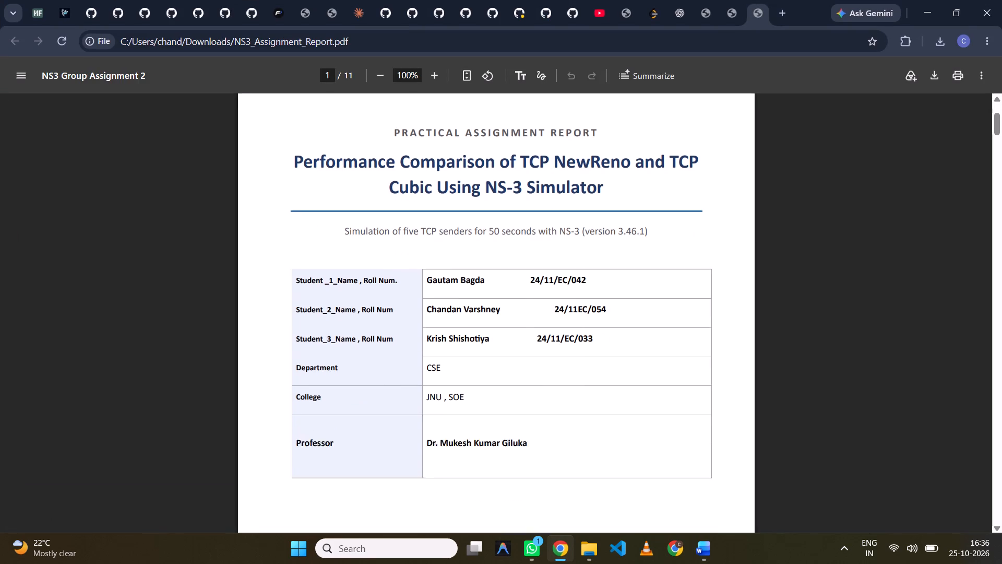
scroll(529, 389, "down", 7)
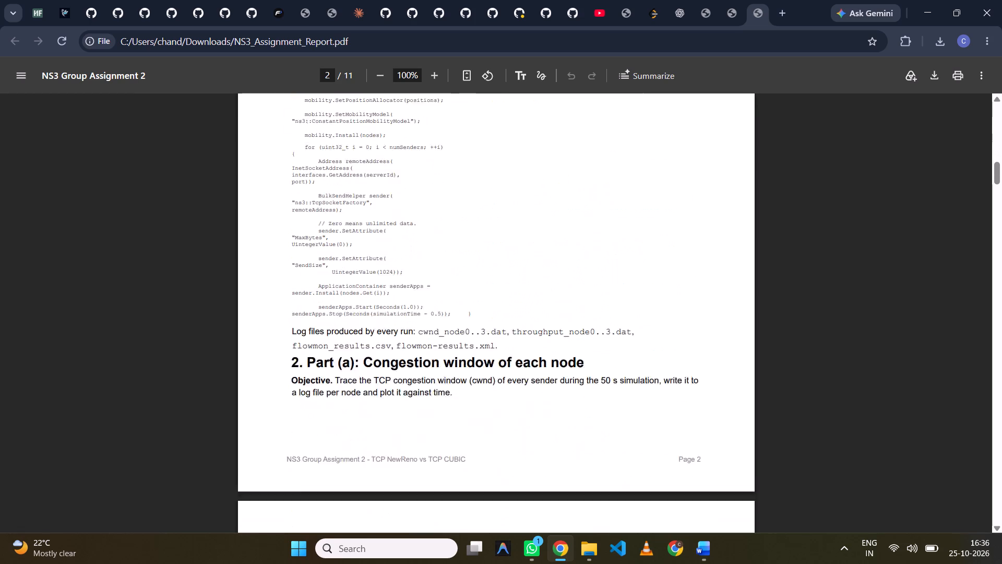
scroll(529, 389, "down", 2)
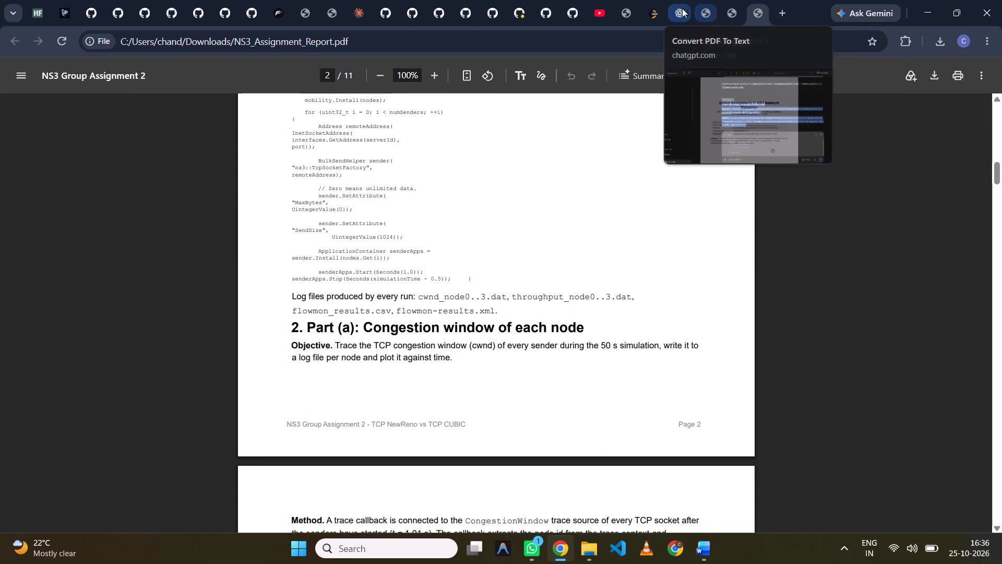
left_click(678, 11)
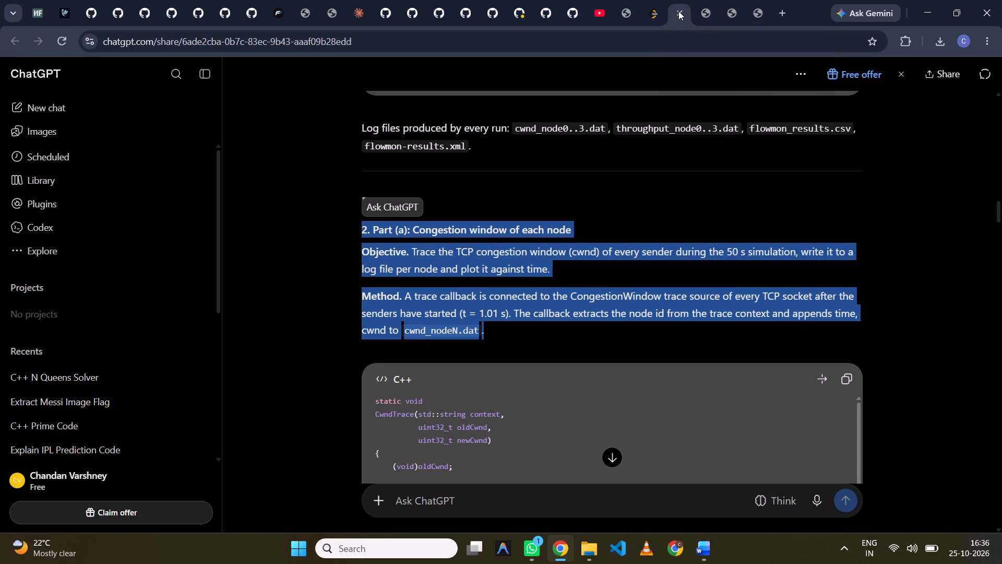
left_click(379, 499)
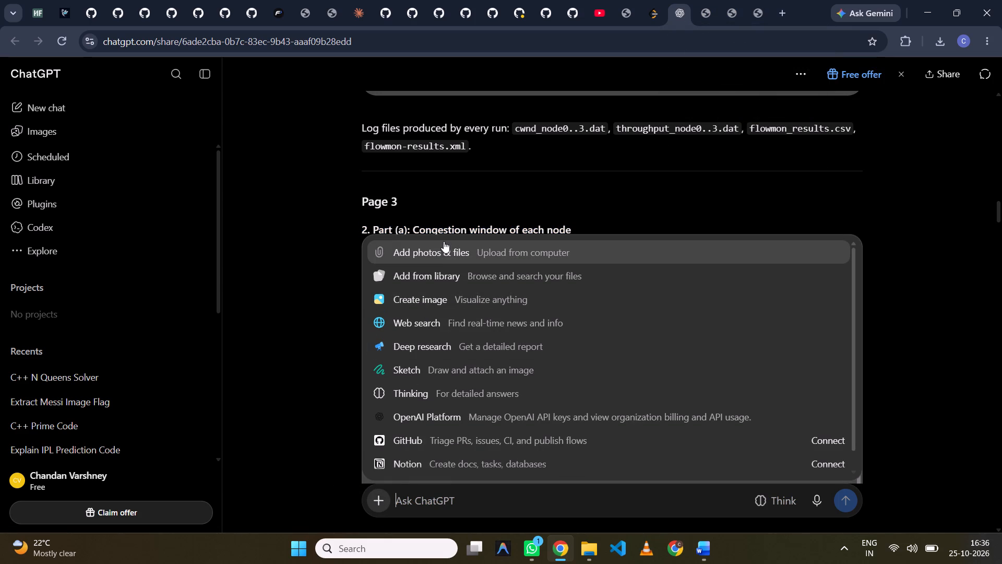
left_click(452, 250)
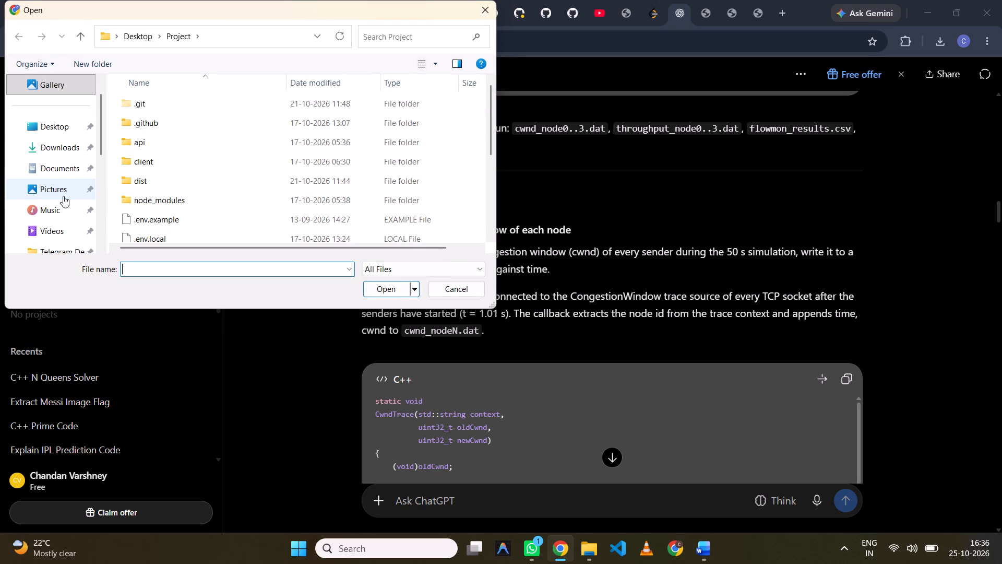
left_click(63, 167)
left_click(66, 156)
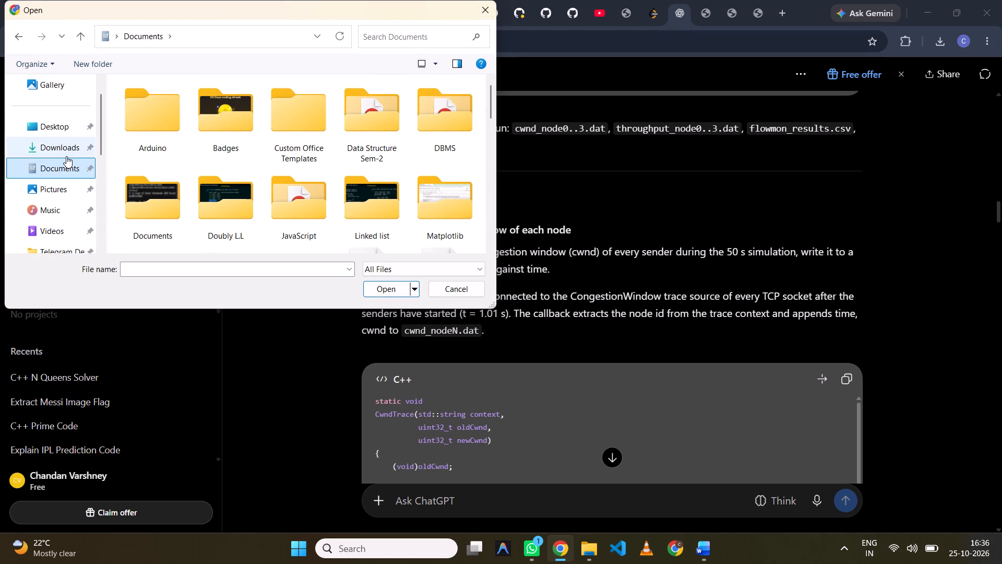
left_click(161, 115)
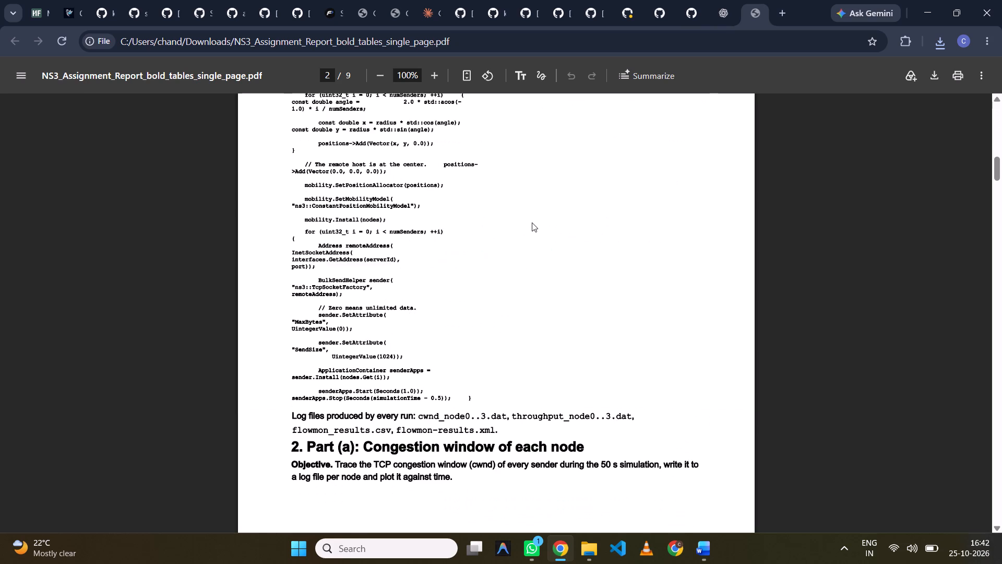
scroll(532, 222, "down", 10)
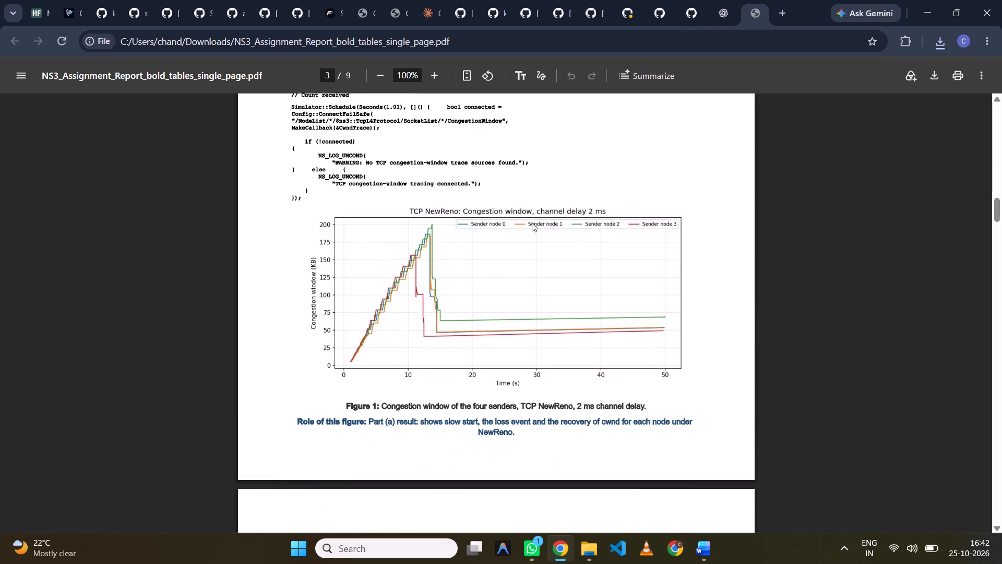
Check how the FlowMonitor tables and the NewReno and CUBIC per-sender table are laid out across the pages of the new PDF.
scroll(532, 222, "down", 5)
scroll(532, 222, "up", 2)
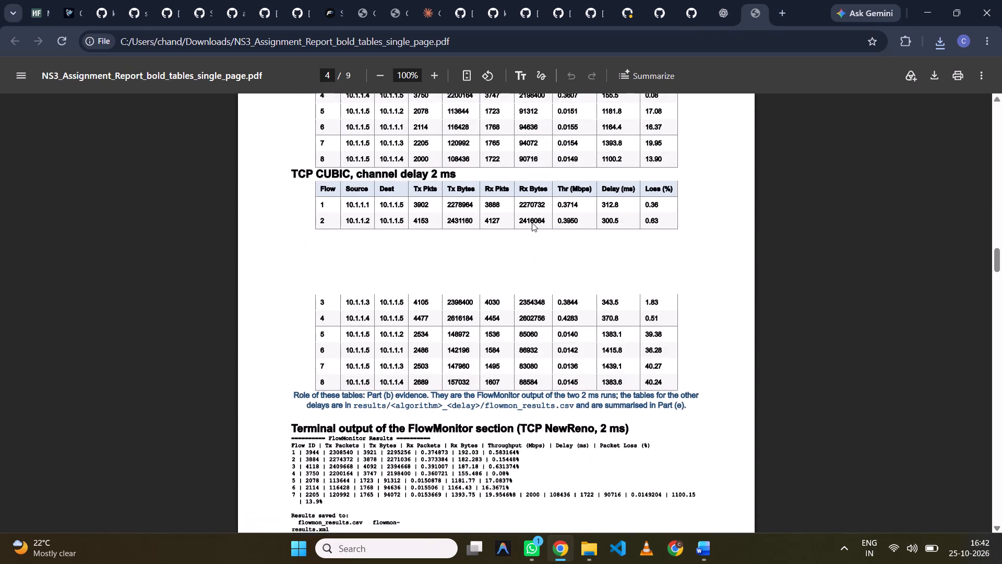
scroll(532, 222, "up", 3)
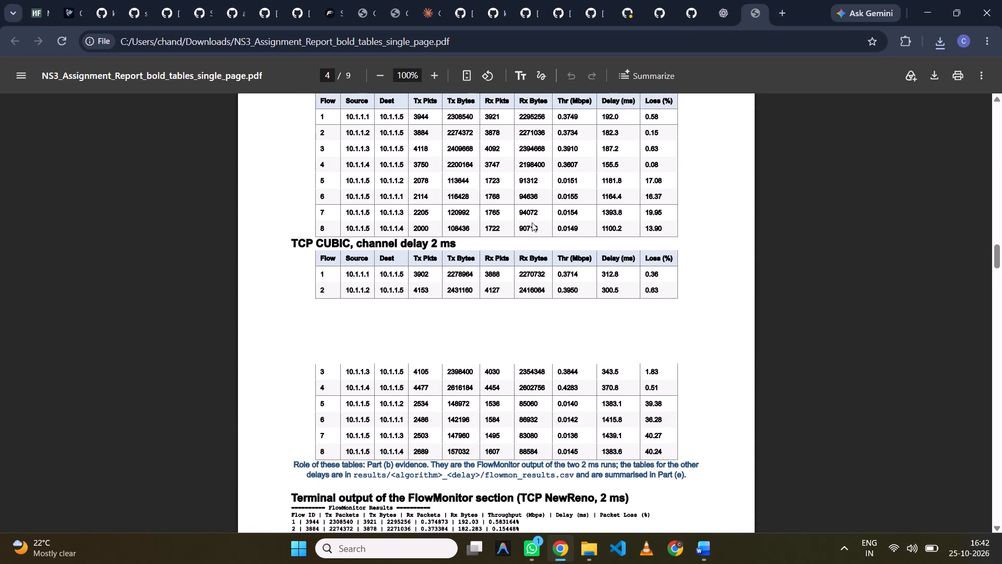
scroll(532, 222, "up", 5)
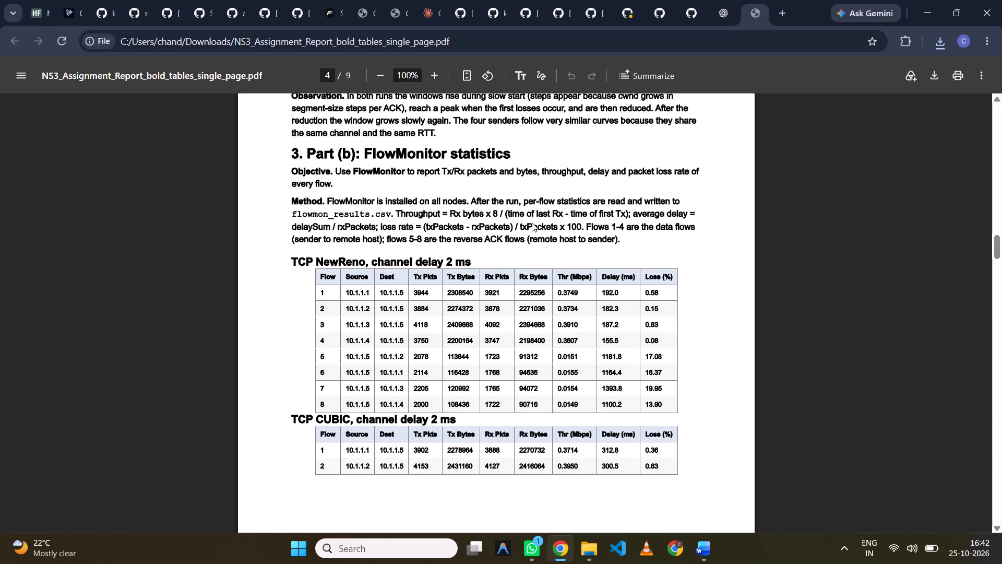
scroll(532, 222, "up", 3)
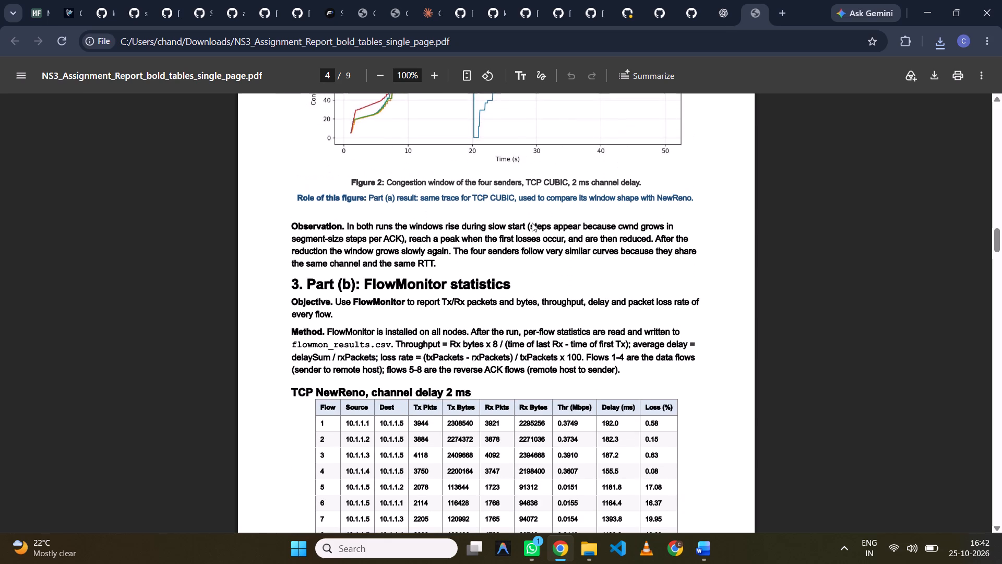
scroll(532, 222, "down", 10)
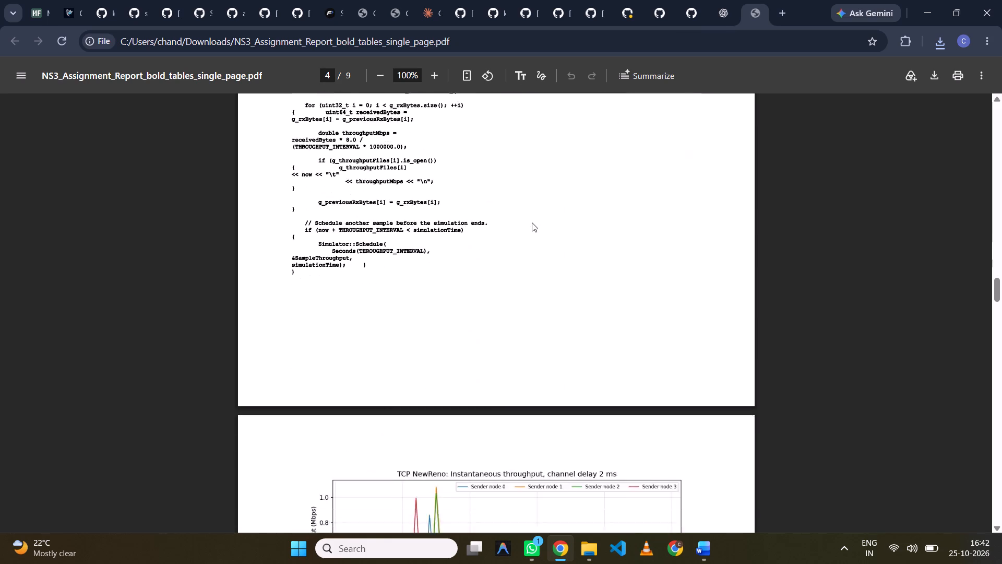
scroll(532, 222, "down", 7)
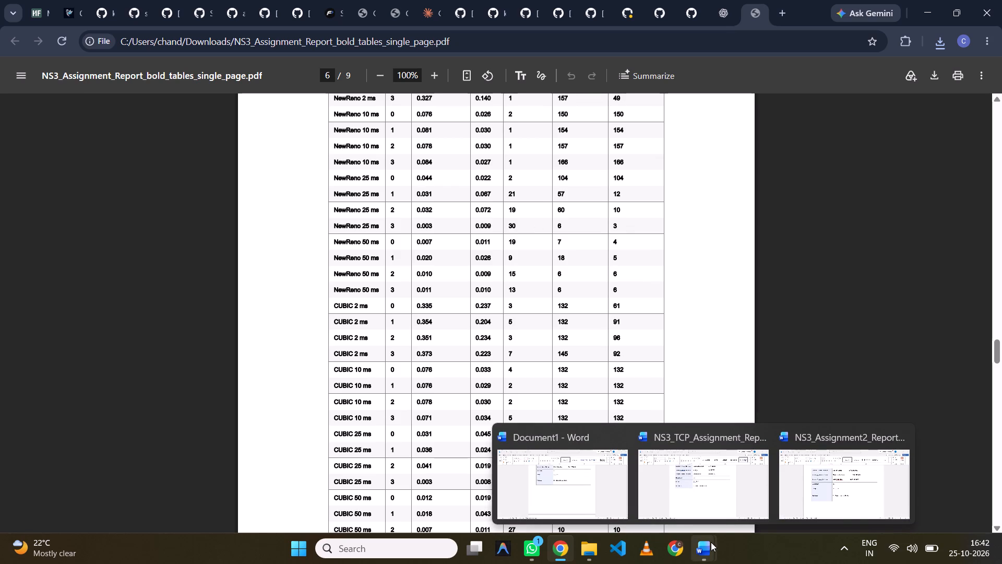
Switch to Document1 in Word and look through its pages from the cover table to the end.
left_click(576, 500)
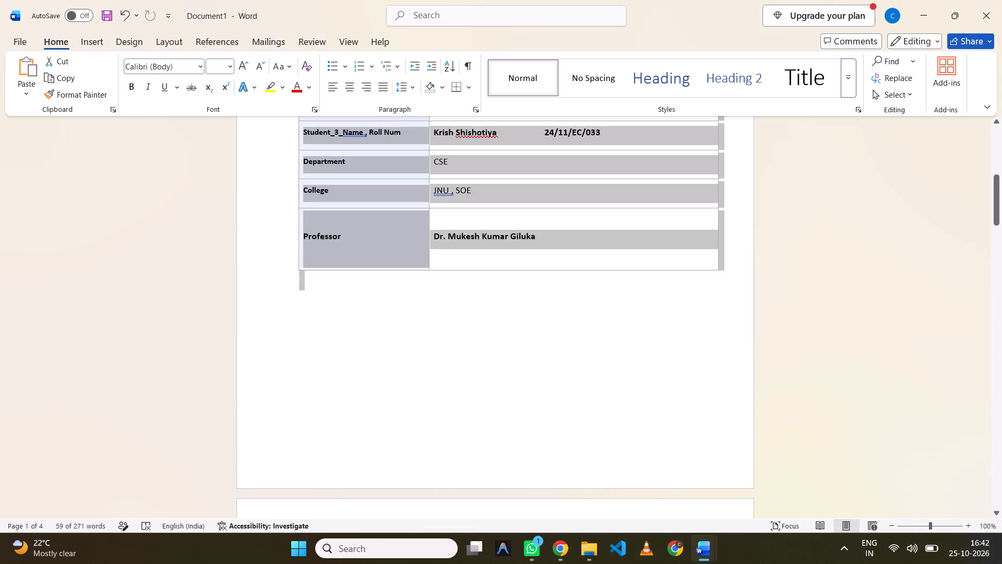
scroll(466, 393, "down", 6)
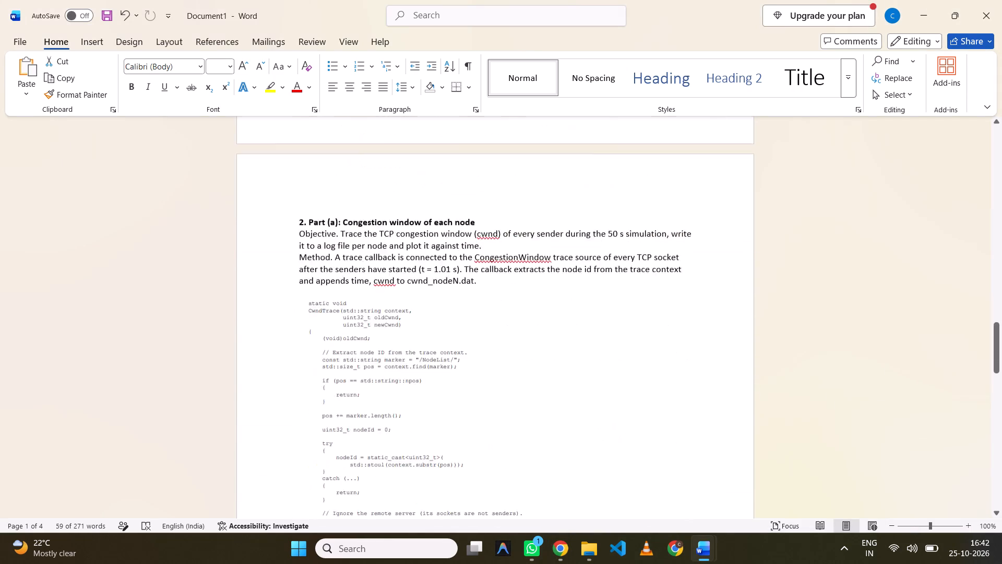
scroll(466, 393, "down", 6)
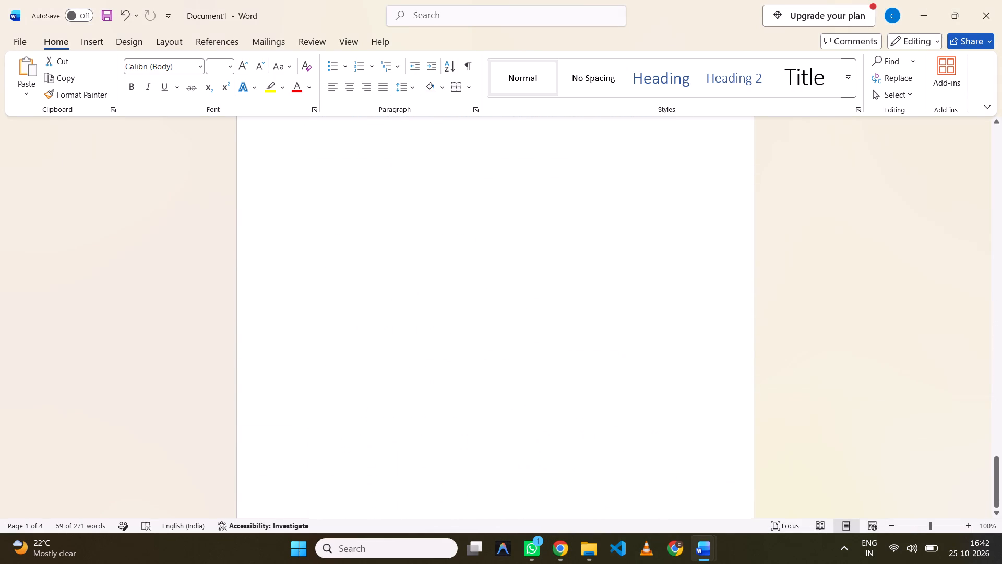
scroll(637, 504, "up", 1)
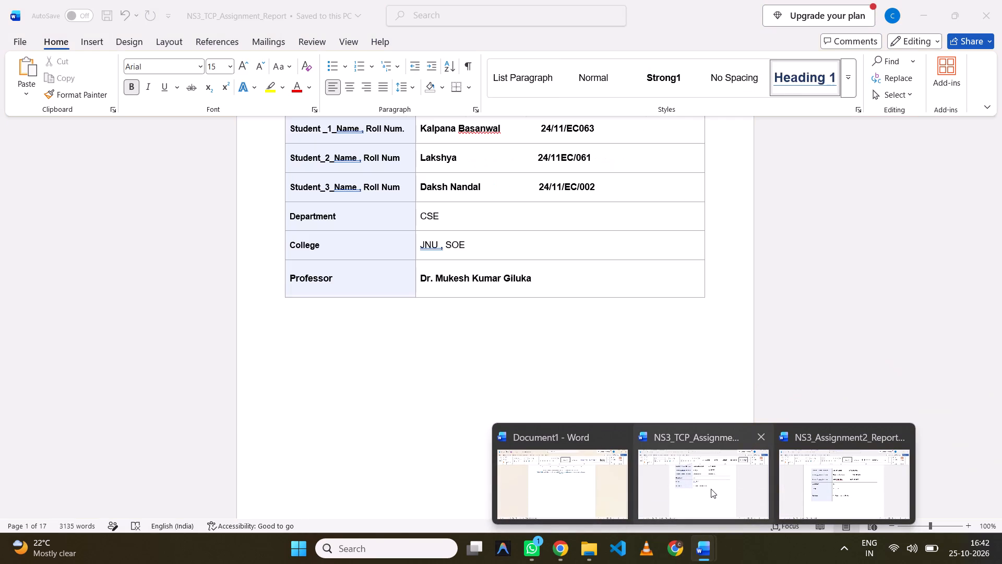
Switch to the NS3_TCP_Assignment_Report document in Word and go to section 3, Network Topology and Configuration.
left_click(711, 489)
scroll(632, 395, "down", 3)
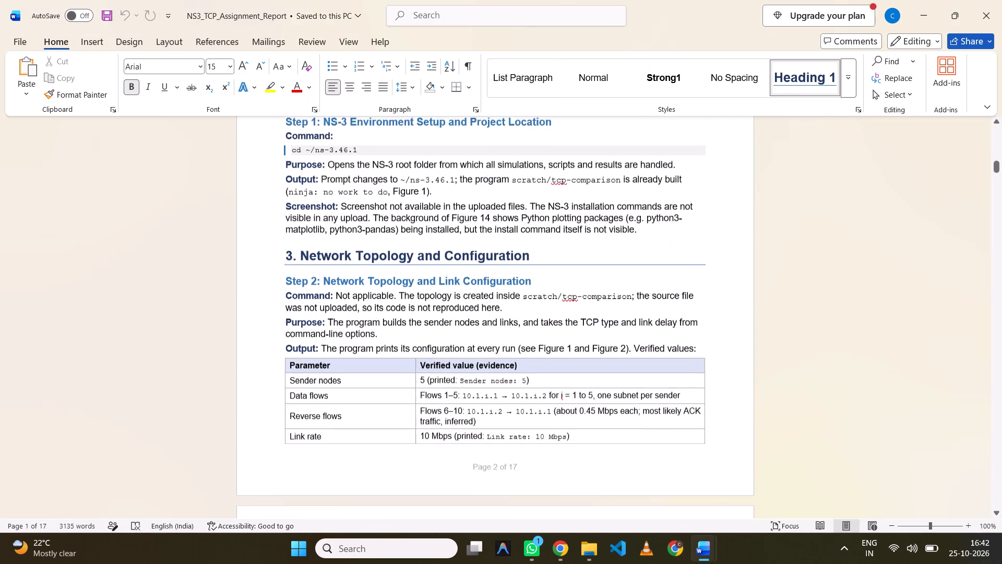
scroll(632, 395, "down", 1)
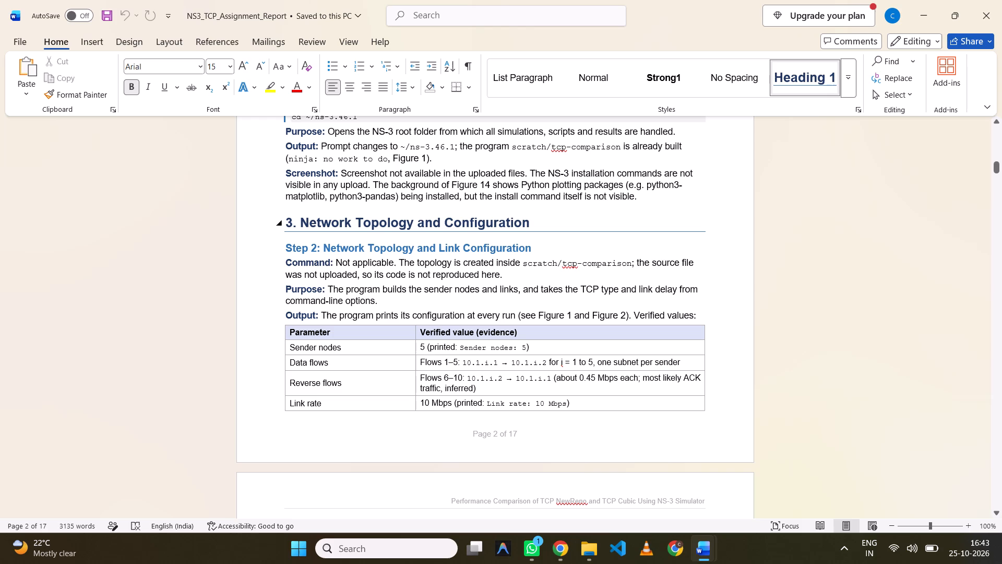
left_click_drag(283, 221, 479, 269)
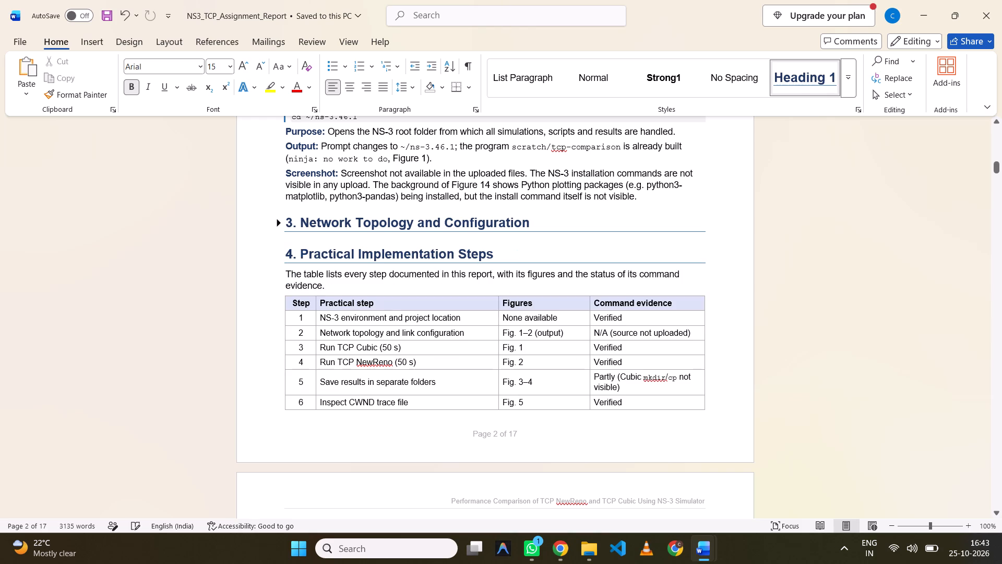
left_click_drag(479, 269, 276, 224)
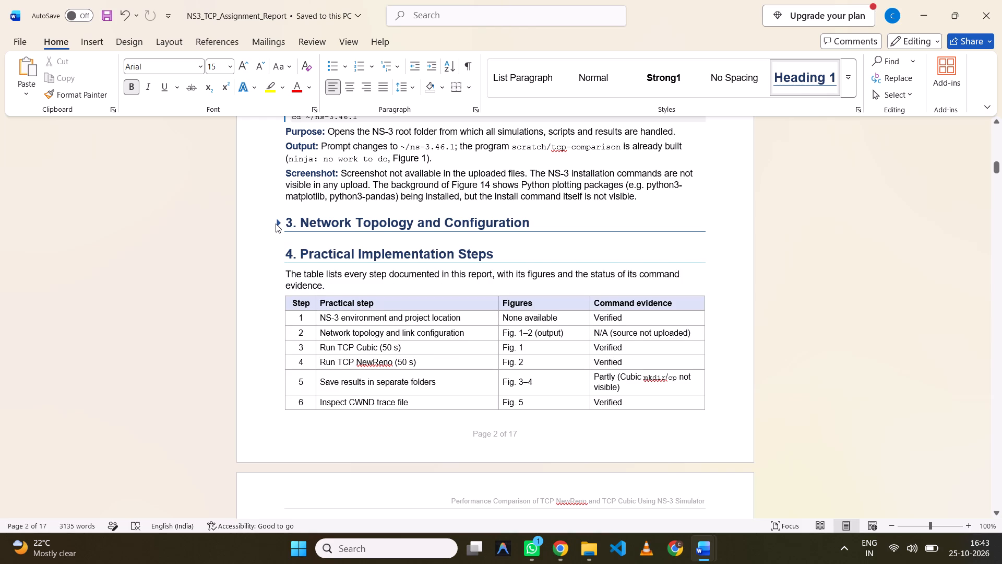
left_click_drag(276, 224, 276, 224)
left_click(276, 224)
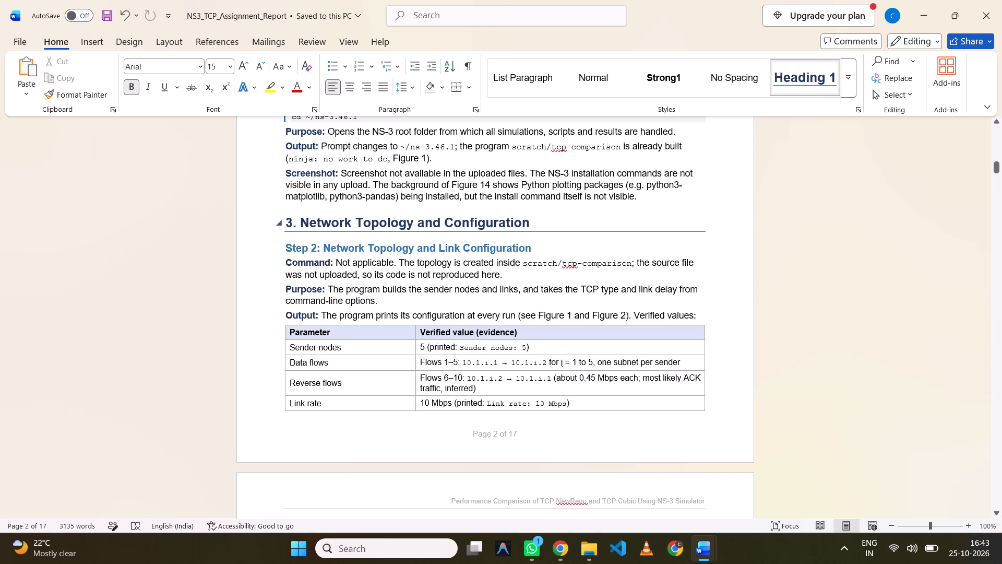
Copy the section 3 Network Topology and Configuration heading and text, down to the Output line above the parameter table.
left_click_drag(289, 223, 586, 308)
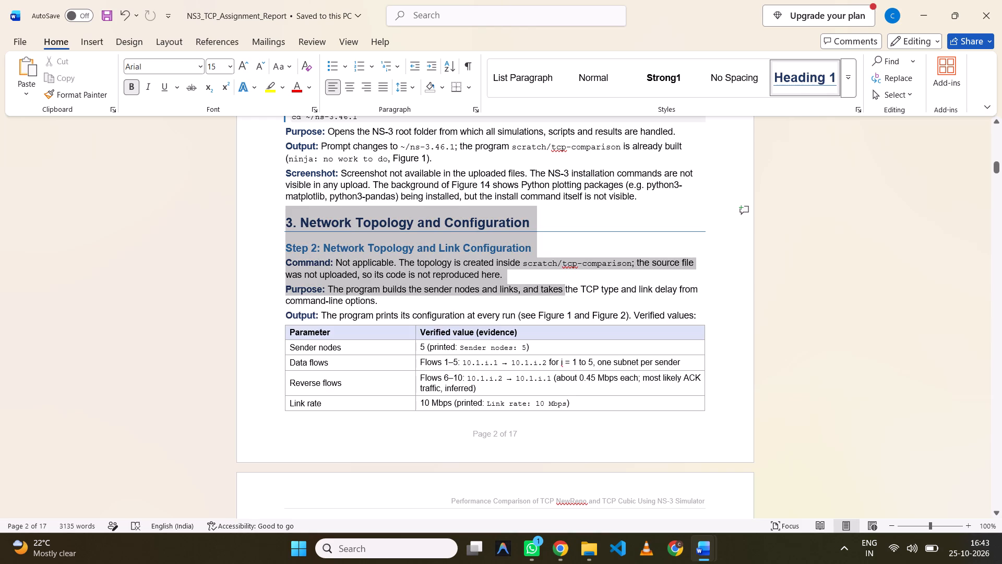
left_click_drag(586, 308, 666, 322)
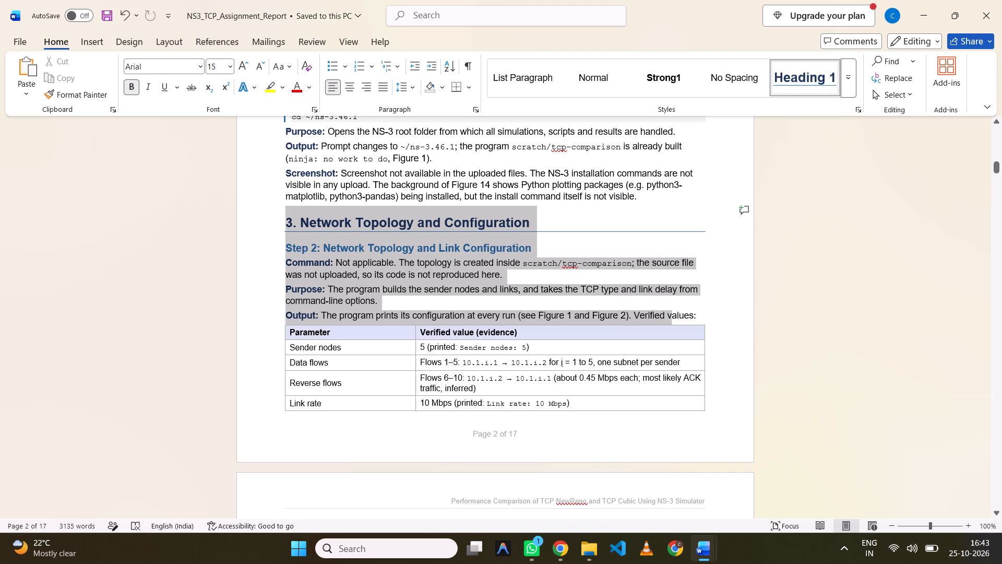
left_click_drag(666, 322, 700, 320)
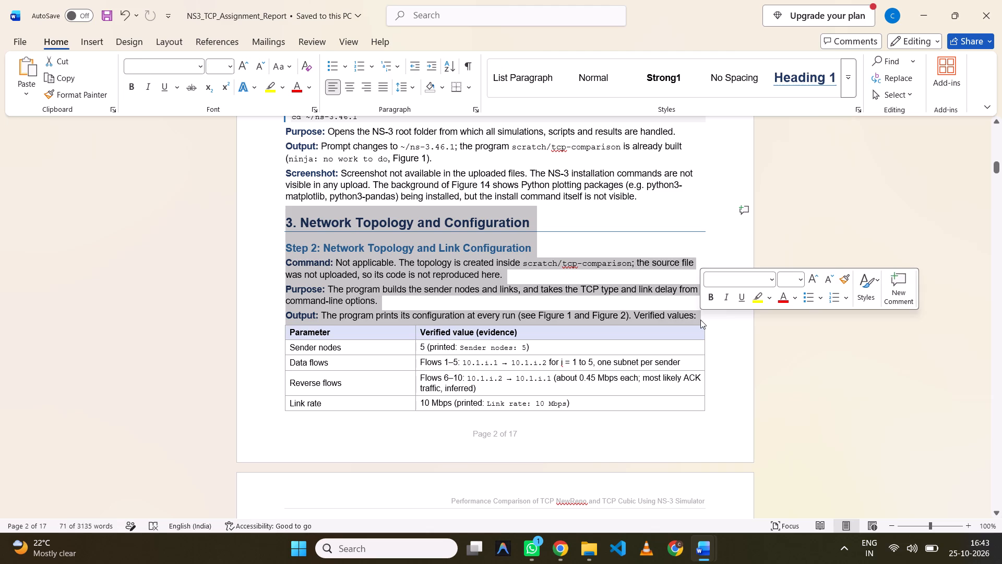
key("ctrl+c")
Look through the report's cover, Objective, Software and Tools, and Practical Implementation Steps sections.
scroll(700, 320, "up", 1)
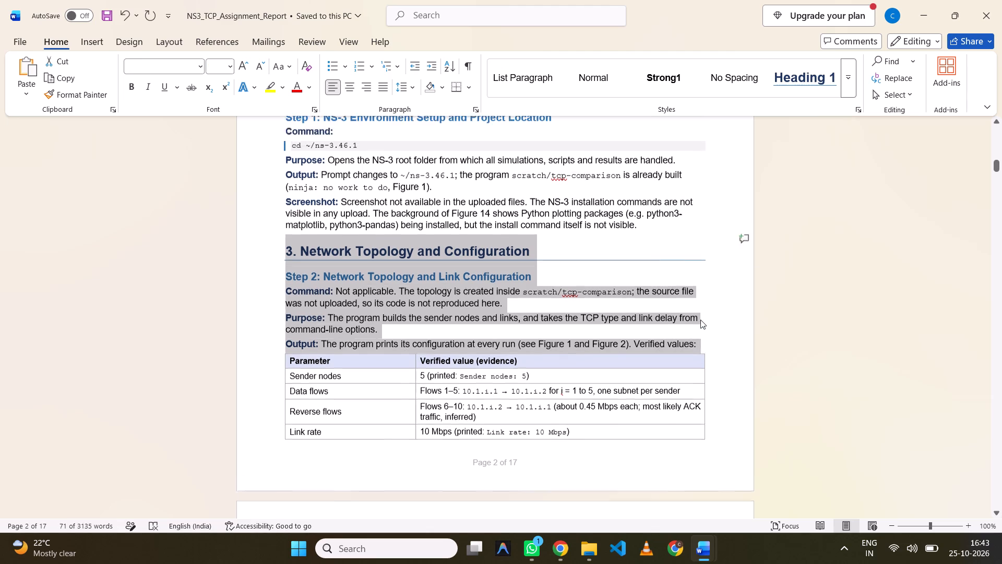
scroll(700, 320, "up", 4)
scroll(700, 320, "down", 1)
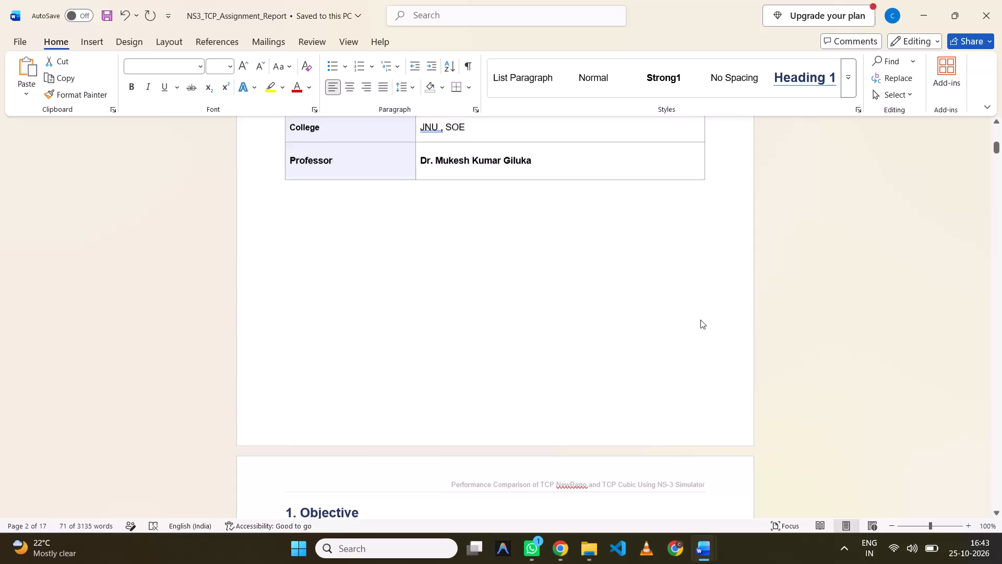
scroll(700, 320, "down", 1)
scroll(700, 320, "up", 10)
scroll(700, 320, "down", 4)
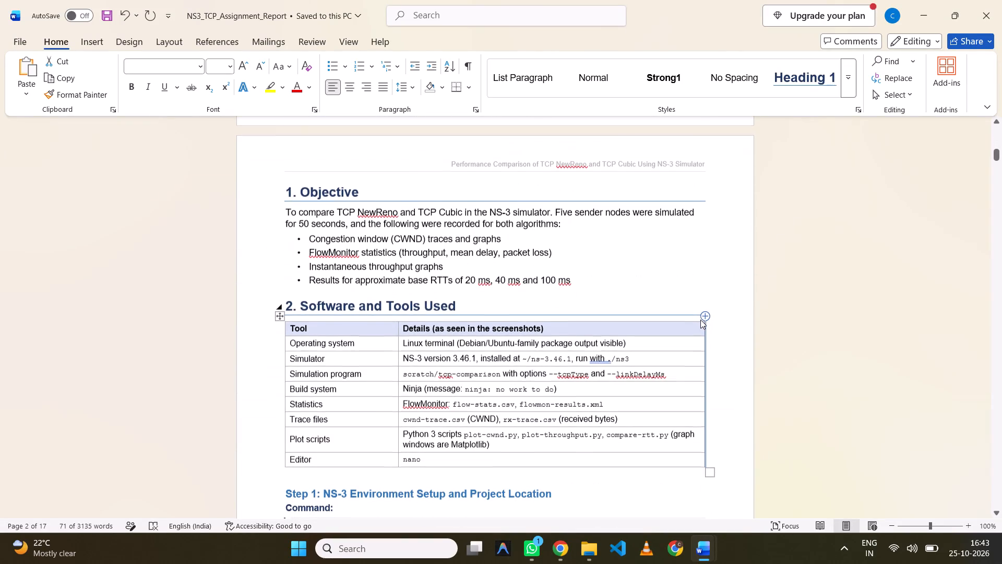
scroll(700, 320, "down", 6)
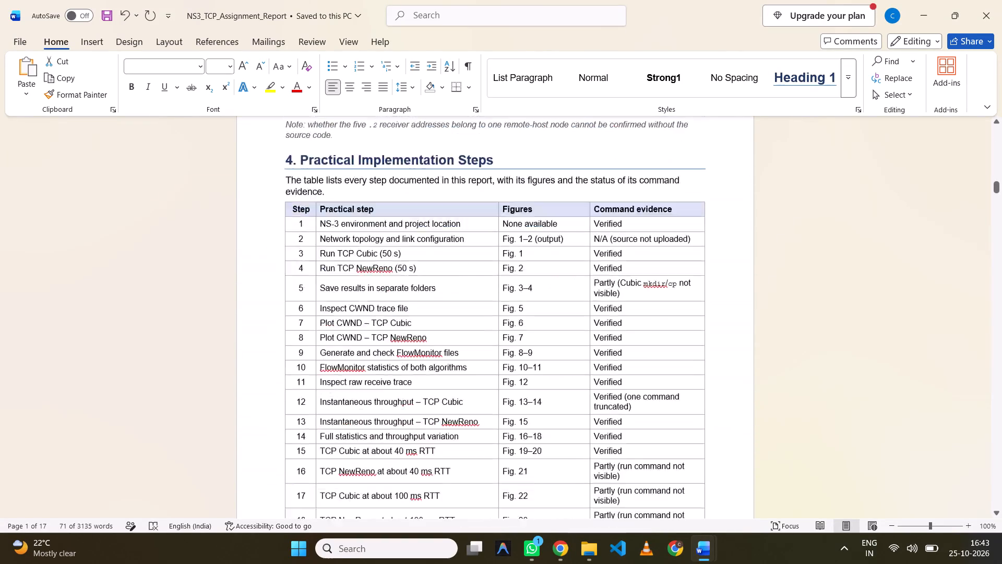
scroll(700, 320, "down", 3)
scroll(700, 320, "up", 15)
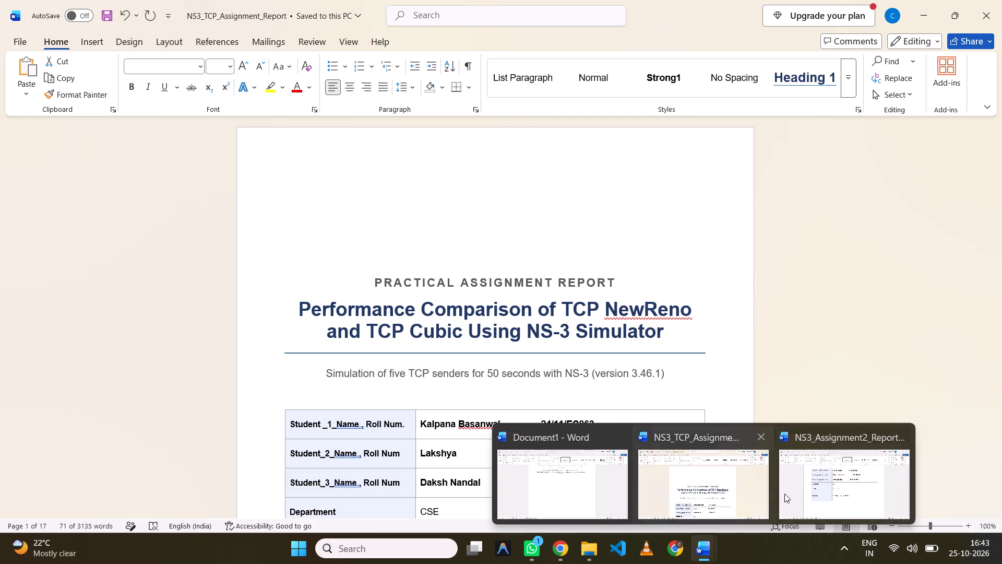
Close the NS3_TCP_Assignment_Report document and switch to NS3_Assignment2_Report.
left_click(799, 490)
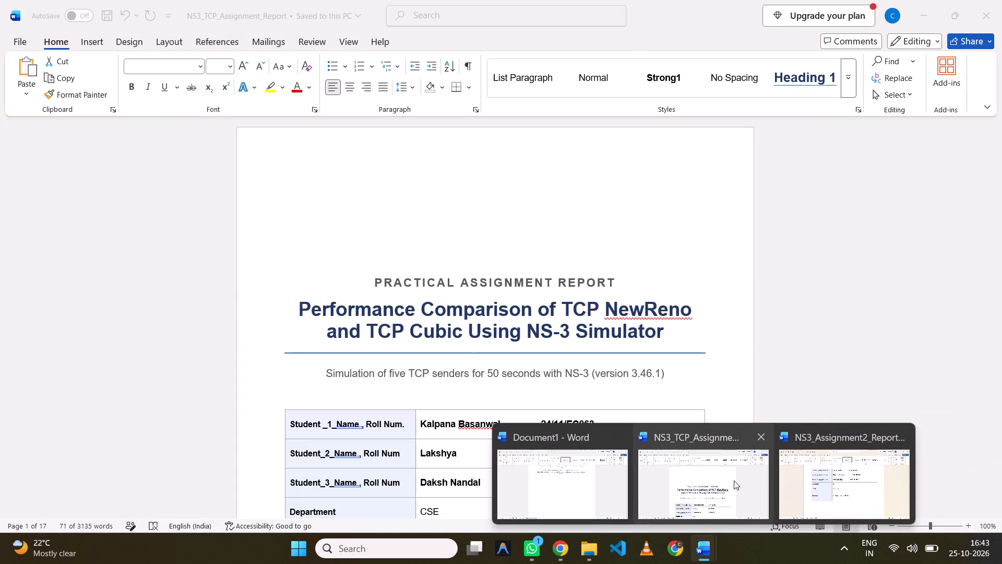
left_click(756, 438)
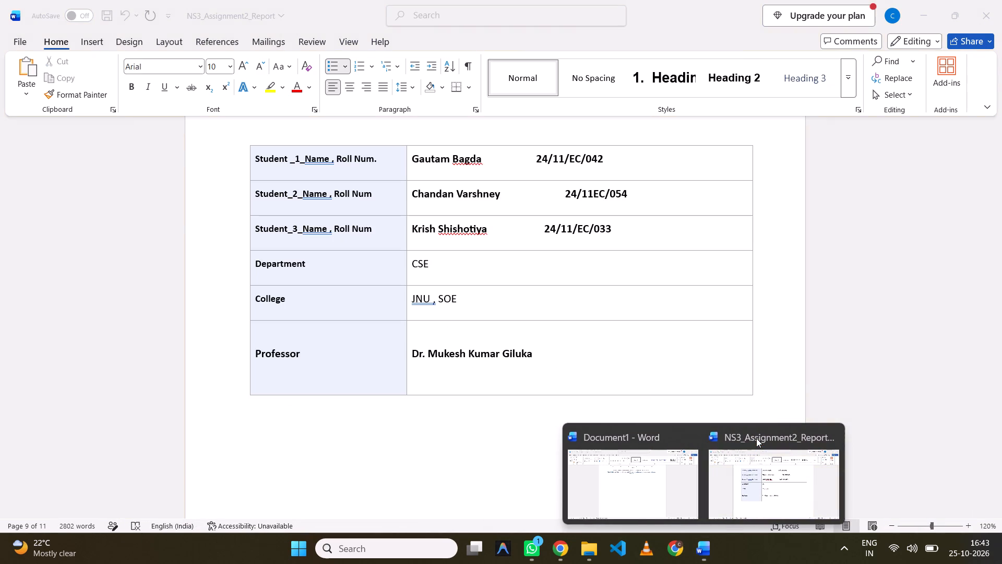
left_click(753, 468)
Compare the Part (a) figures and Part (b) section of NS3_Assignment2_Report with the end of Document1 to find the next content to transfer.
scroll(564, 417, "down", 5)
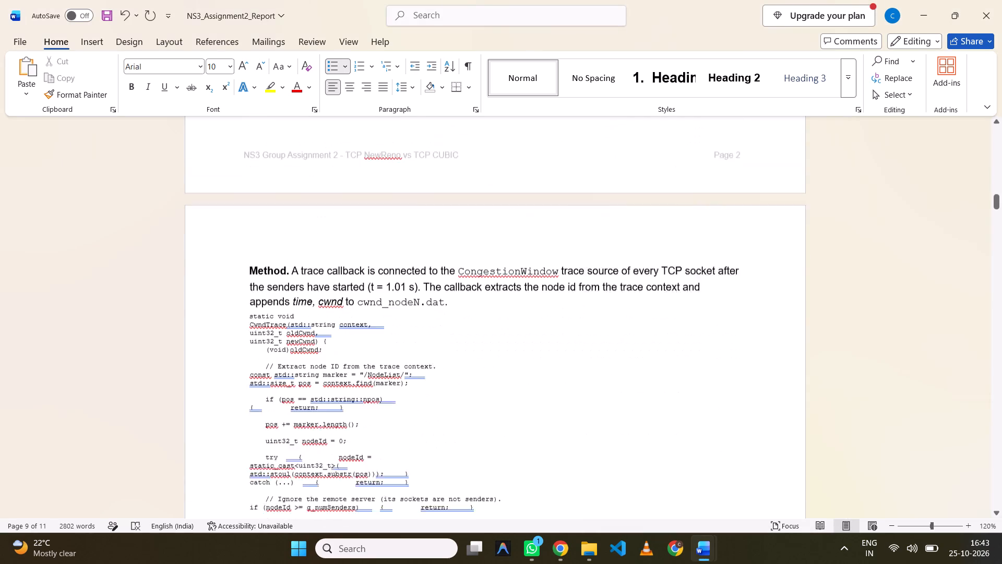
scroll(564, 417, "down", 5)
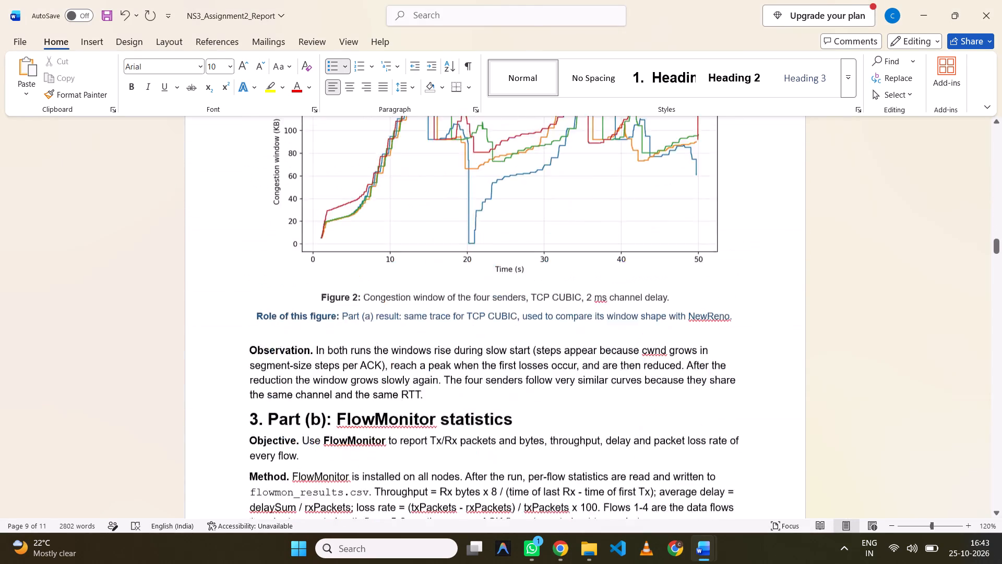
scroll(564, 417, "down", 1)
scroll(564, 417, "up", 2)
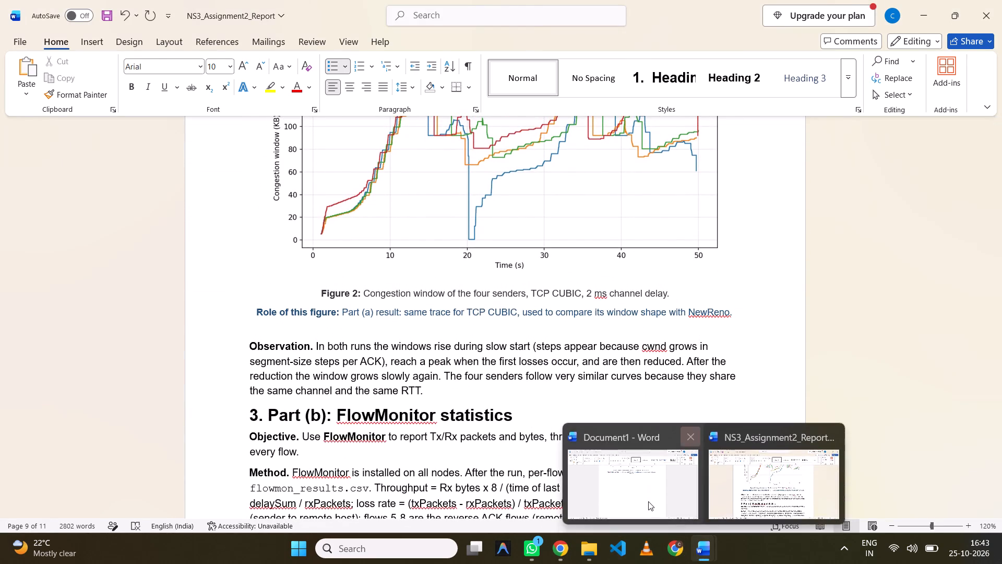
left_click(648, 501)
scroll(583, 437, "up", 3)
scroll(583, 437, "down", 2)
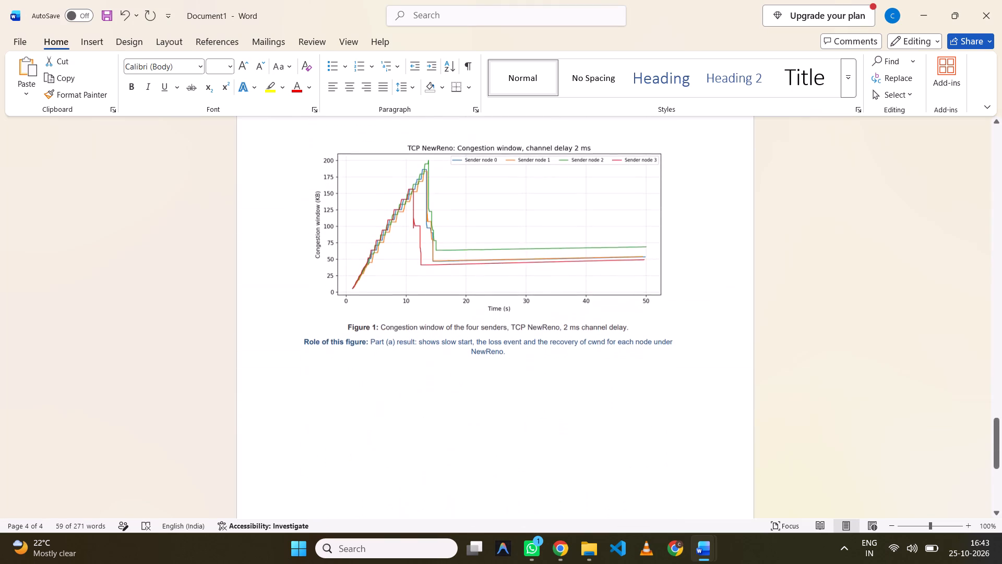
scroll(583, 437, "down", 1)
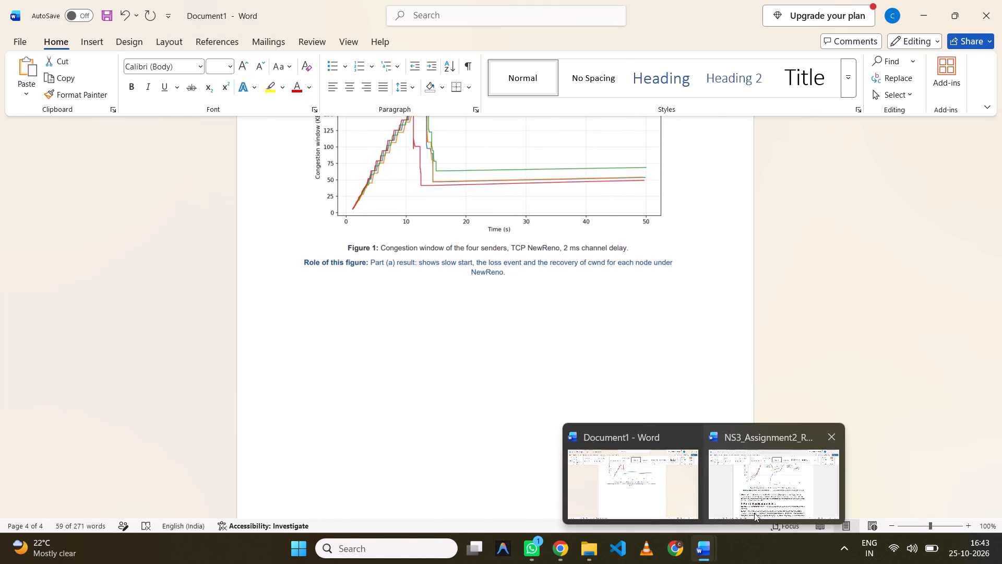
left_click(754, 513)
scroll(572, 377, "up", 2)
scroll(572, 377, "down", 2)
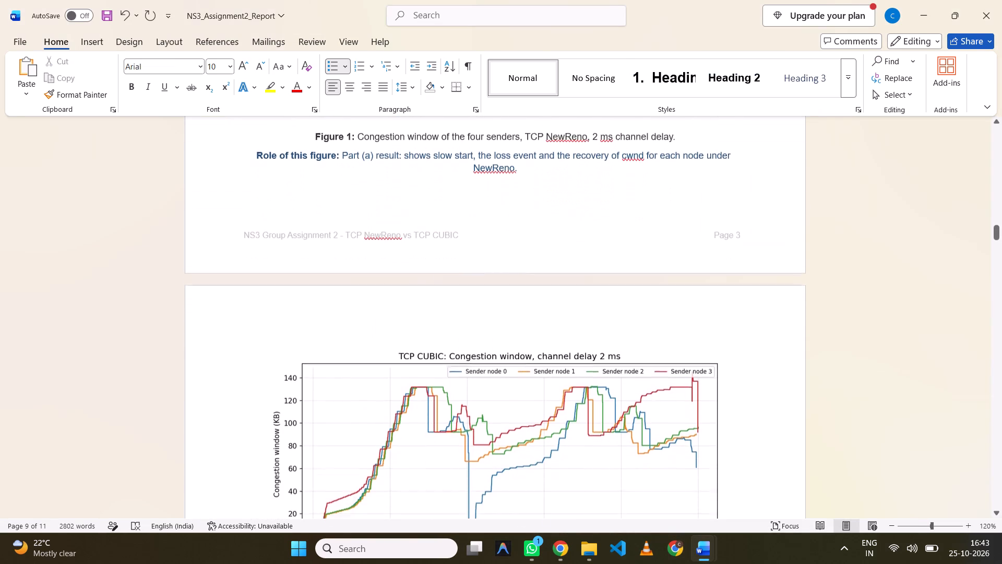
scroll(572, 377, "down", 3)
scroll(572, 377, "up", 2)
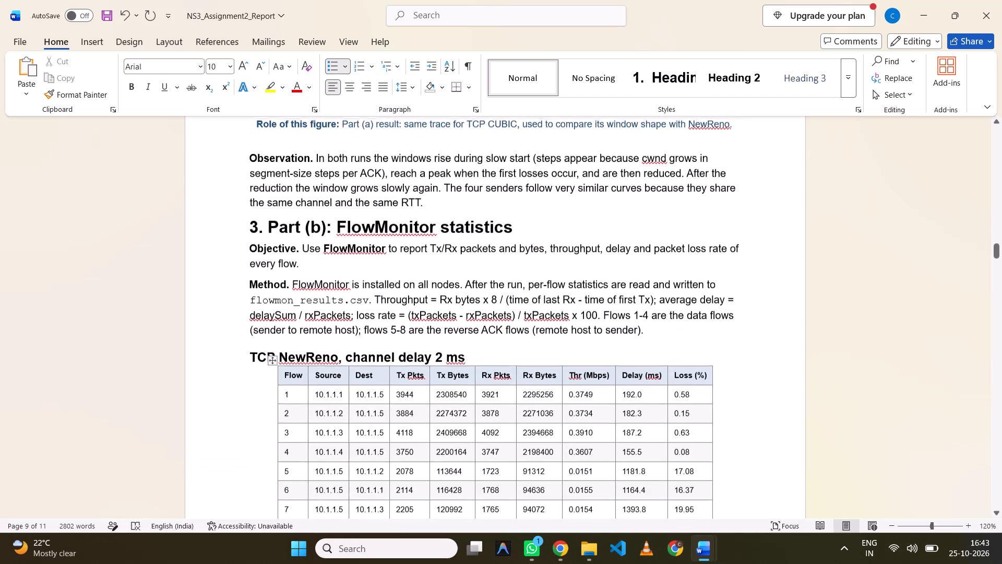
Capture the TCP CUBIC Figure 2 graph with its caption and role line as an image and paste it below Figure 1 in Document1.
scroll(572, 377, "up", 1)
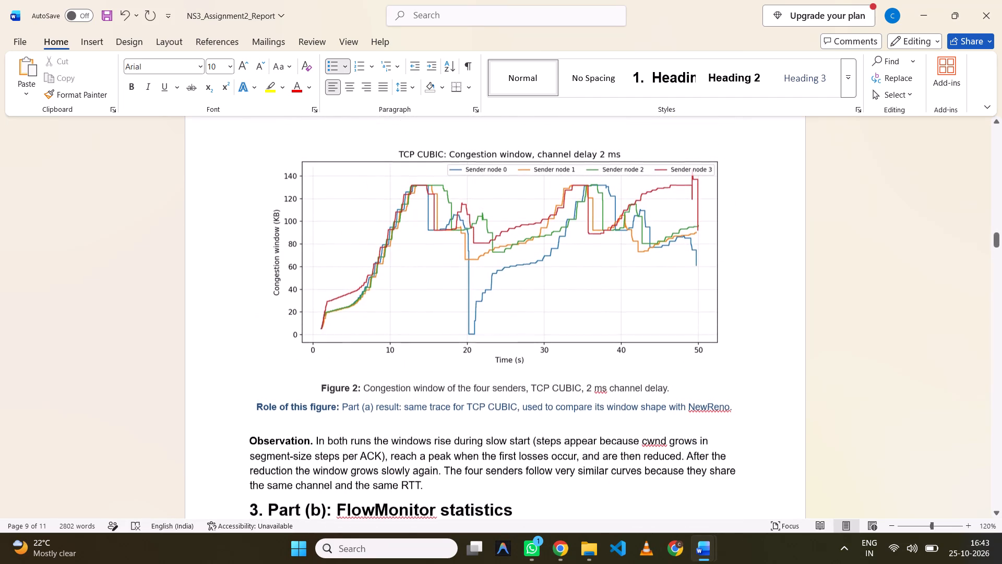
key("Print")
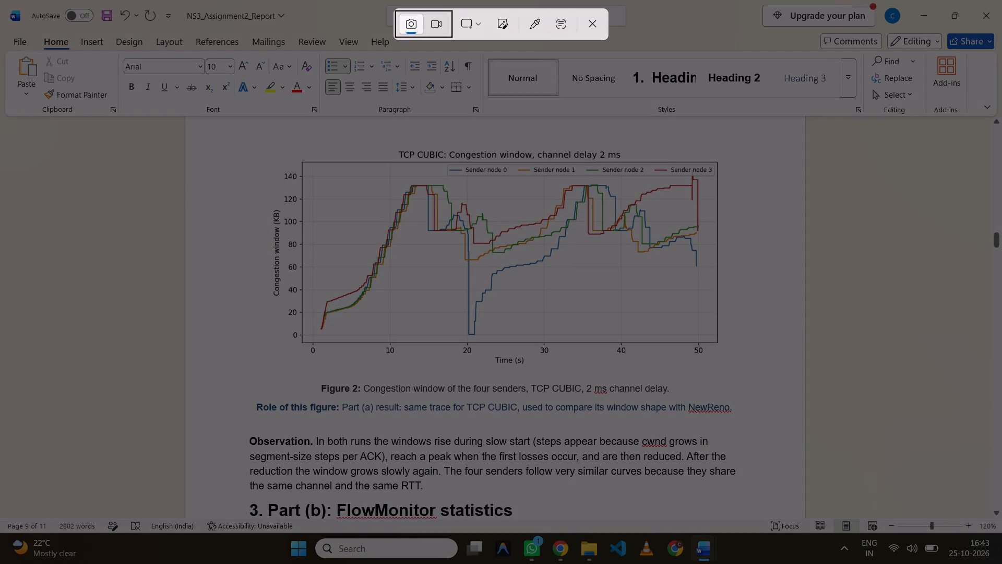
left_click_drag(219, 139, 427, 307)
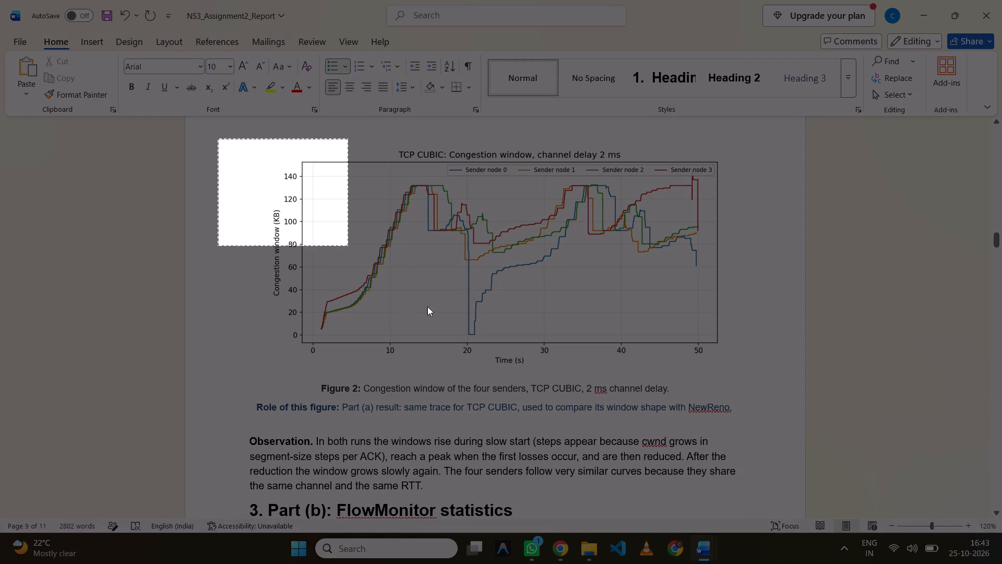
left_click_drag(427, 307, 747, 414)
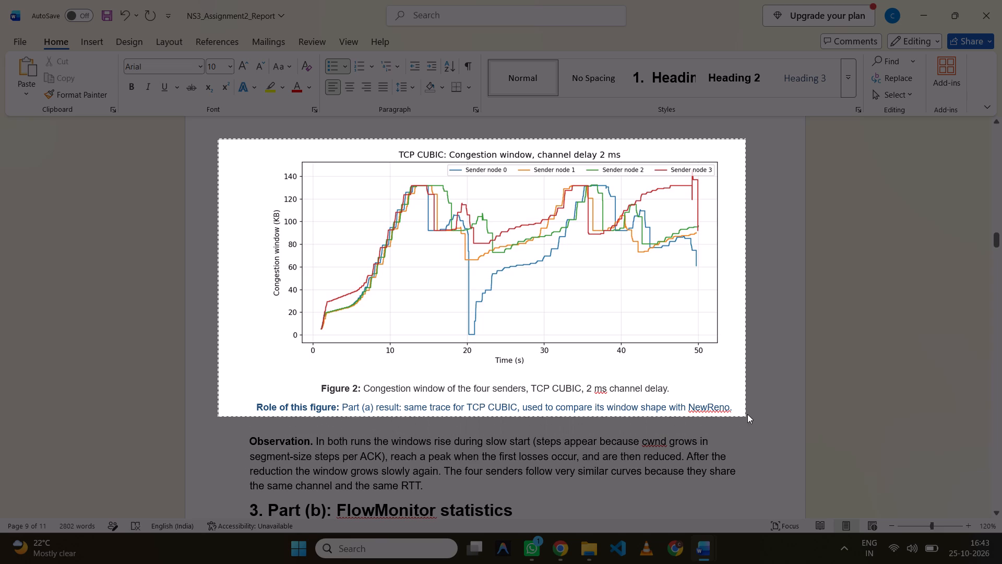
left_click_drag(747, 414, 759, 416)
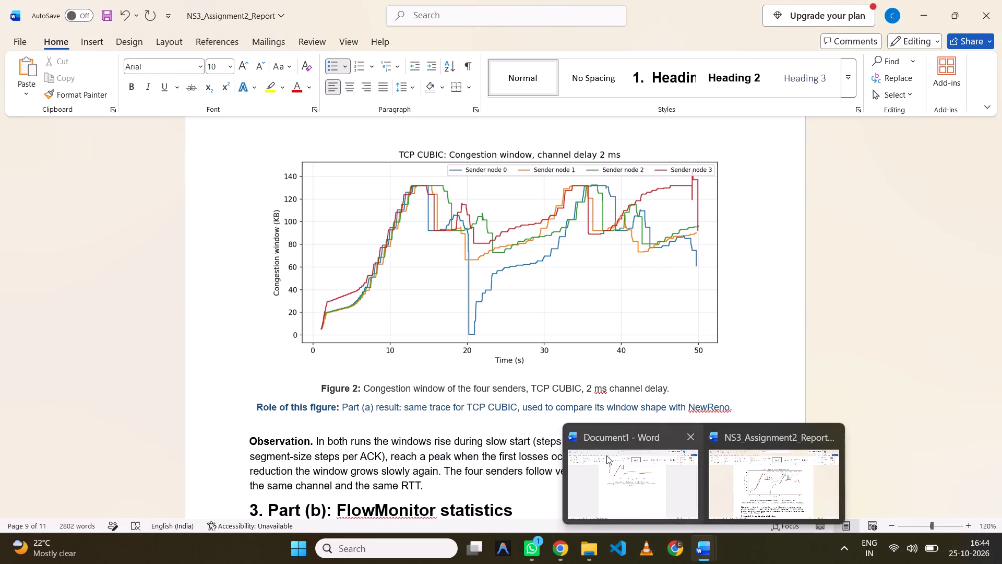
left_click(606, 455)
left_click(603, 358)
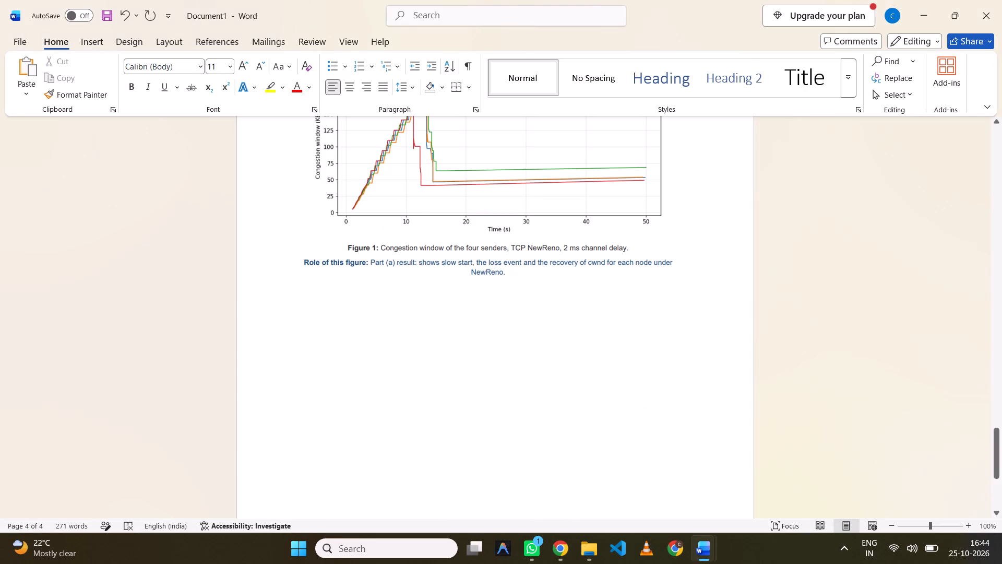
key("Return")
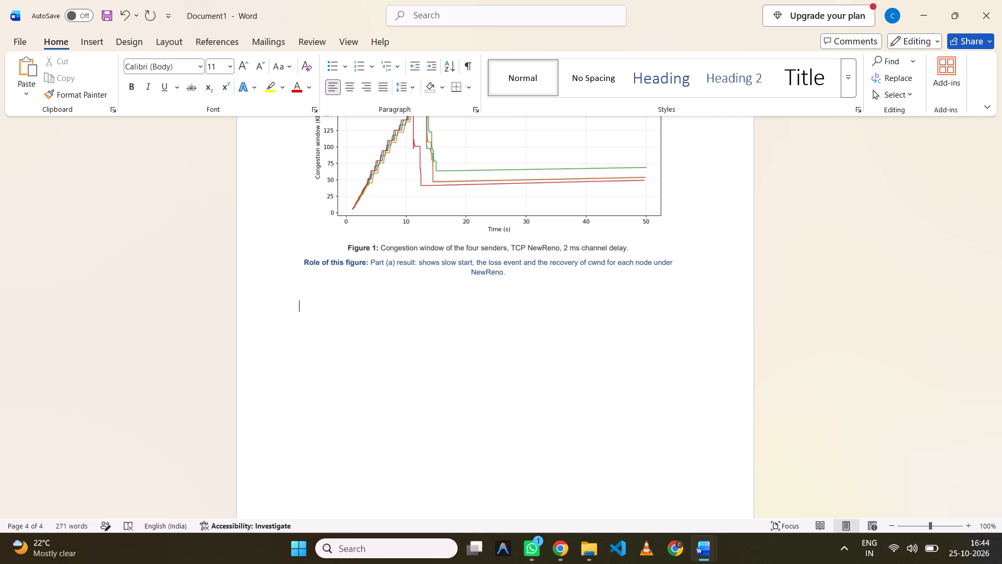
key("ctrl+v")
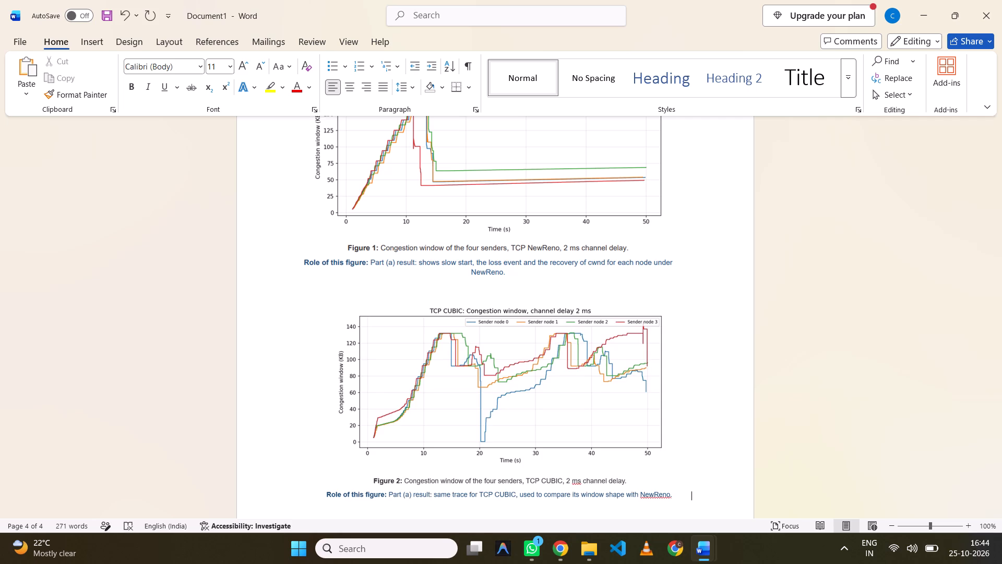
key("Return")
scroll(603, 358, "down", 1)
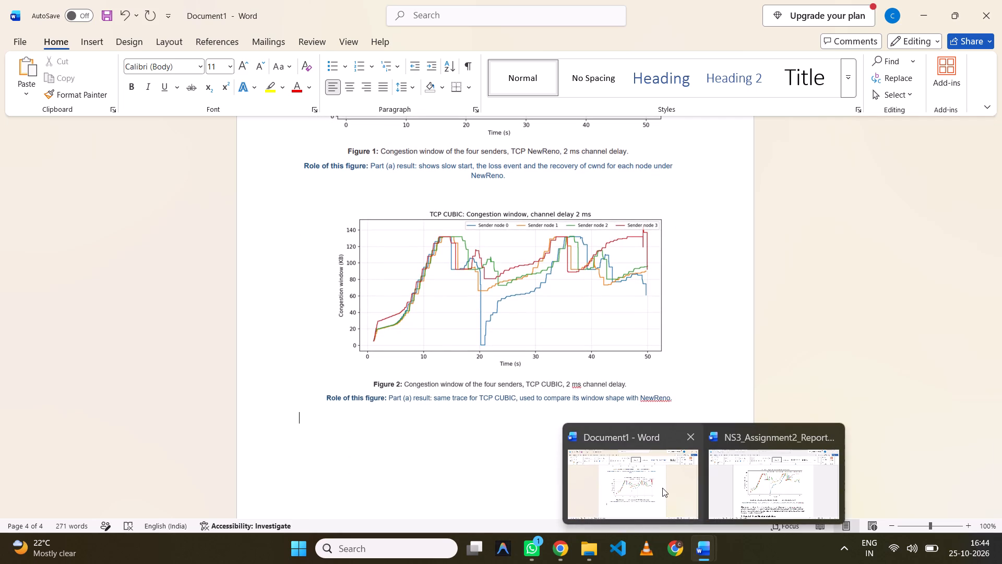
Copy the Observation paragraph under Figure 2 in NS3_Assignment2_Report and paste it below the Figure 2 image in Document1.
left_click(721, 484)
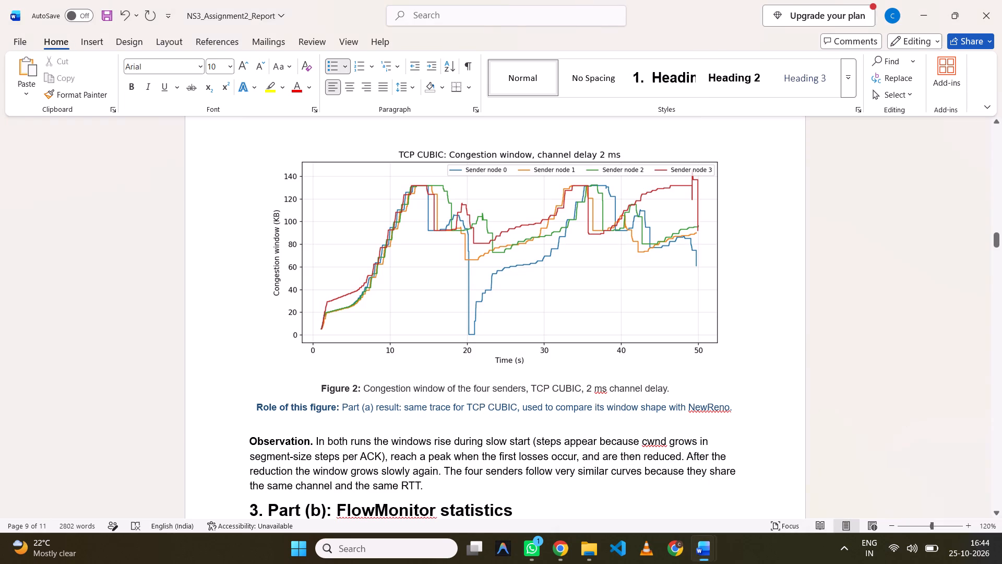
left_click_drag(242, 431, 252, 439)
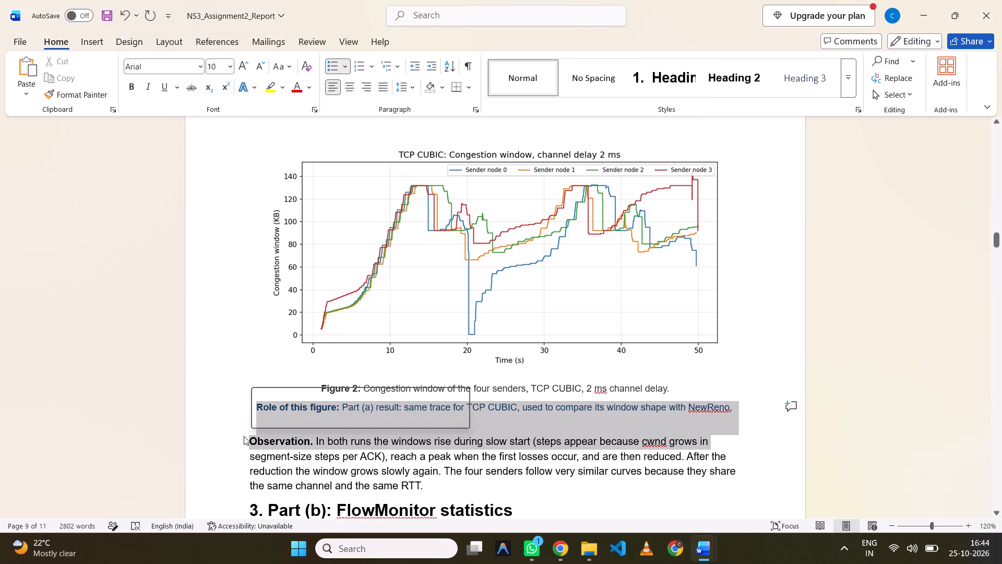
left_click(244, 436)
left_click_drag(247, 442, 427, 494)
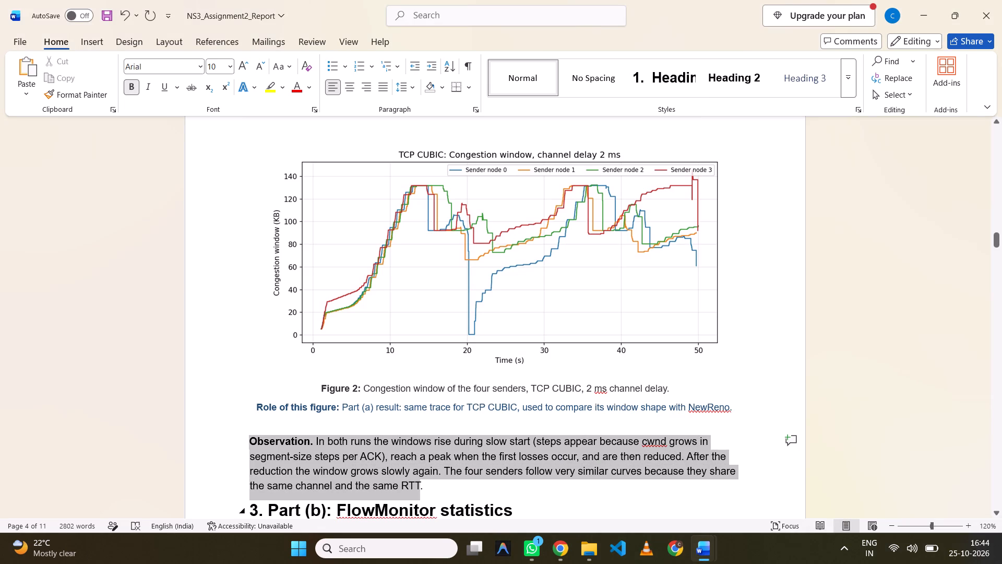
left_click_drag(427, 494, 426, 487)
key("ctrl+c")
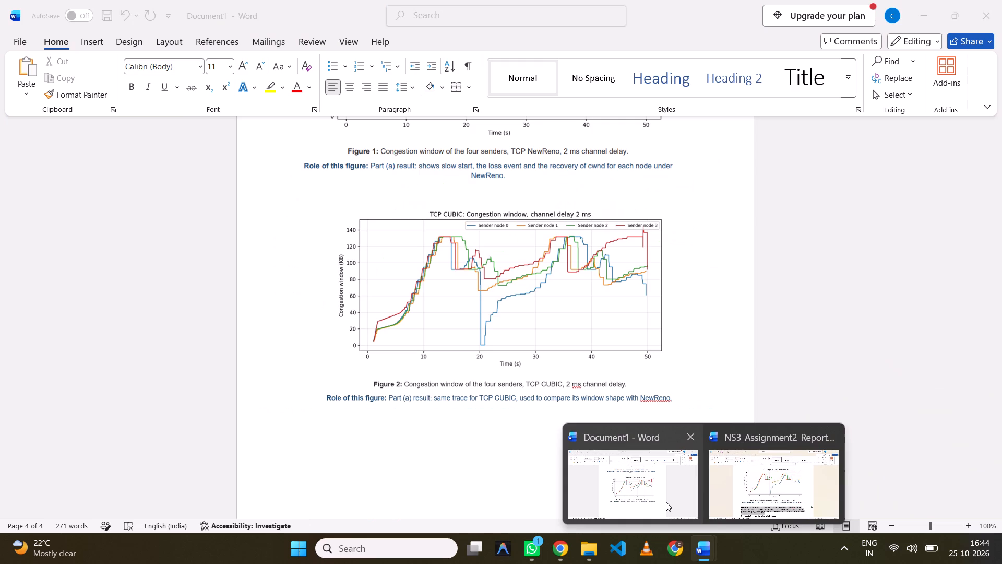
left_click(666, 502)
key("ctrl+v")
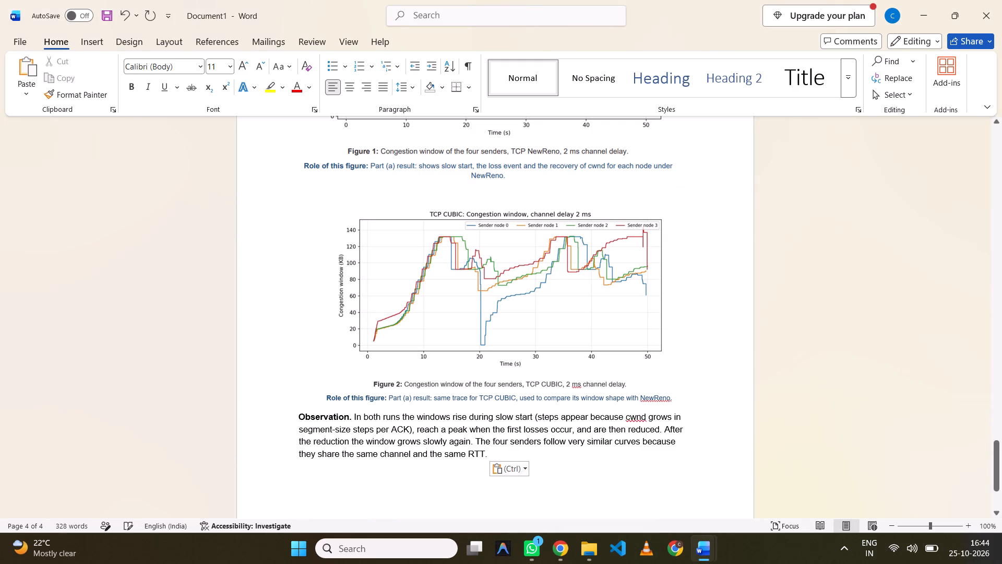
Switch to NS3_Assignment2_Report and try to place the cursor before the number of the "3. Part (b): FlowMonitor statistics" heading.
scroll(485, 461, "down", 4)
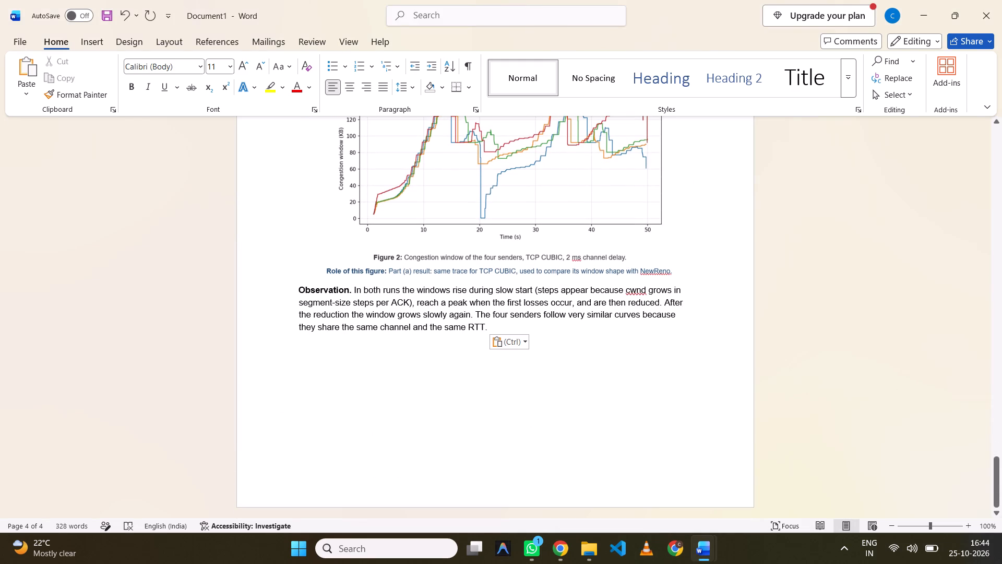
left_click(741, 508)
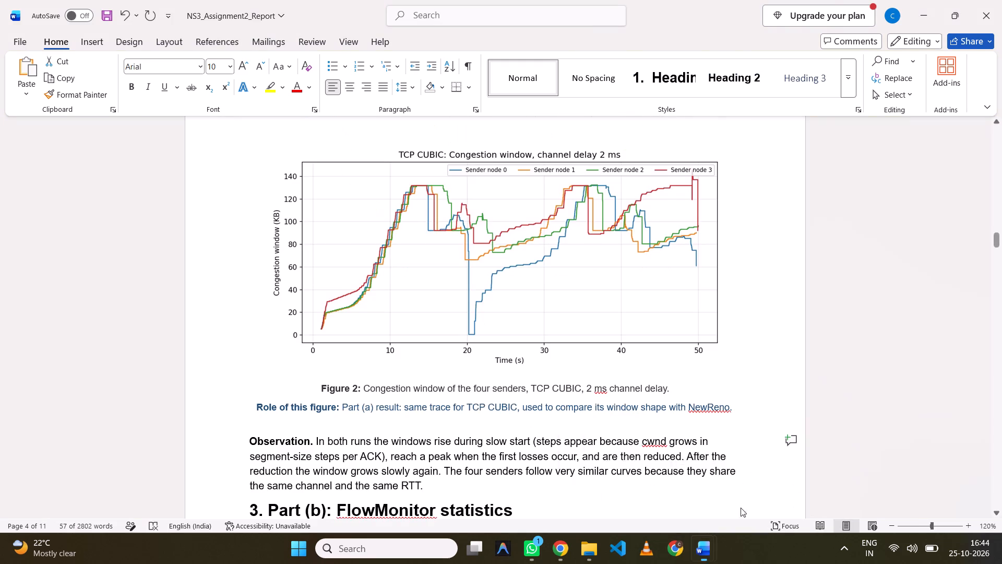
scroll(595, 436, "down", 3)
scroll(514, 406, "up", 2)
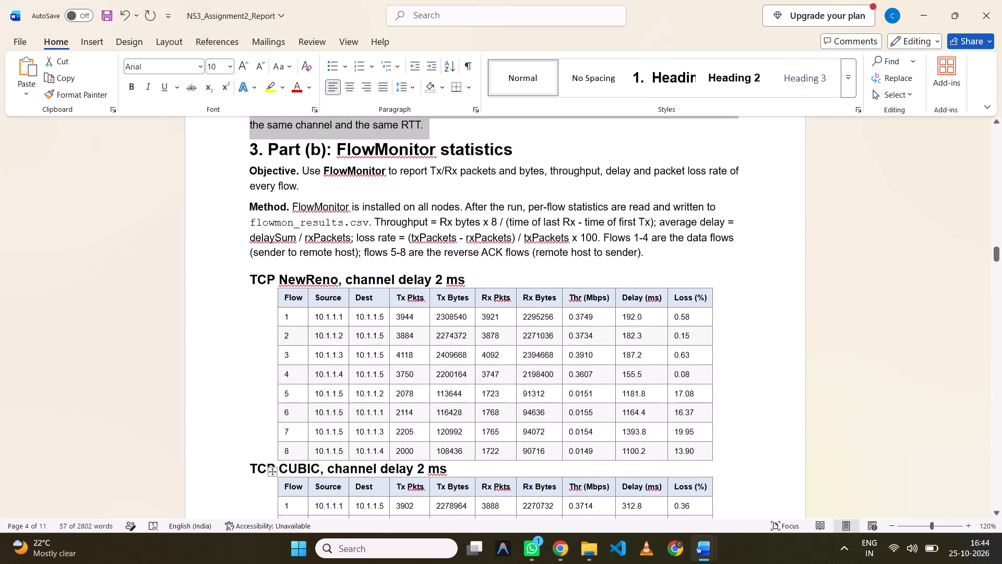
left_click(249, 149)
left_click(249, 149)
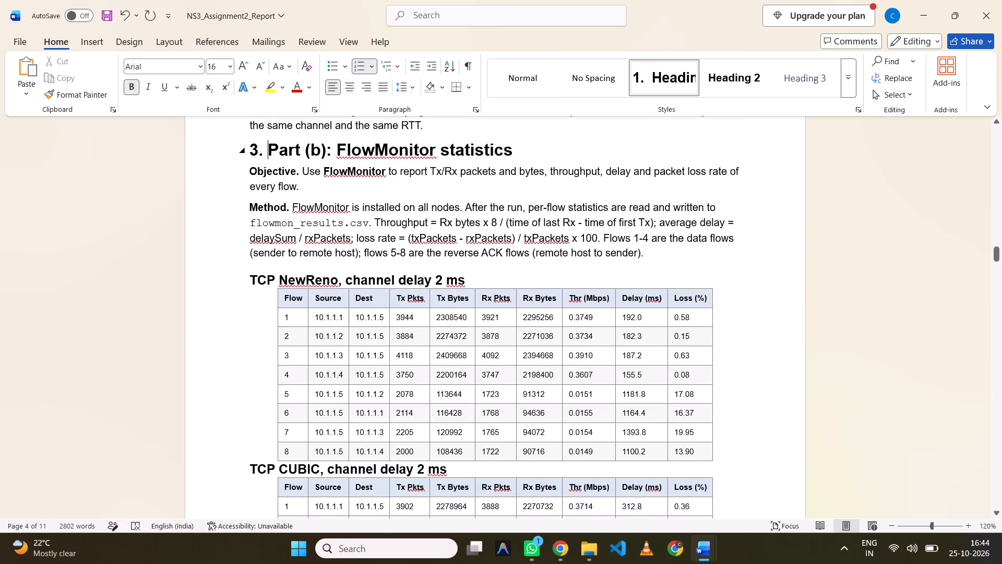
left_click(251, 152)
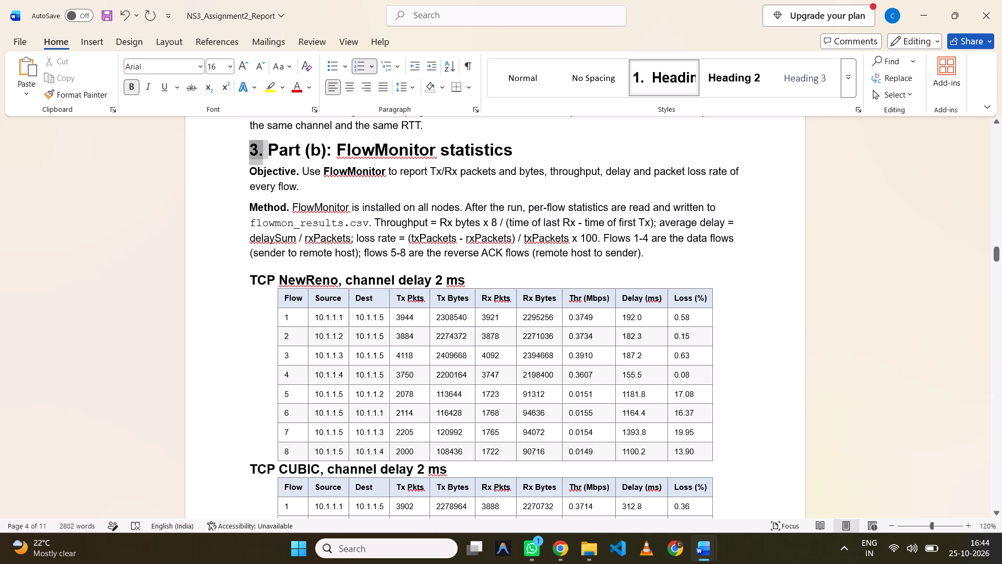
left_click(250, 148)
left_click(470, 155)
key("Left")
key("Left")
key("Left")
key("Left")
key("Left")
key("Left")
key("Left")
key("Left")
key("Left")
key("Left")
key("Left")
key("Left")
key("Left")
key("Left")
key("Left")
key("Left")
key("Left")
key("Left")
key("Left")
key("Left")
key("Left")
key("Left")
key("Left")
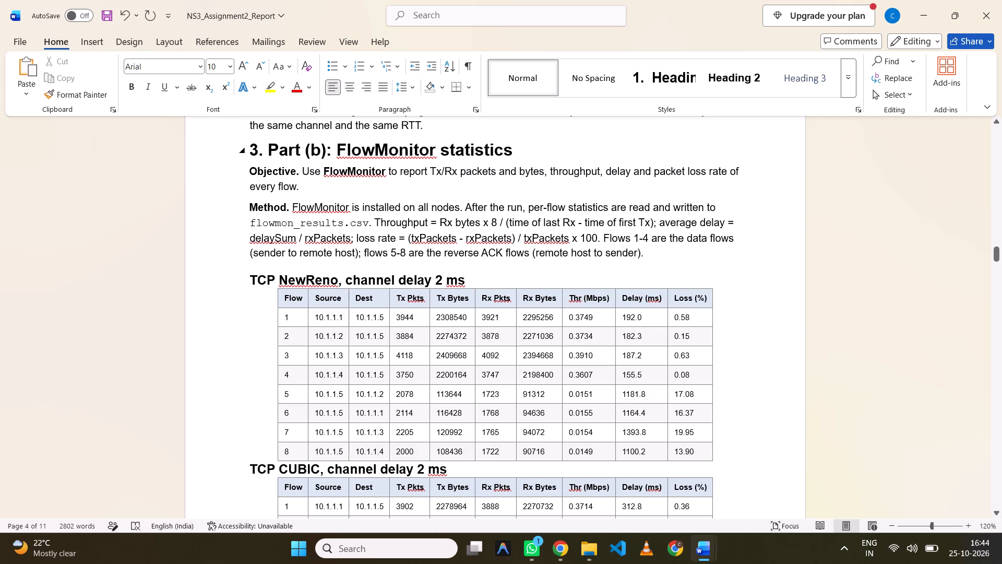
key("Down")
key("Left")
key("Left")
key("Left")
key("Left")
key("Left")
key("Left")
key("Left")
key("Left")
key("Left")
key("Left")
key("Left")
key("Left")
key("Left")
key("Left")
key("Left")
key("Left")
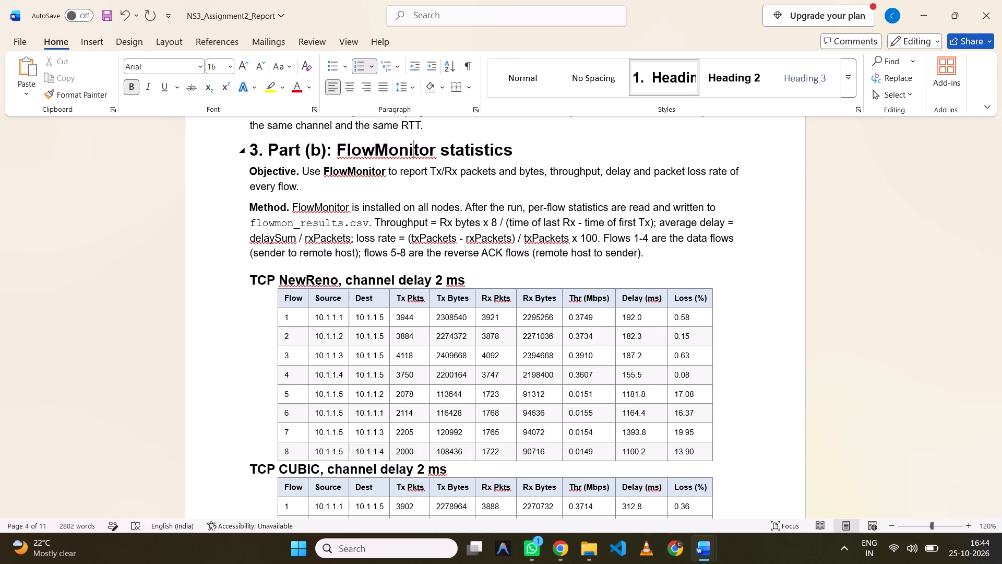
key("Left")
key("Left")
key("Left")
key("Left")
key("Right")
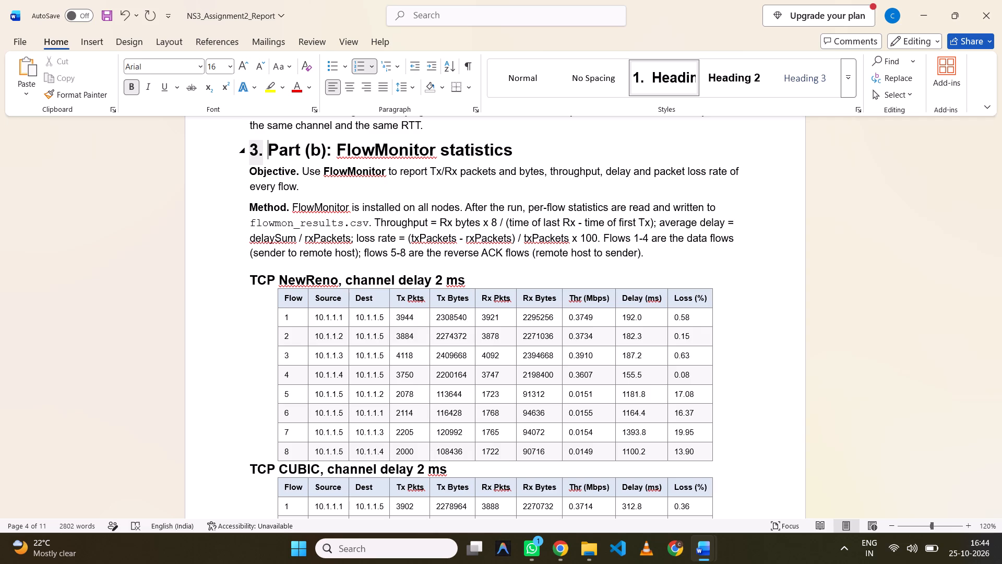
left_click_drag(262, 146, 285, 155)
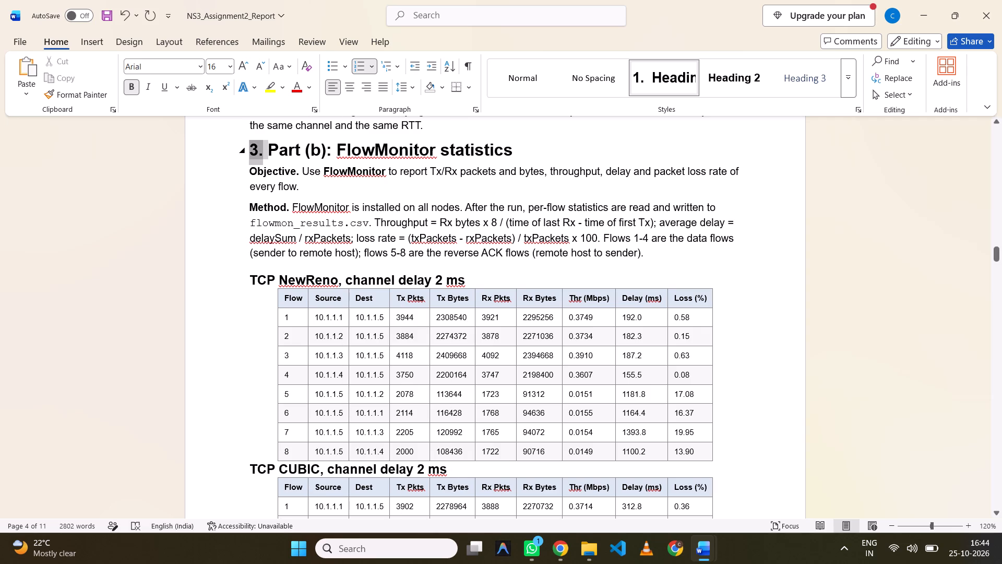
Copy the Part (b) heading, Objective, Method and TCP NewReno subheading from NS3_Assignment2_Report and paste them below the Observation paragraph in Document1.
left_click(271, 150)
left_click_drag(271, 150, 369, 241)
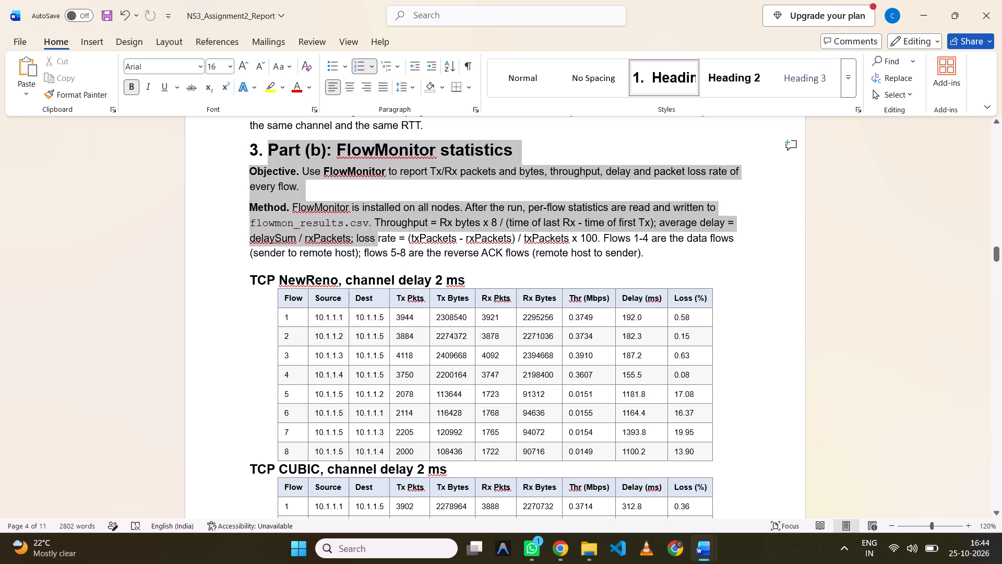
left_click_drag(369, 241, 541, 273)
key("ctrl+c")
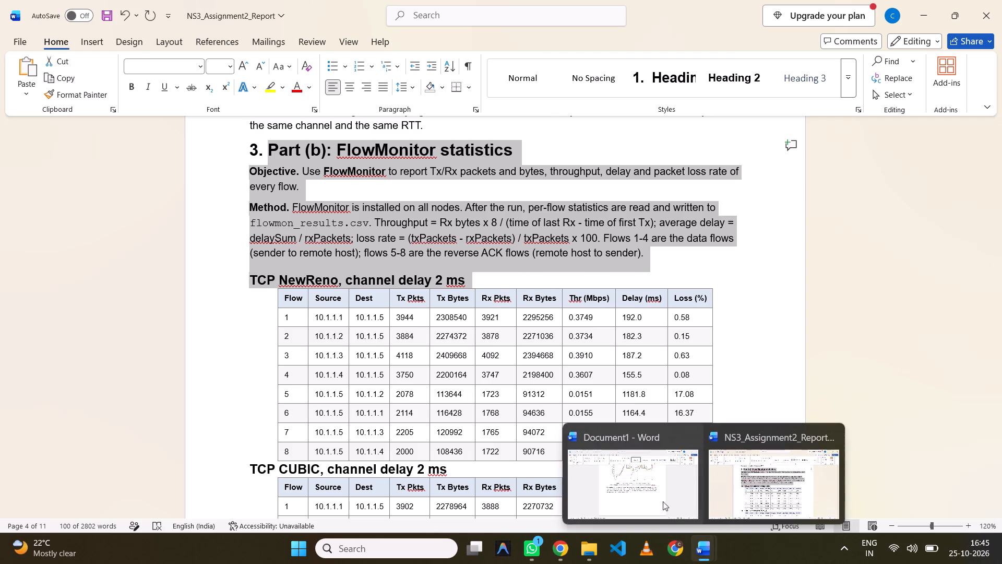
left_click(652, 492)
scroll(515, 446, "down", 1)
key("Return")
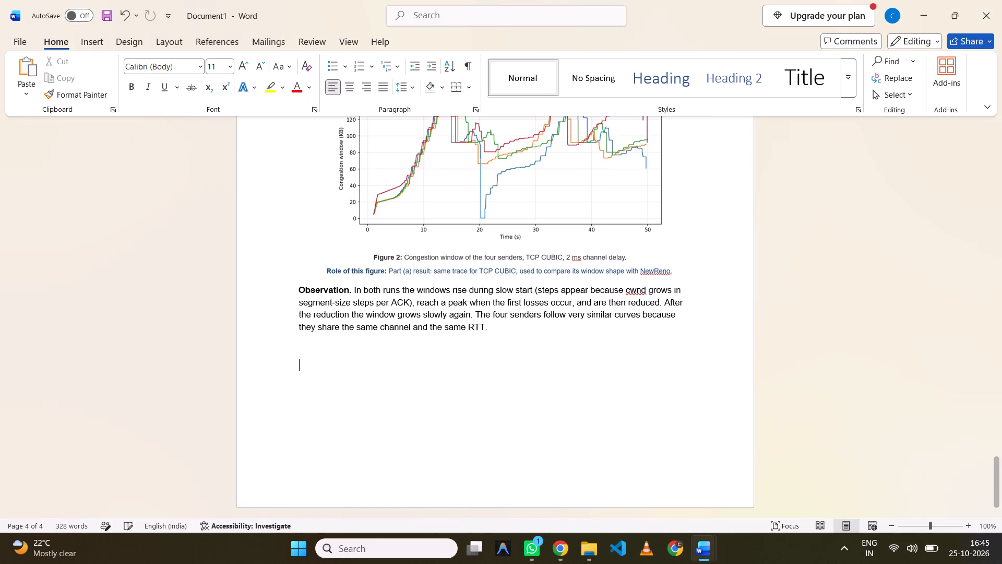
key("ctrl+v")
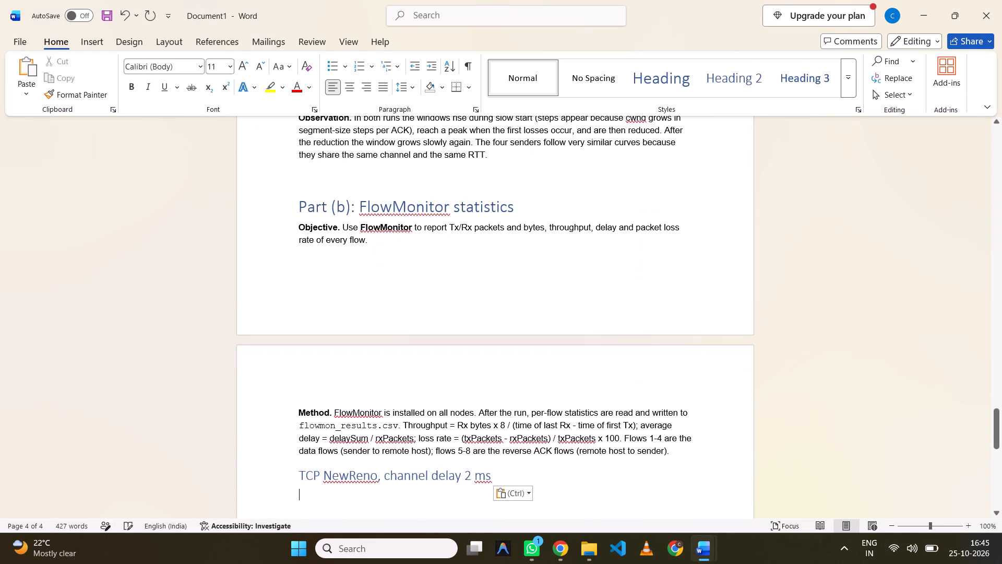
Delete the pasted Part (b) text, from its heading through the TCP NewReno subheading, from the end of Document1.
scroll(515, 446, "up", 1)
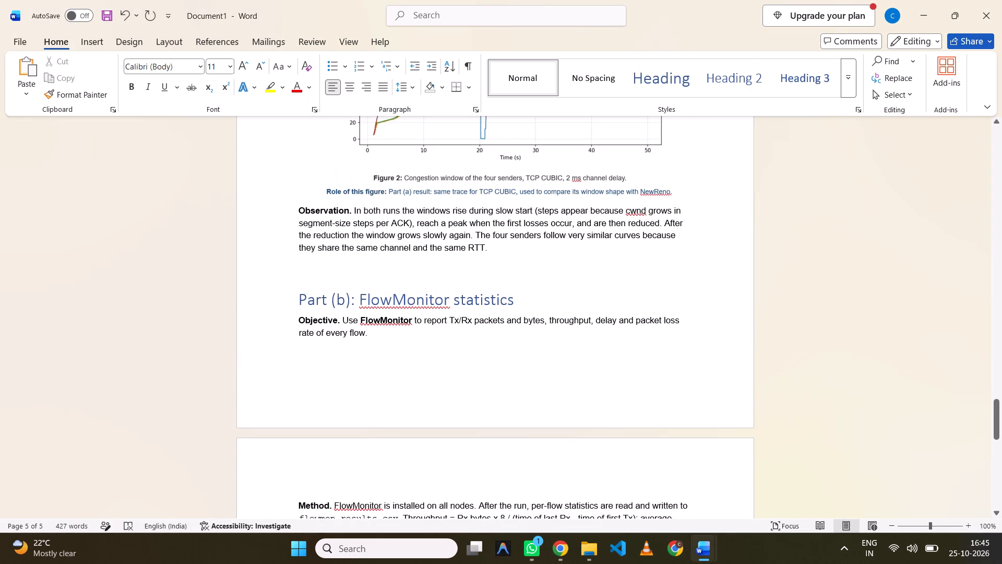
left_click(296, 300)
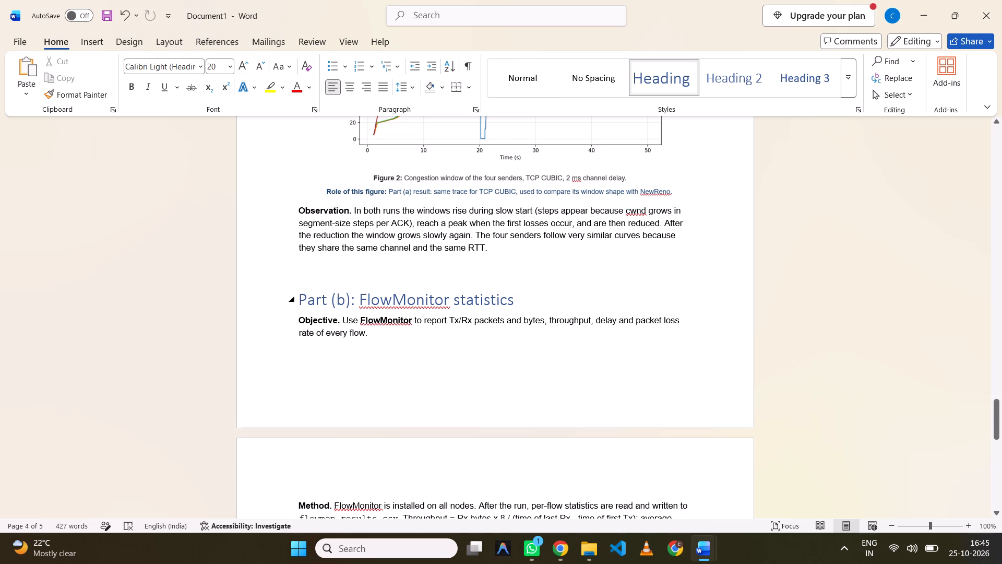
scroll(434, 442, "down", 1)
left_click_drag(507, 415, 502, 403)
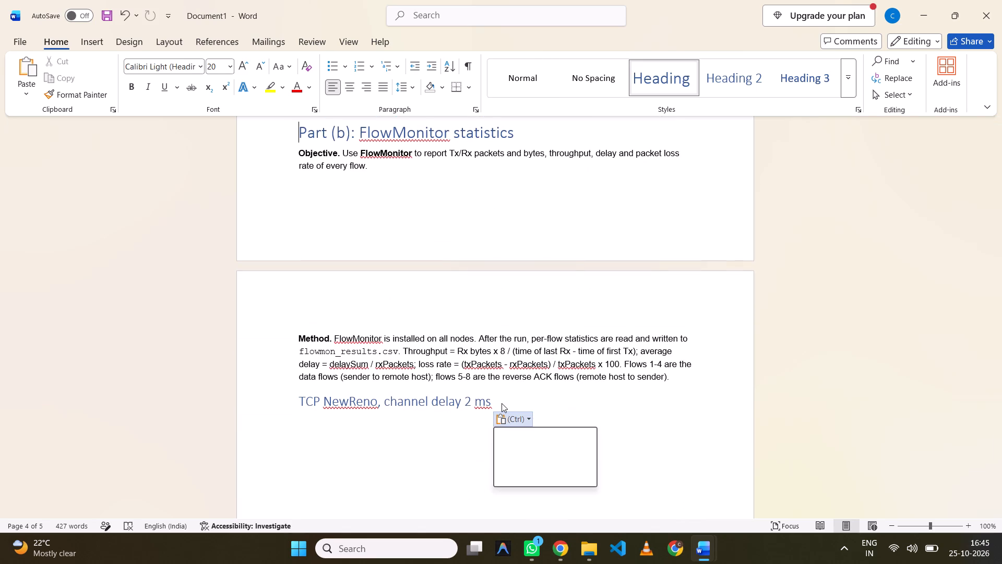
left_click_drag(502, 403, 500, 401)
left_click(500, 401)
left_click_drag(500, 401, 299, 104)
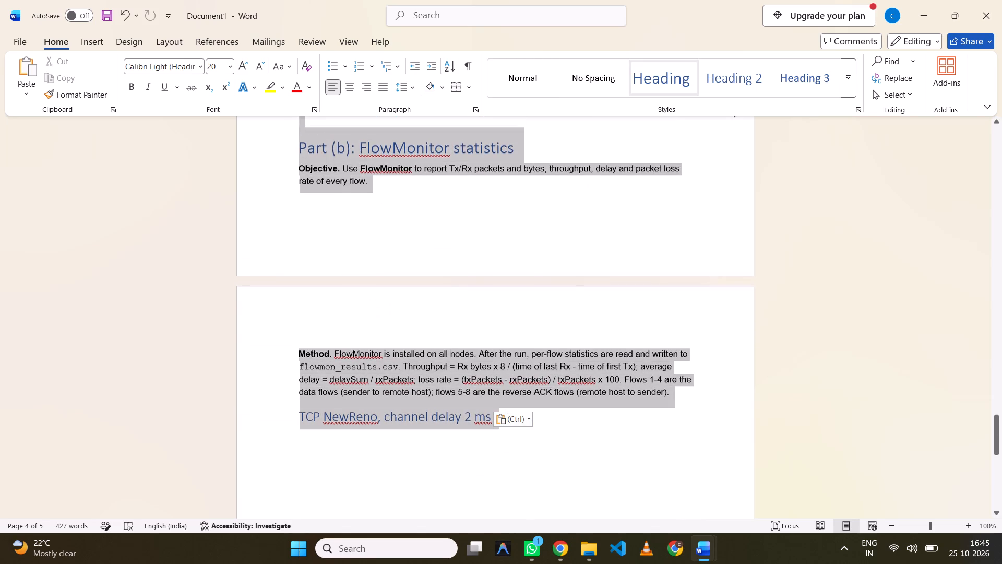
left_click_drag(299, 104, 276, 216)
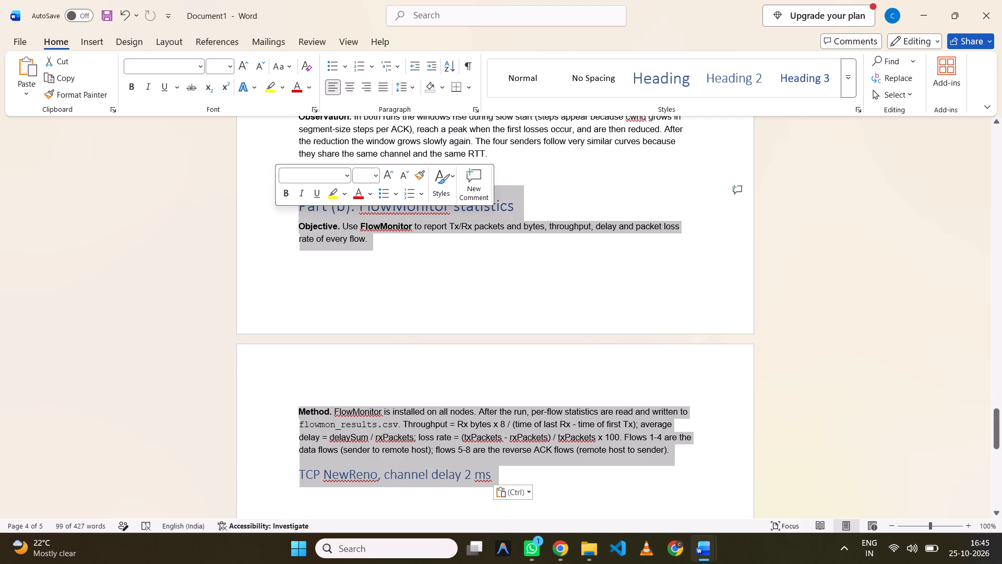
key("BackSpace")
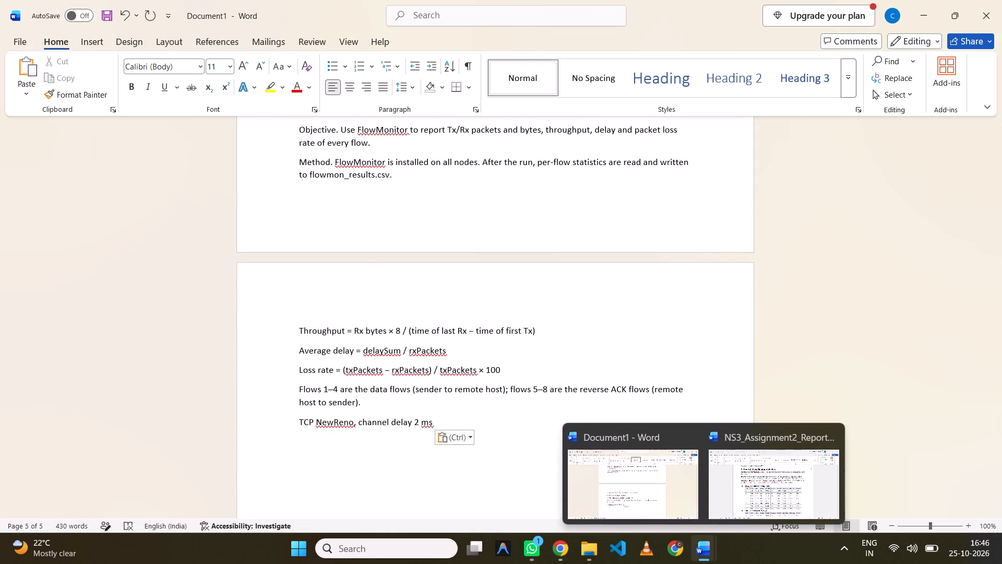
Copy the whole TCP NewReno flow table from NS3_Assignment2_Report and paste it under the TCP NewReno subheading in Document1.
left_click(739, 498)
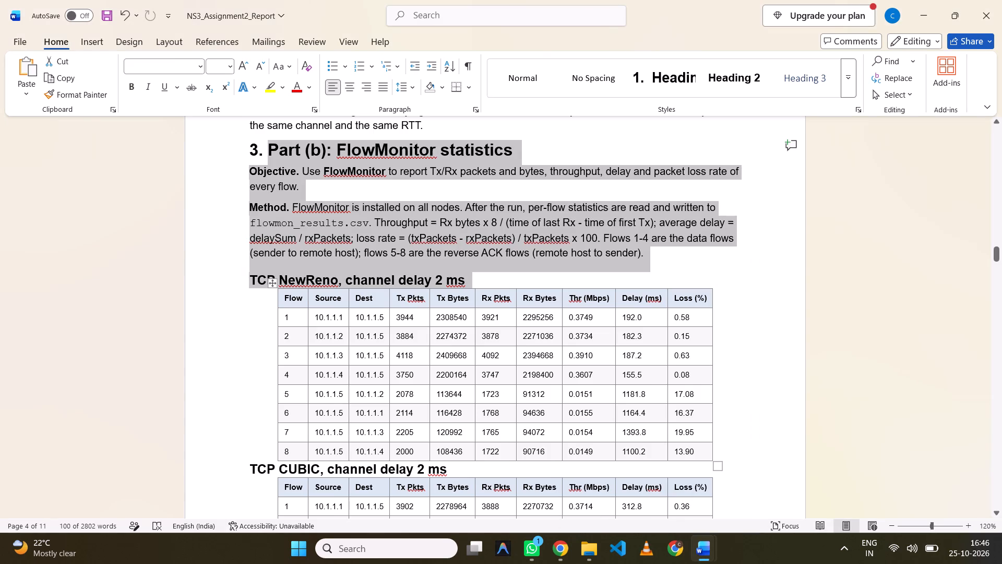
left_click(759, 333)
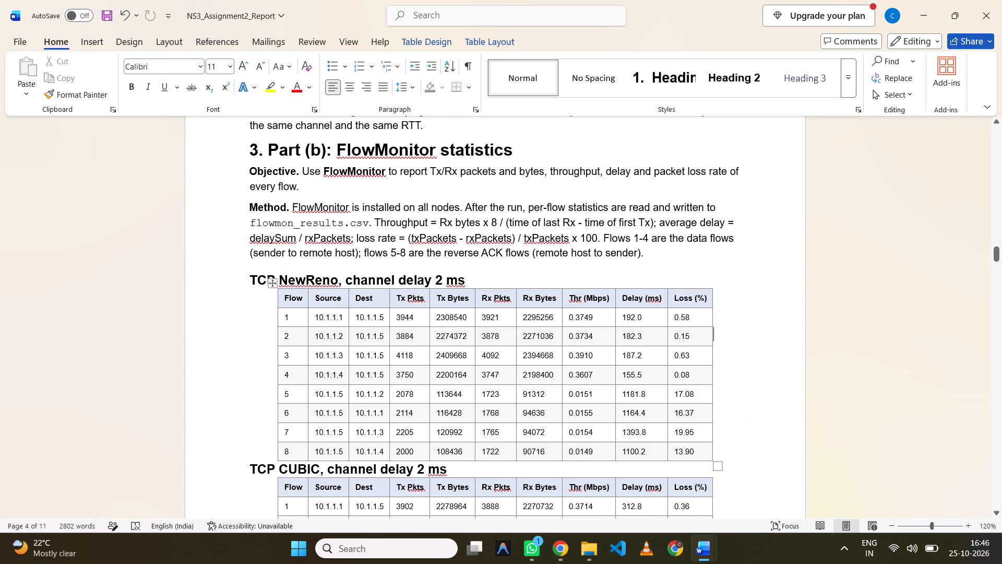
scroll(759, 333, "down", 1)
scroll(759, 333, "up", 1)
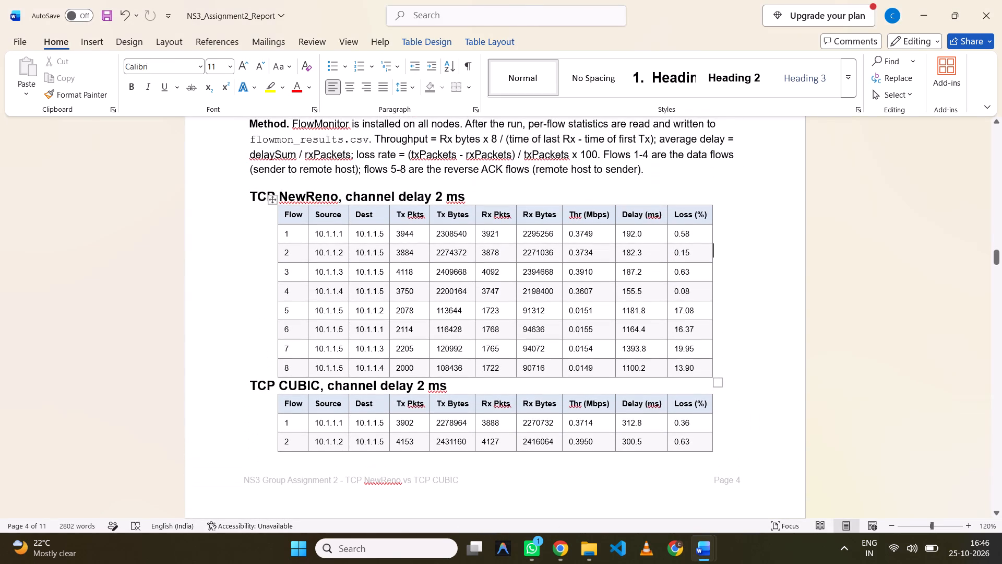
left_click(319, 233)
left_click(274, 238)
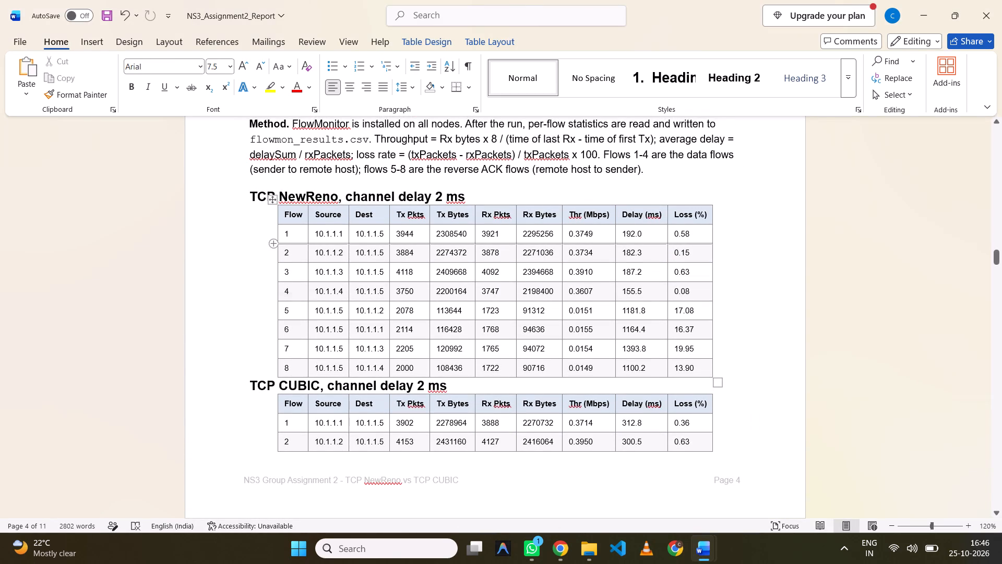
left_click(275, 211)
left_click_drag(275, 211, 525, 371)
key("ctrl+c")
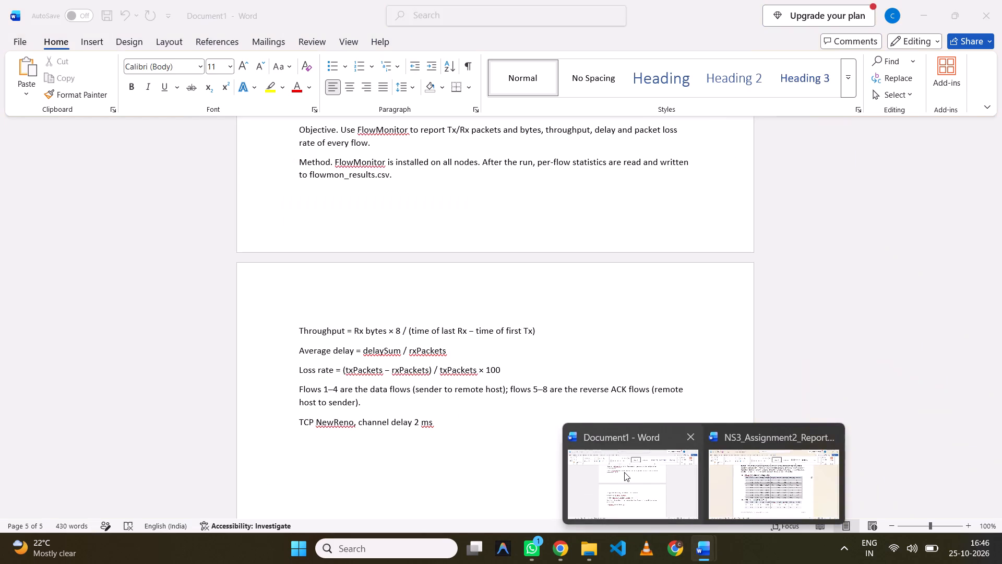
left_click(624, 472)
key("ctrl+v")
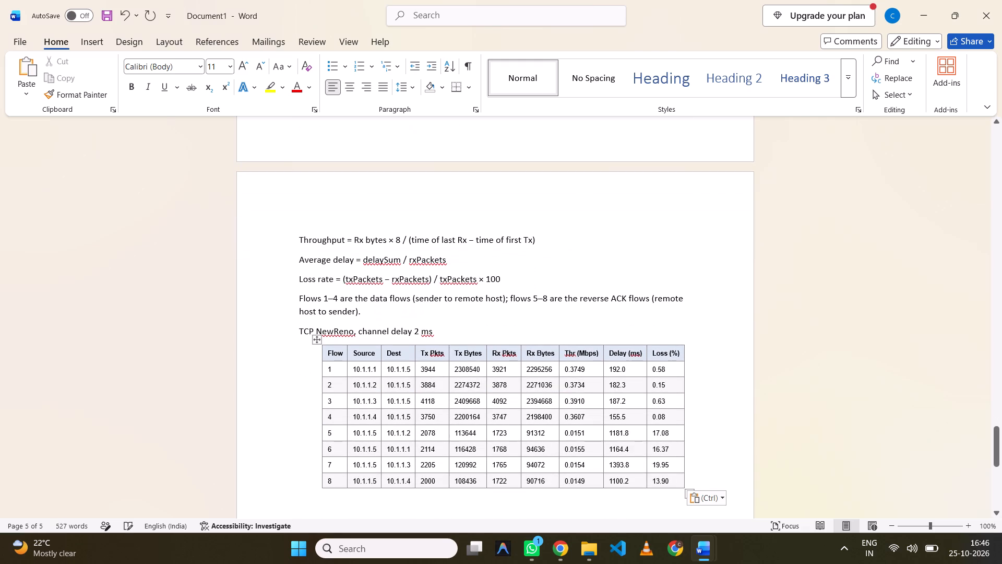
Make the "TCP NewReno, channel delay 2 ms" subheading above the pasted table bold.
scroll(486, 453, "down", 1)
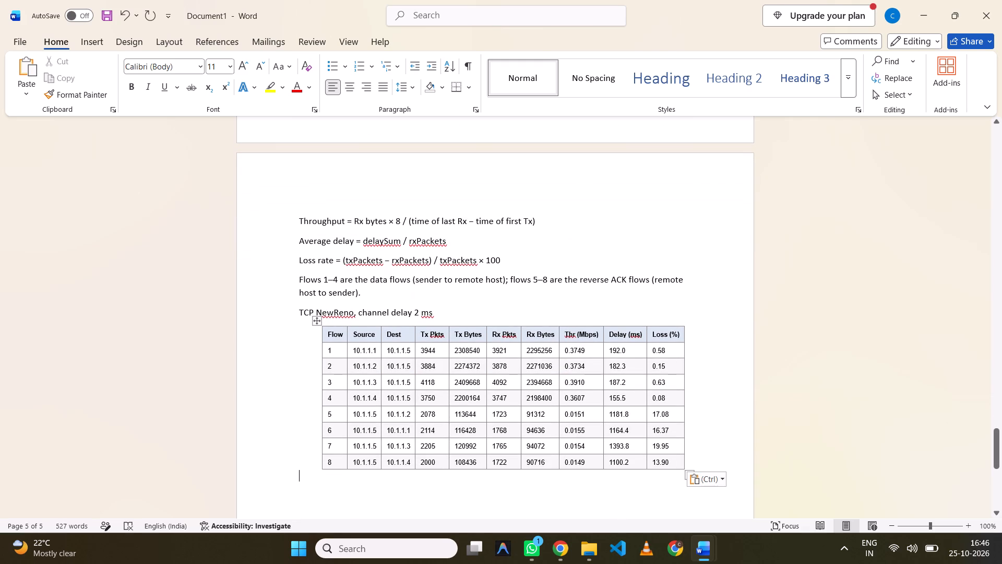
left_click_drag(436, 312, 295, 311)
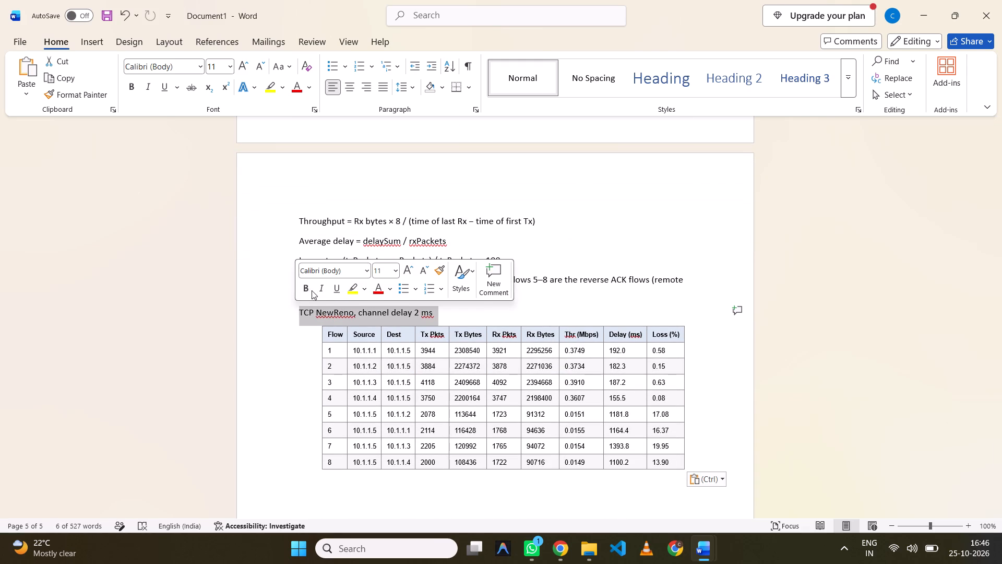
left_click(305, 290)
Copy the "TCP CUBIC, channel delay 2 ms" subheading from ChatGPT and paste it on a new line below the TCP NewReno table in Document1.
scroll(305, 290, "down", 1)
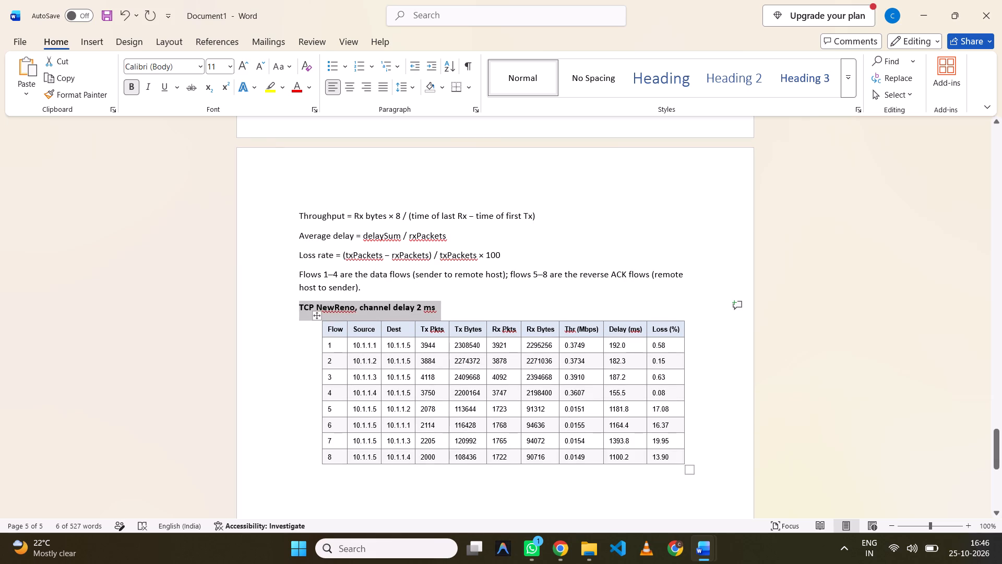
left_click(707, 419)
key("Down")
key("Down")
key("Down")
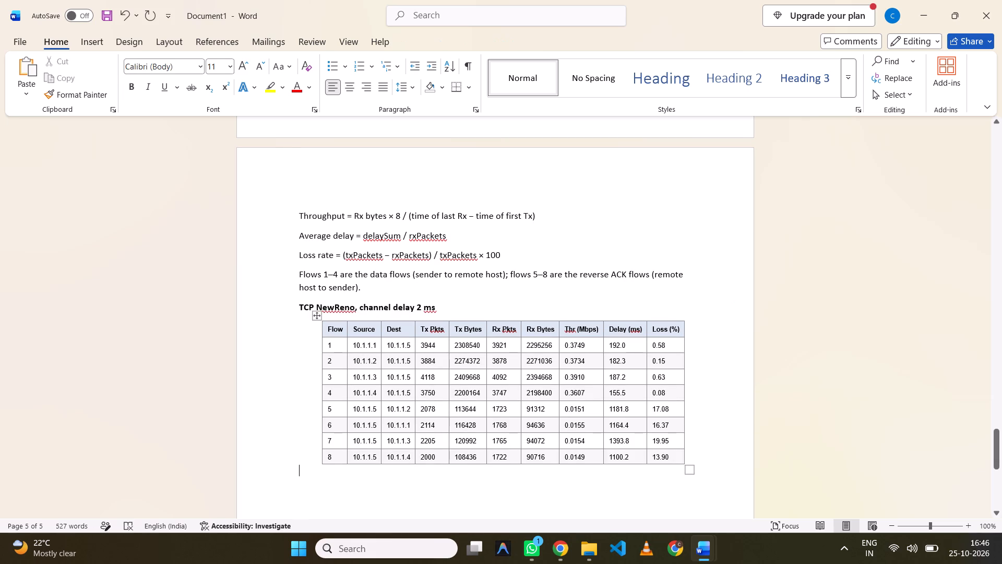
key("Down")
key("Up")
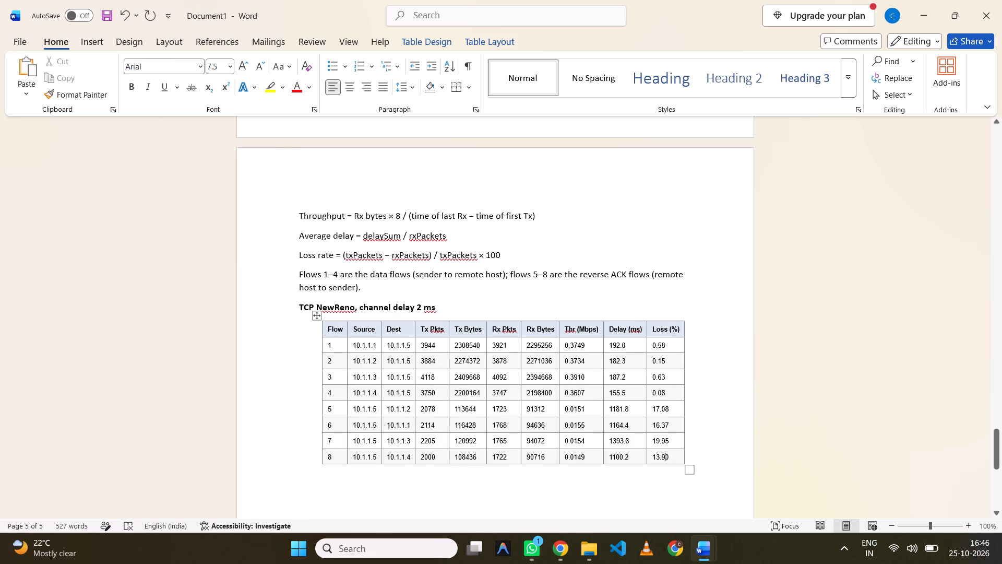
key("Down")
scroll(707, 419, "down", 1)
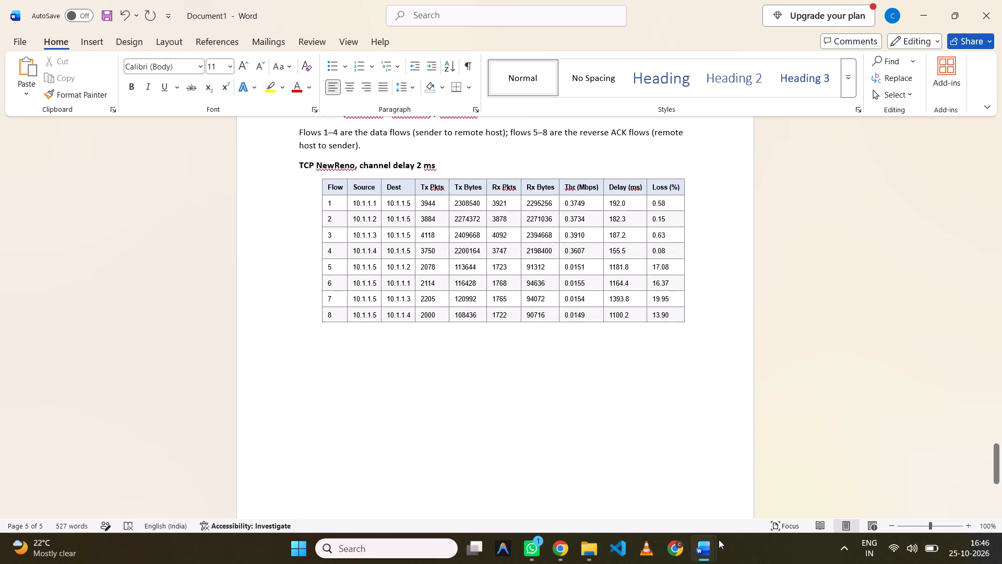
left_click(724, 511)
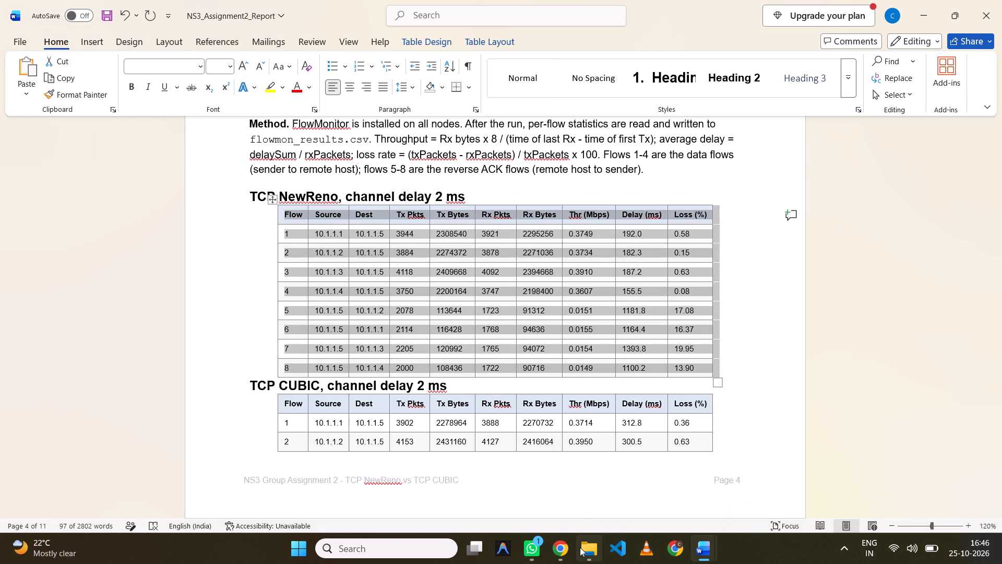
left_click(549, 547)
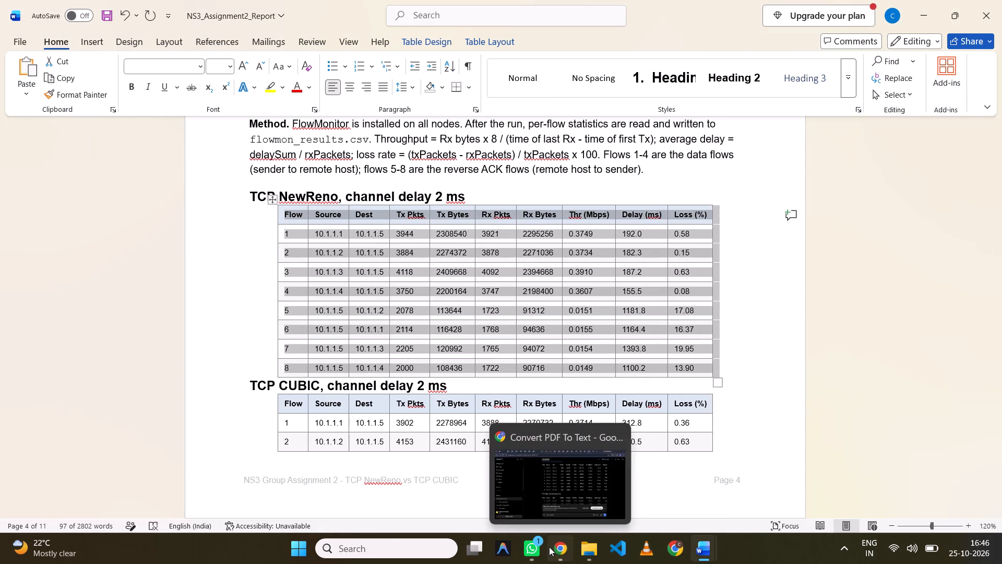
scroll(481, 384, "down", 1)
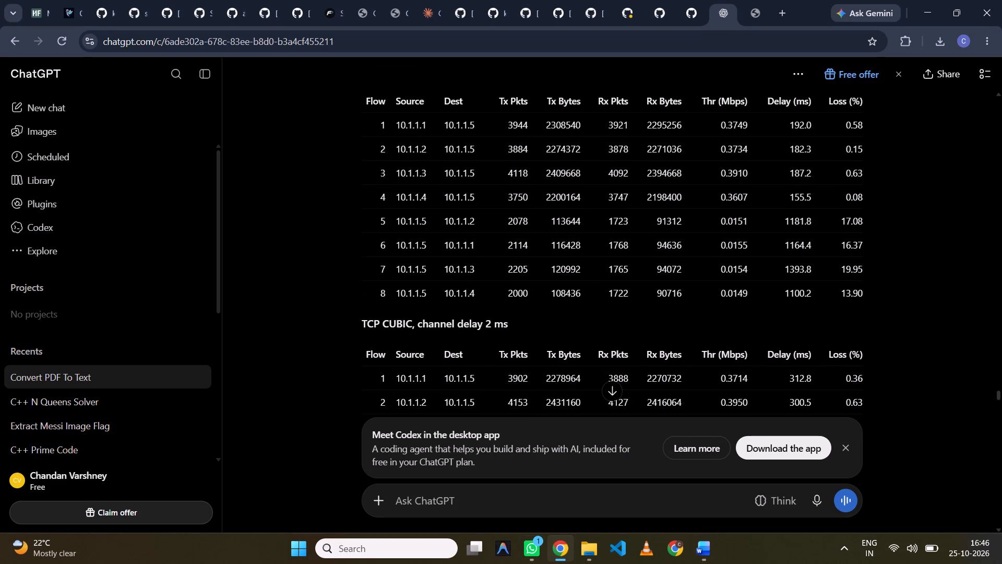
left_click_drag(361, 320, 555, 329)
key("ctrl+c")
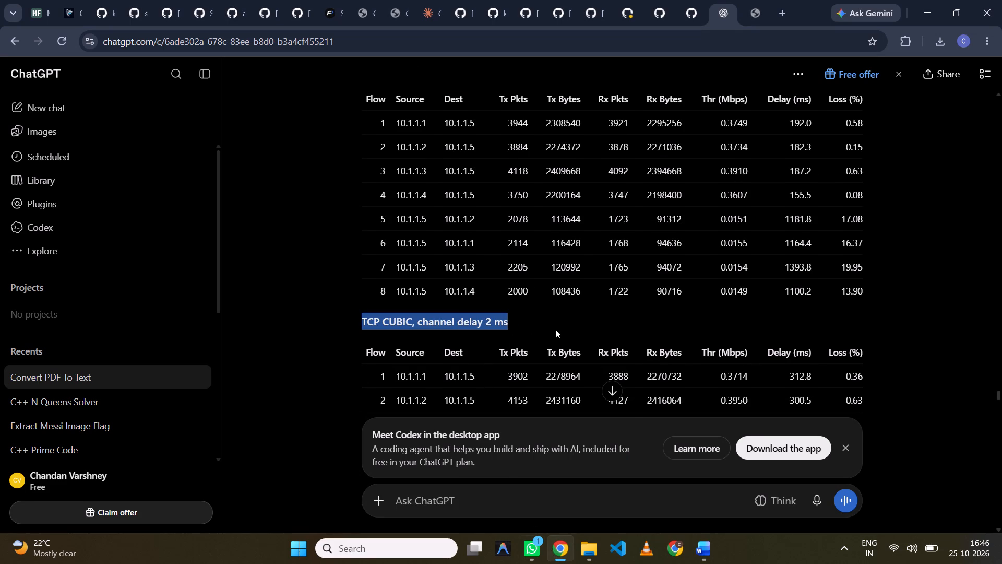
left_click(664, 483)
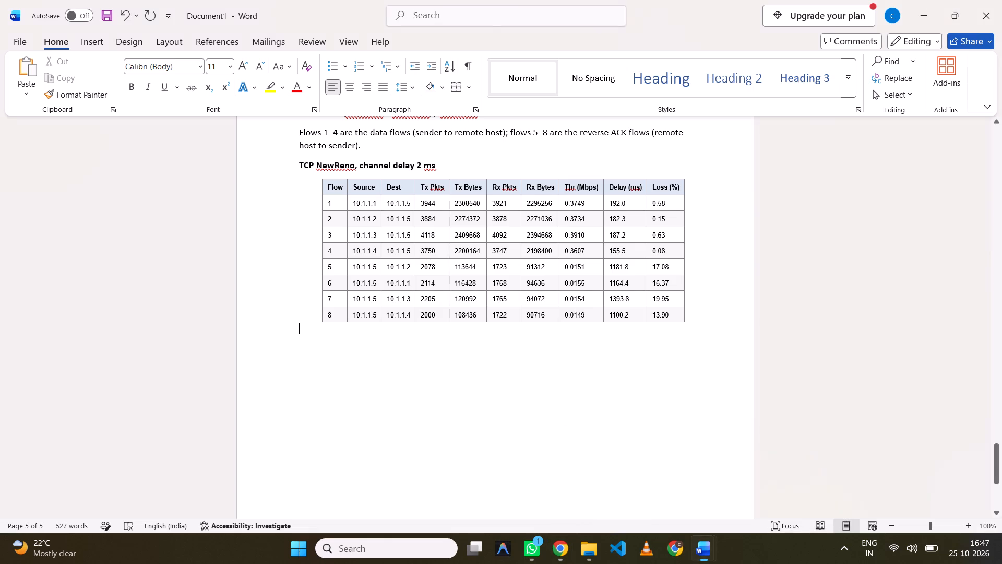
key("Return")
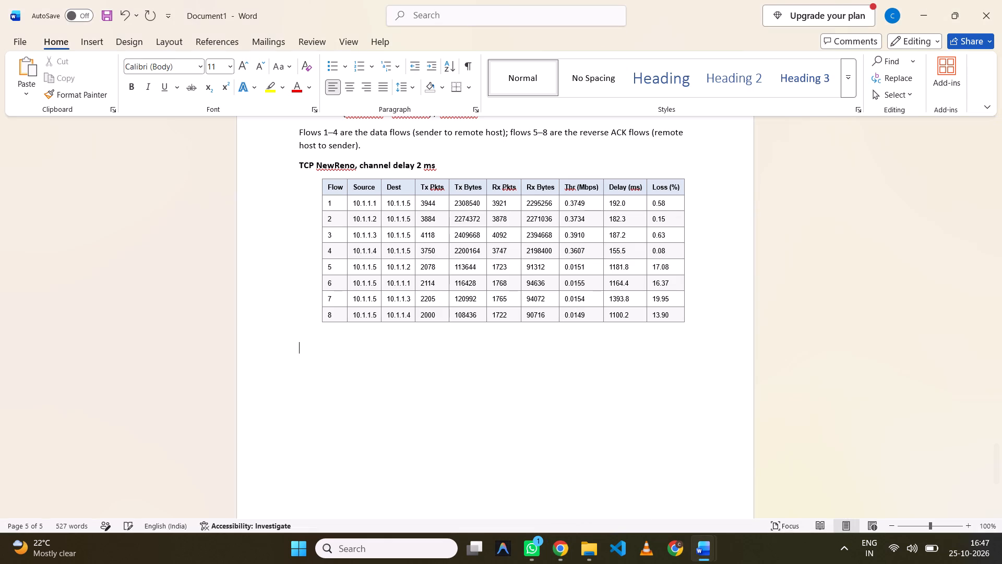
key("ctrl+v")
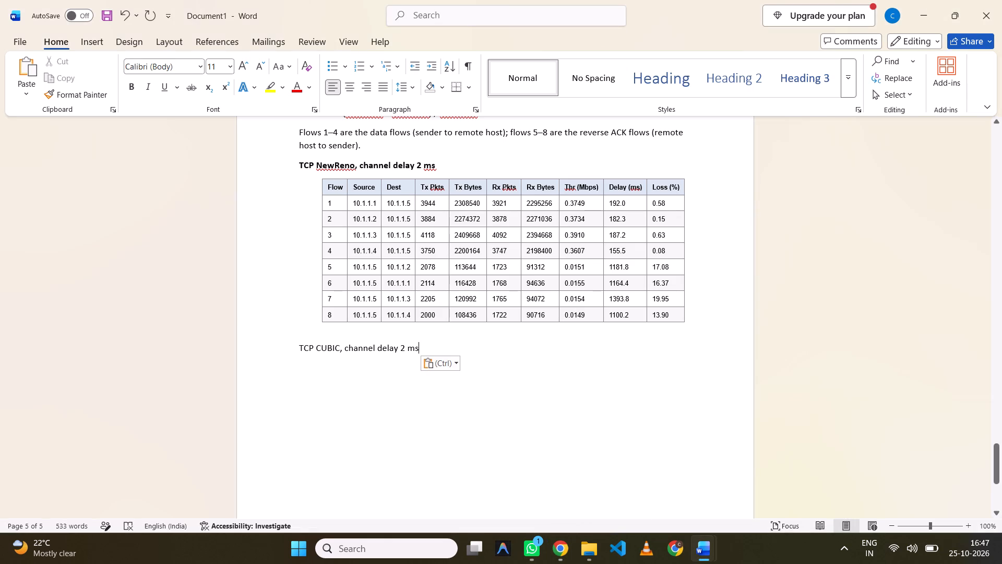
Make the pasted "TCP CUBIC, channel delay 2 ms" subheading bold.
left_click_drag(415, 348, 283, 352)
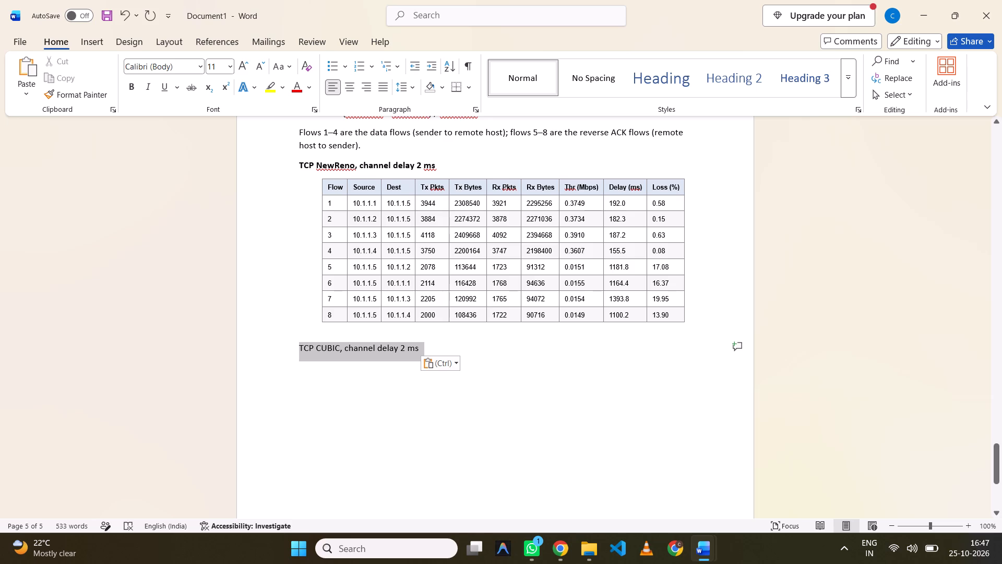
left_click_drag(283, 352, 274, 352)
left_click(288, 330)
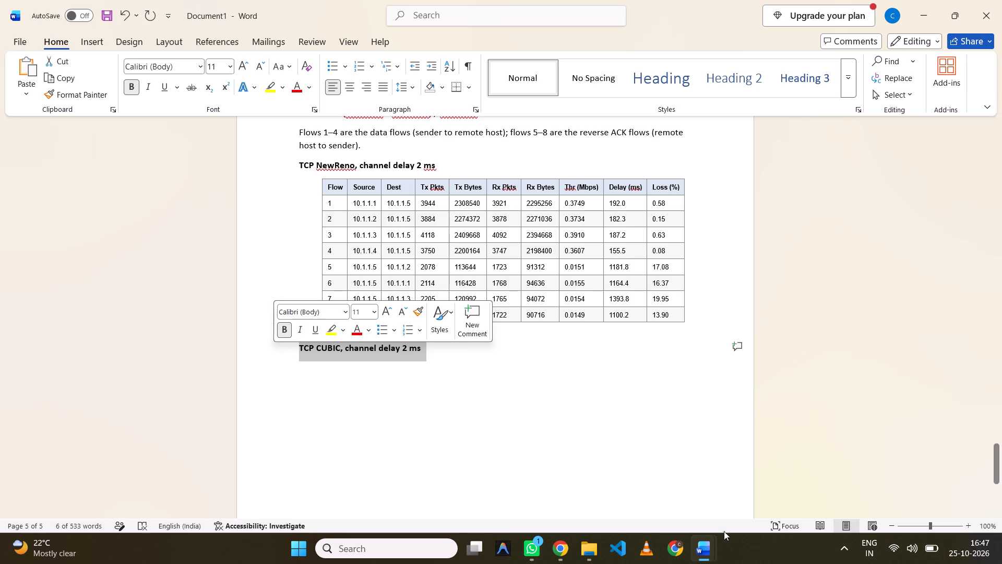
Copy the whole TCP CUBIC flow table, flows 1 to 8, from NS3_Assignment2_Report and paste it under the TCP CUBIC subheading in Document1.
left_click(737, 479)
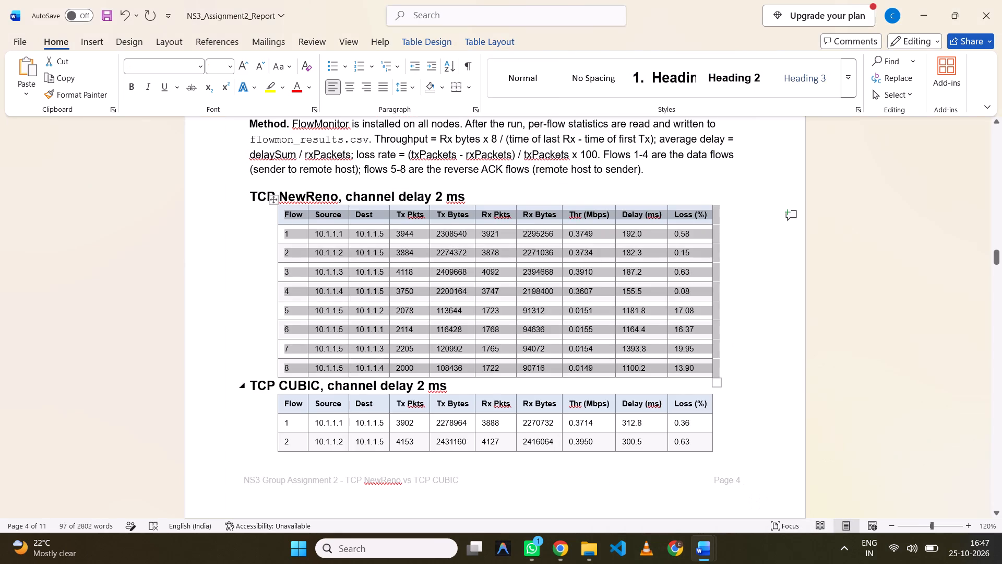
scroll(502, 385, "down", 1)
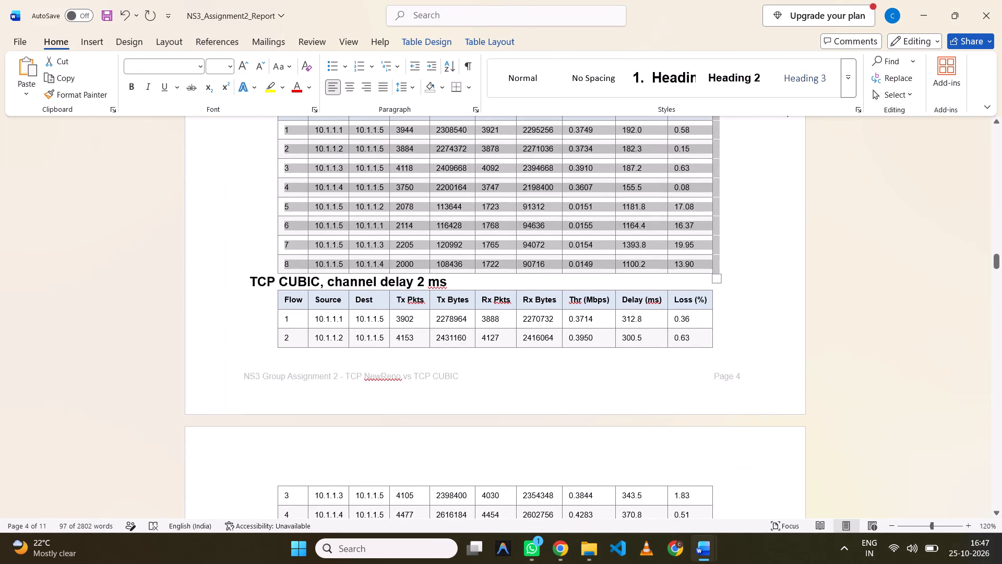
left_click_drag(285, 300, 642, 365)
left_click(339, 380)
scroll(339, 380, "down", 1)
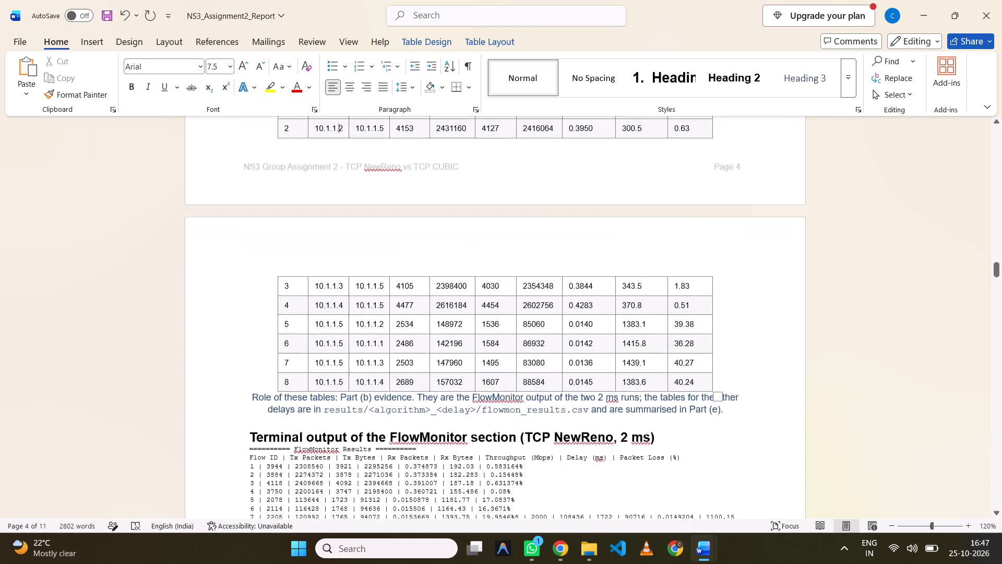
scroll(339, 380, "up", 1)
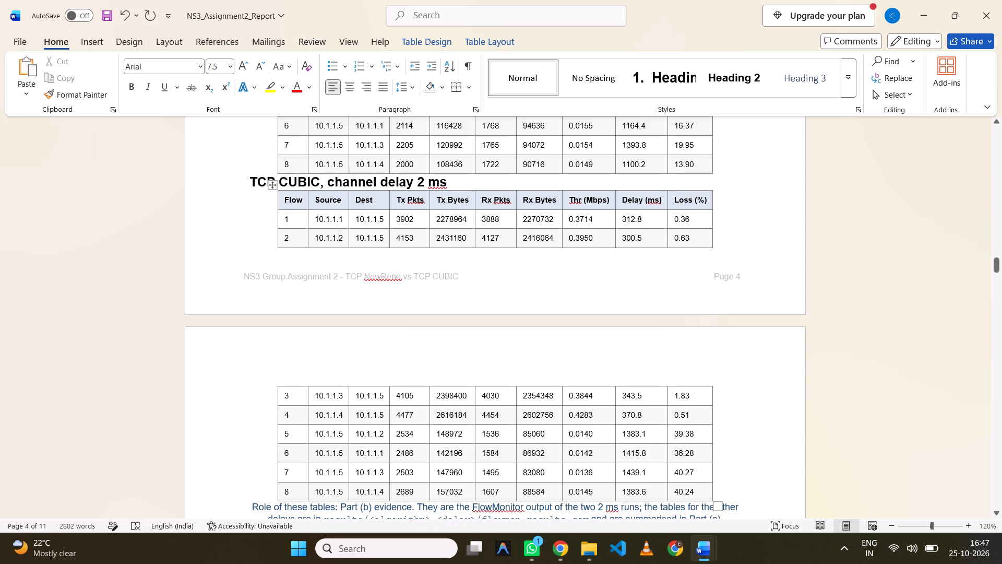
left_click_drag(285, 199, 631, 456)
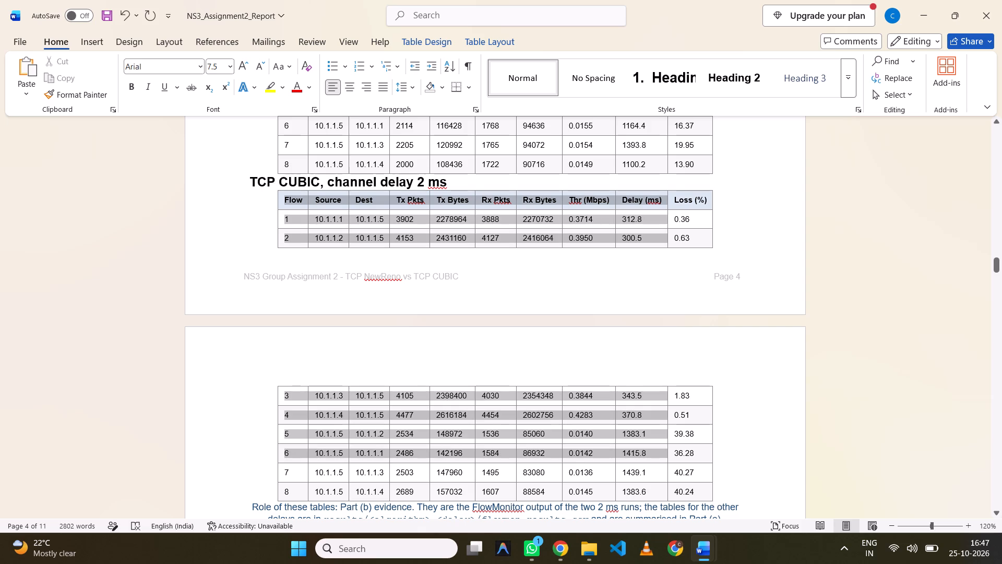
left_click_drag(631, 456, 745, 487)
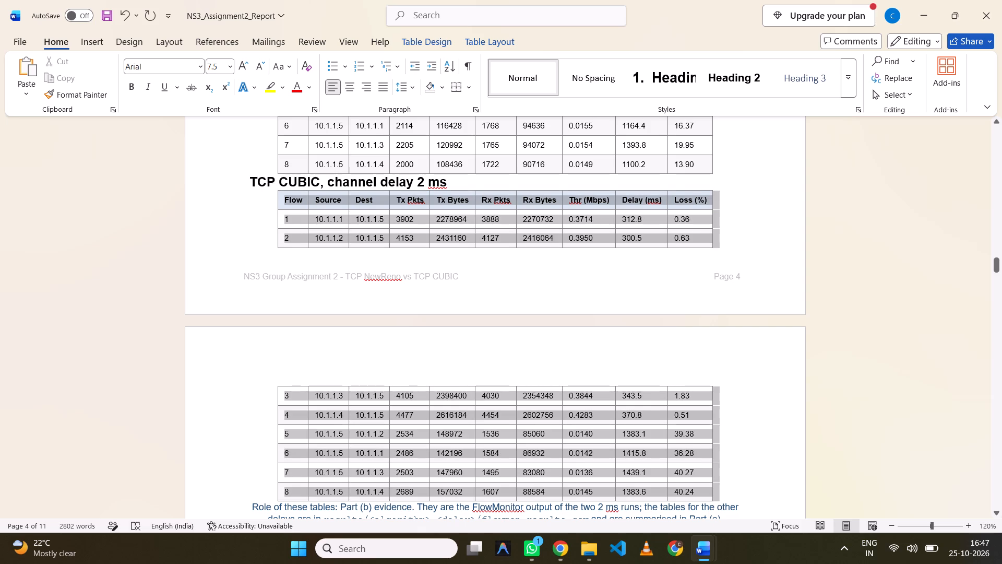
left_click_drag(745, 487, 723, 471)
left_click(378, 222)
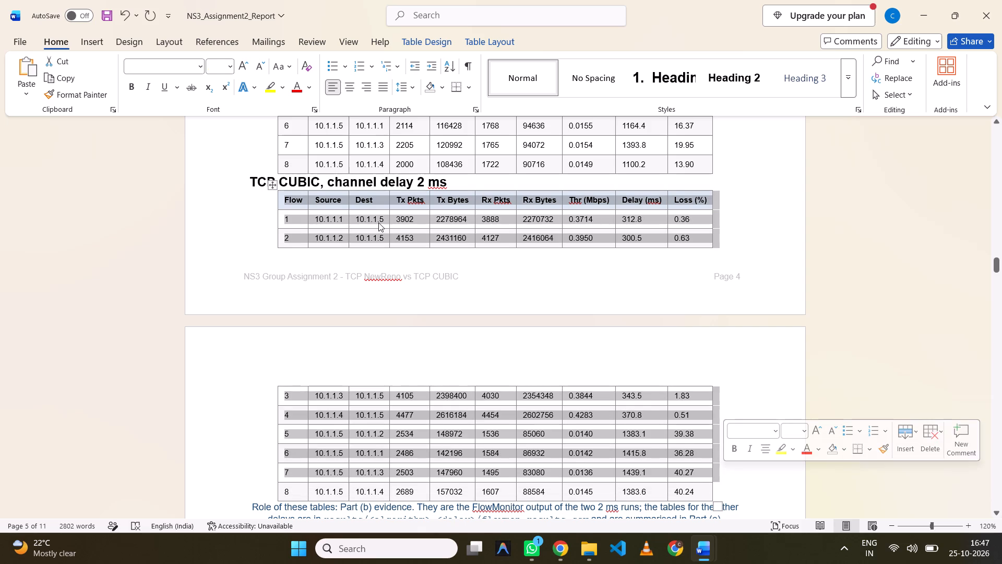
left_click_drag(284, 198, 406, 297)
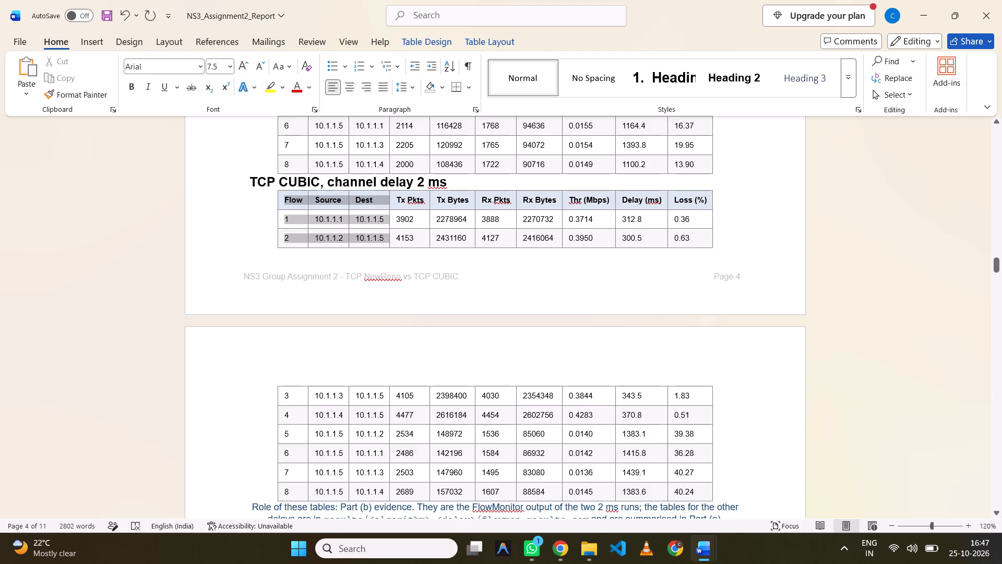
left_click_drag(406, 297, 713, 486)
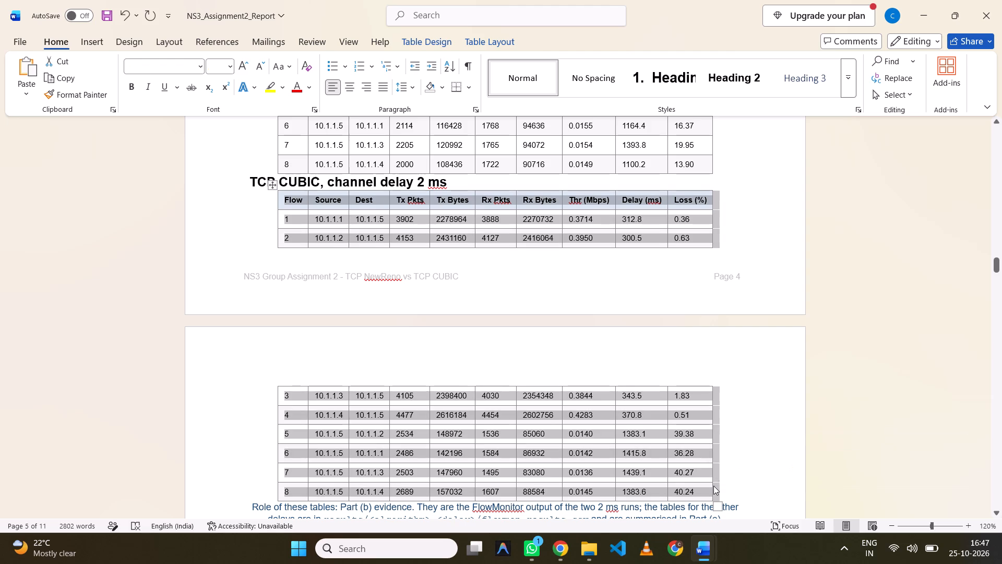
key("ctrl+c")
left_click(669, 515)
left_click(486, 385)
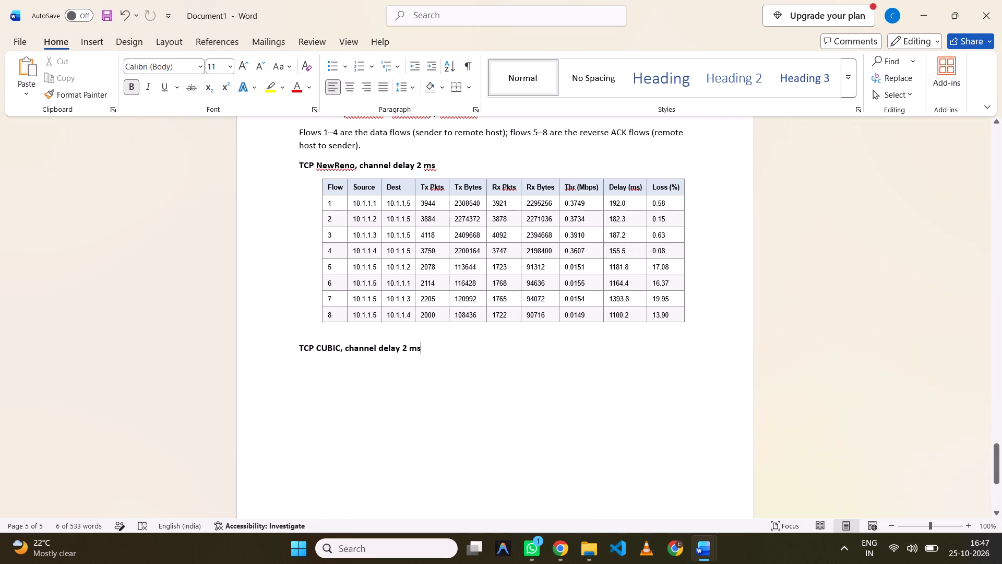
key("Return")
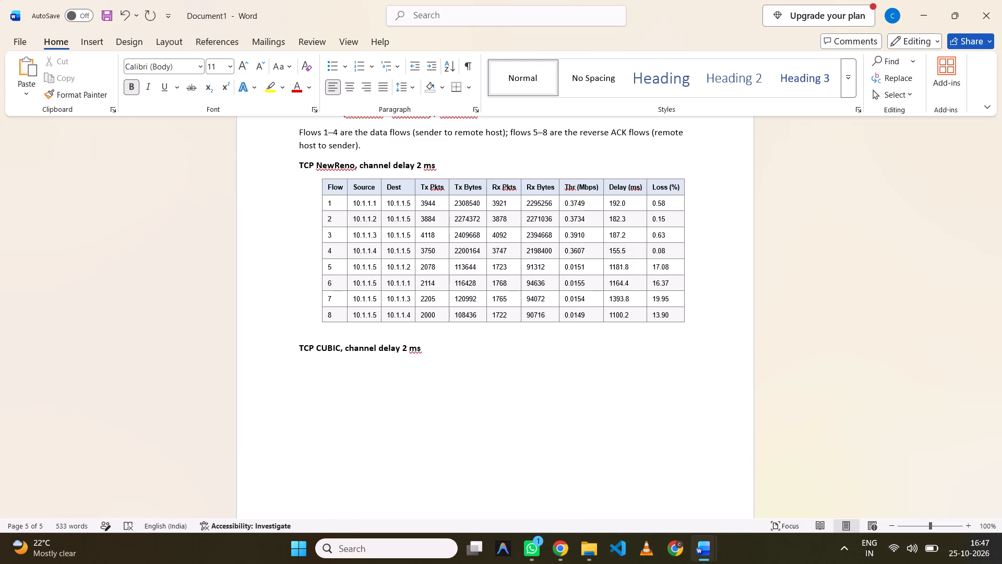
key("ctrl+v")
Copy the "Role of these tables" caption from NS3_Assignment2_Report and paste it below the TCP CUBIC table in Document1, after a blank line.
scroll(486, 385, "down", 1)
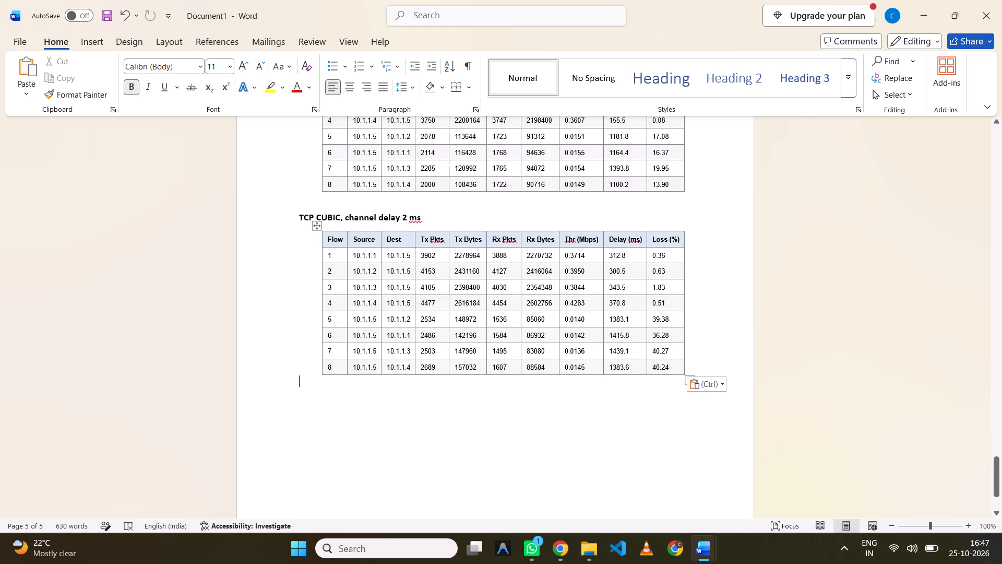
scroll(486, 385, "down", 4)
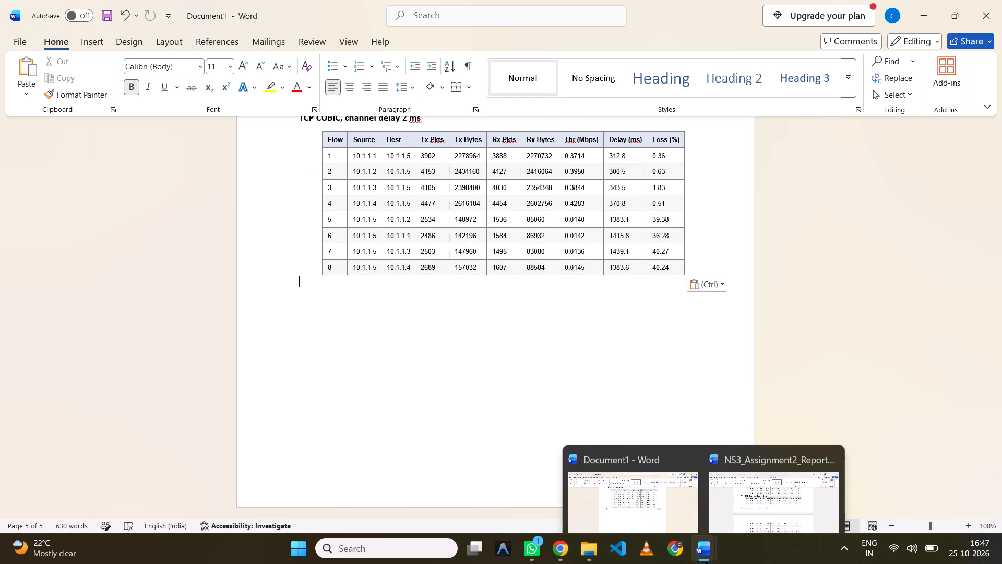
left_click(736, 490)
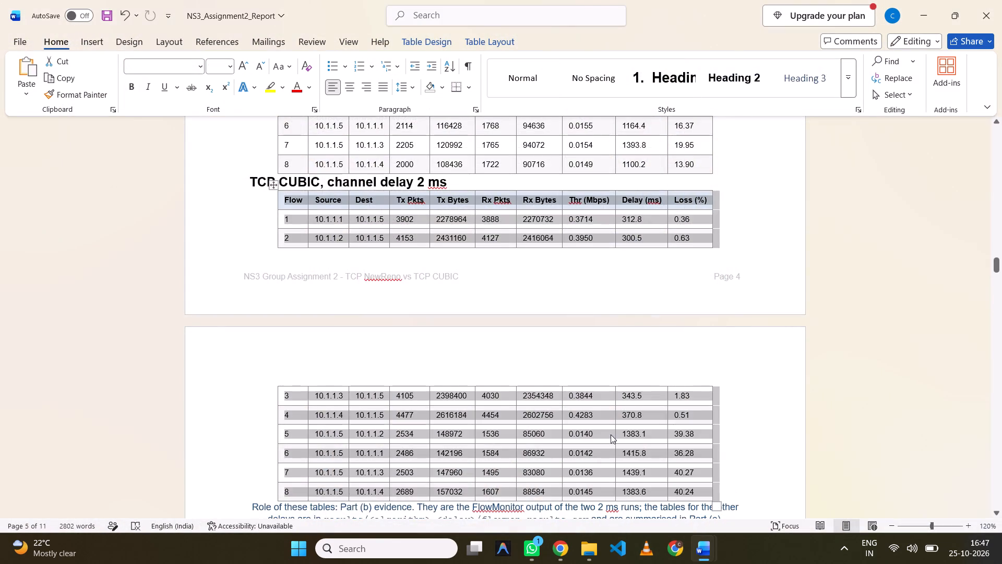
scroll(611, 434, "down", 1)
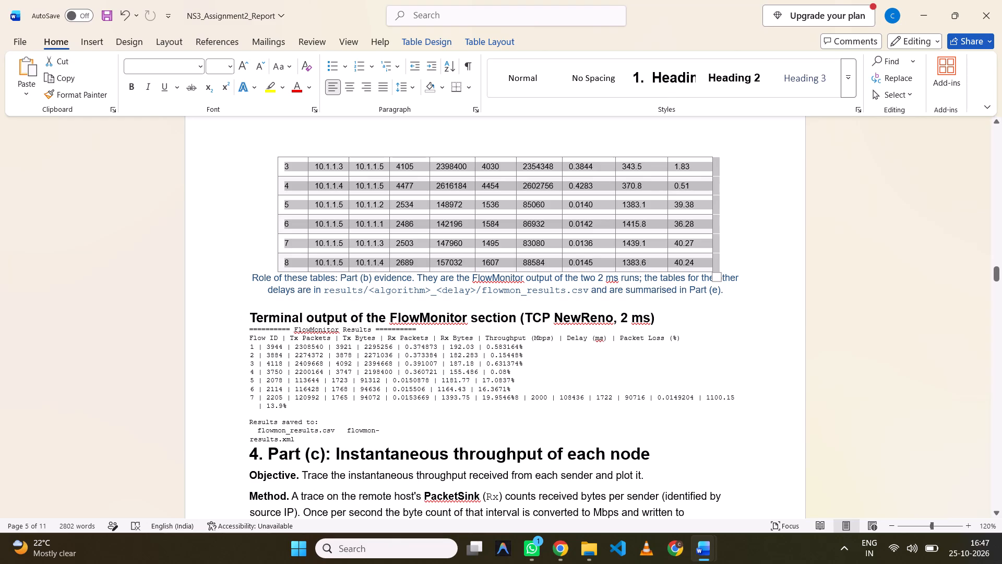
left_click_drag(247, 276, 713, 303)
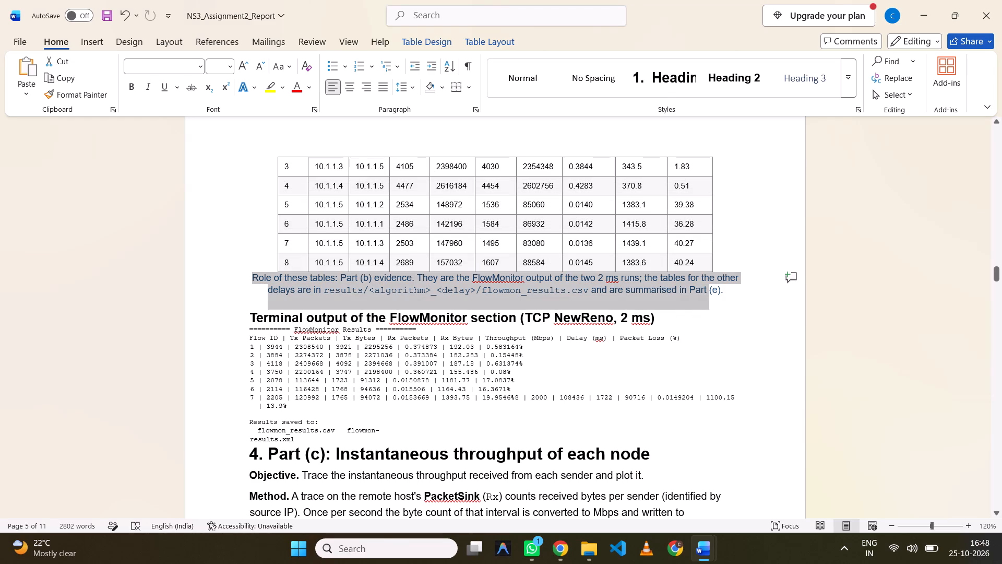
left_click_drag(713, 303, 728, 304)
key("ctrl+c")
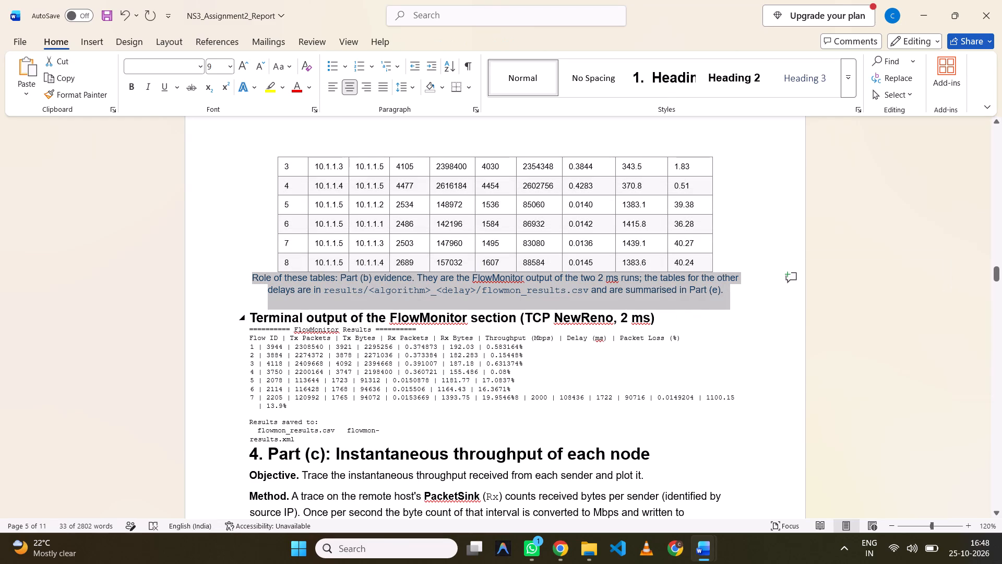
left_click(627, 491)
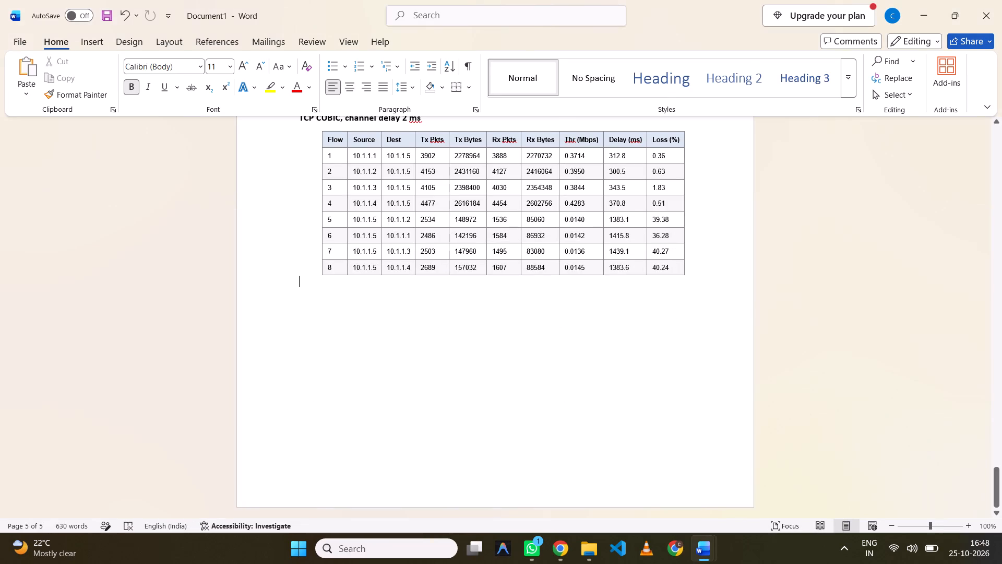
key("Return")
key("ctrl+v")
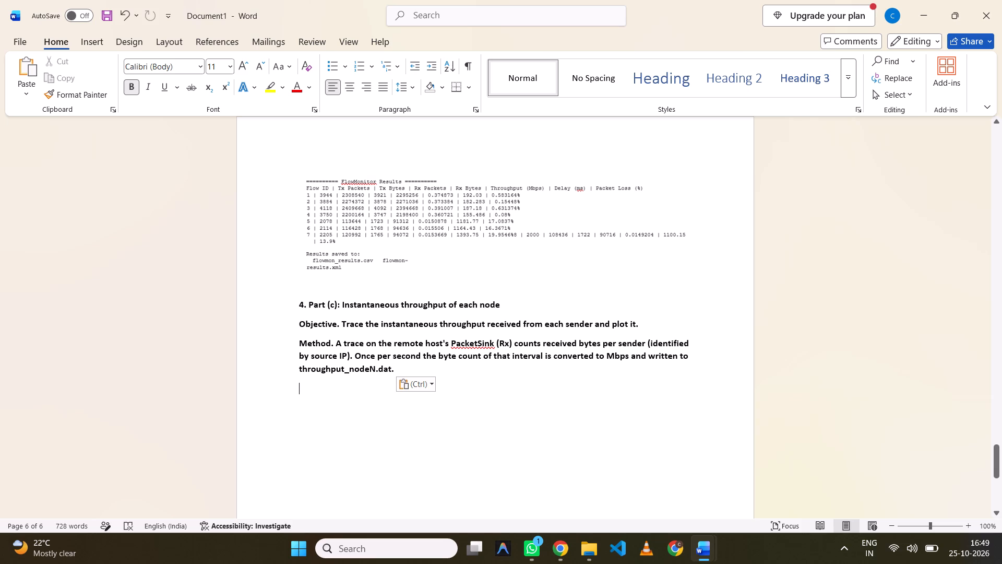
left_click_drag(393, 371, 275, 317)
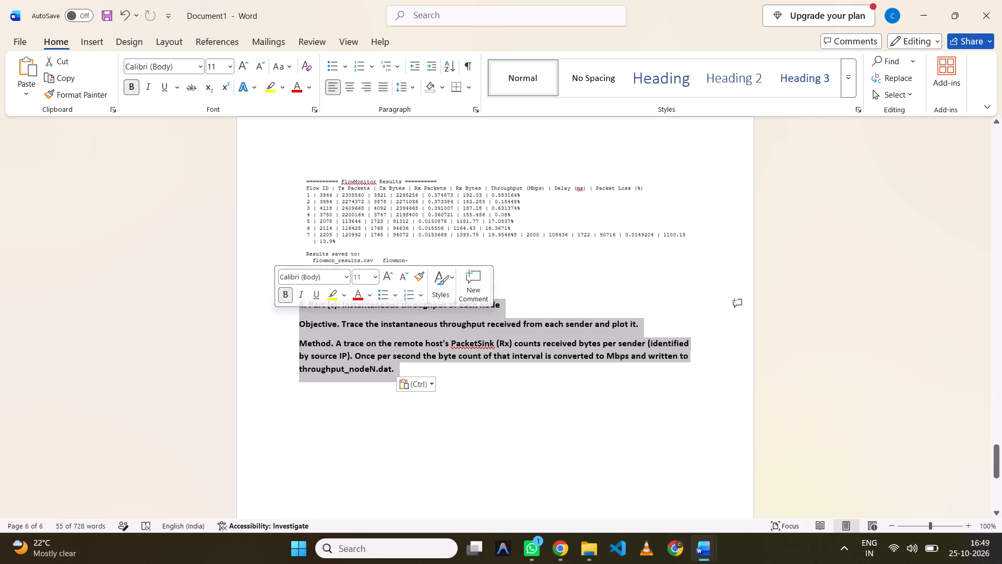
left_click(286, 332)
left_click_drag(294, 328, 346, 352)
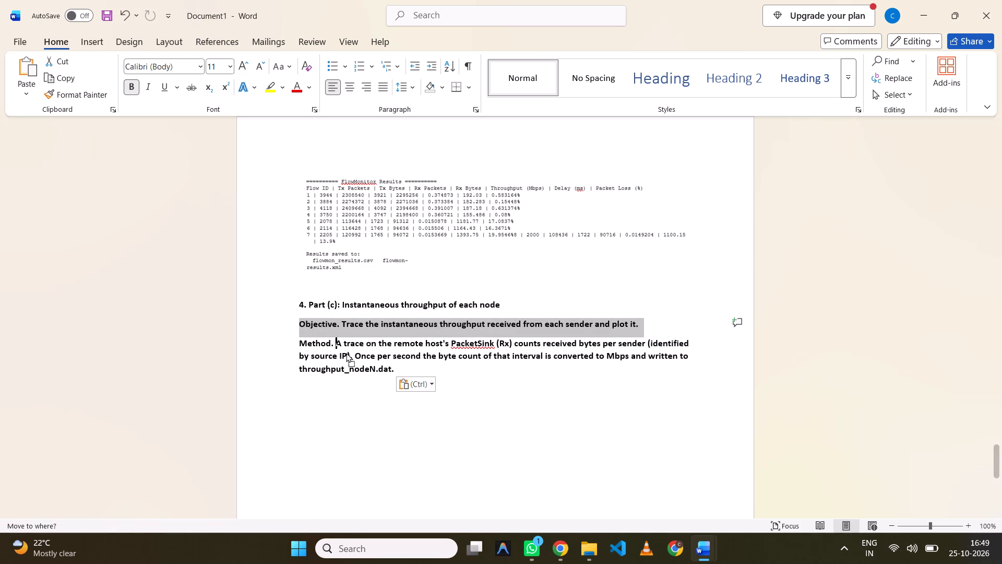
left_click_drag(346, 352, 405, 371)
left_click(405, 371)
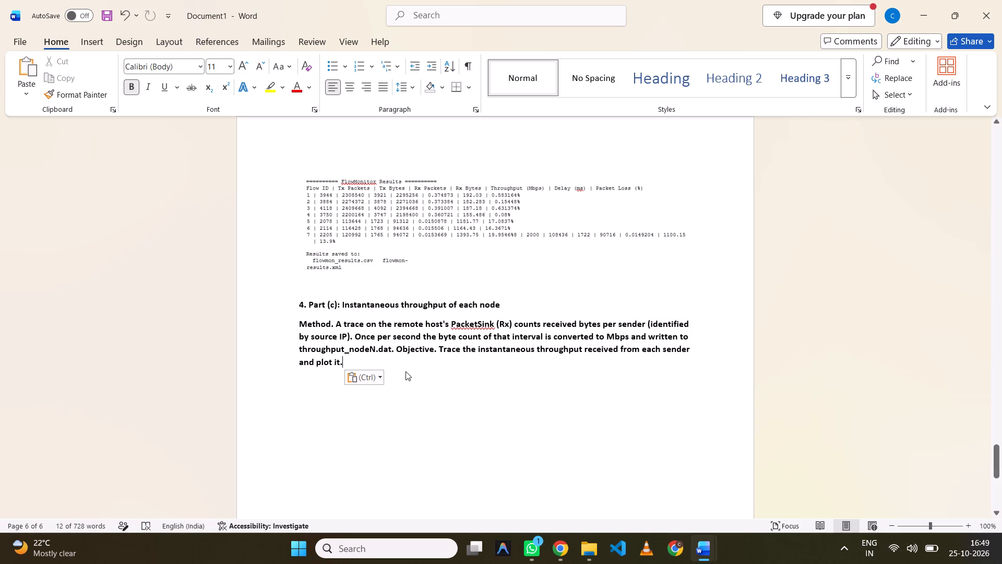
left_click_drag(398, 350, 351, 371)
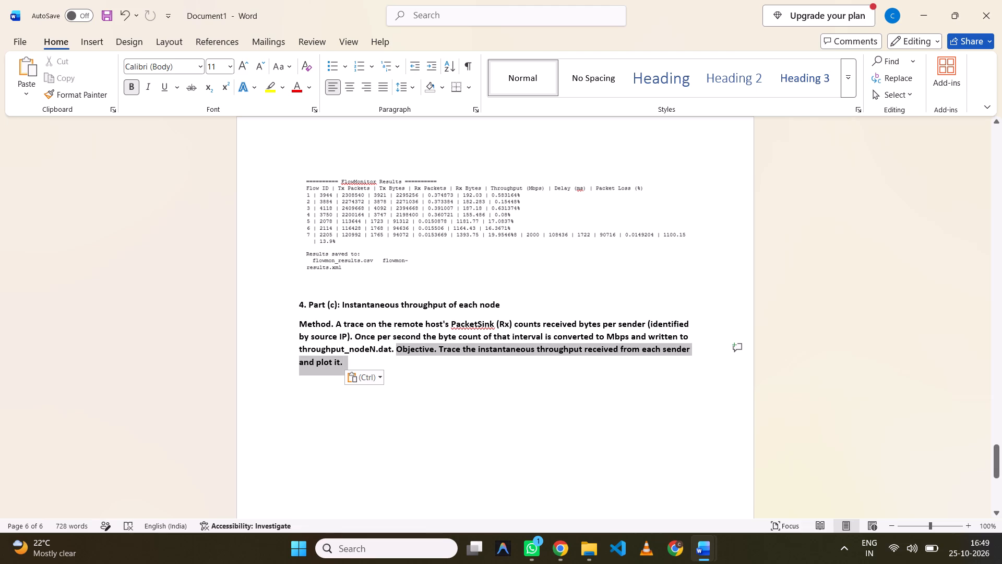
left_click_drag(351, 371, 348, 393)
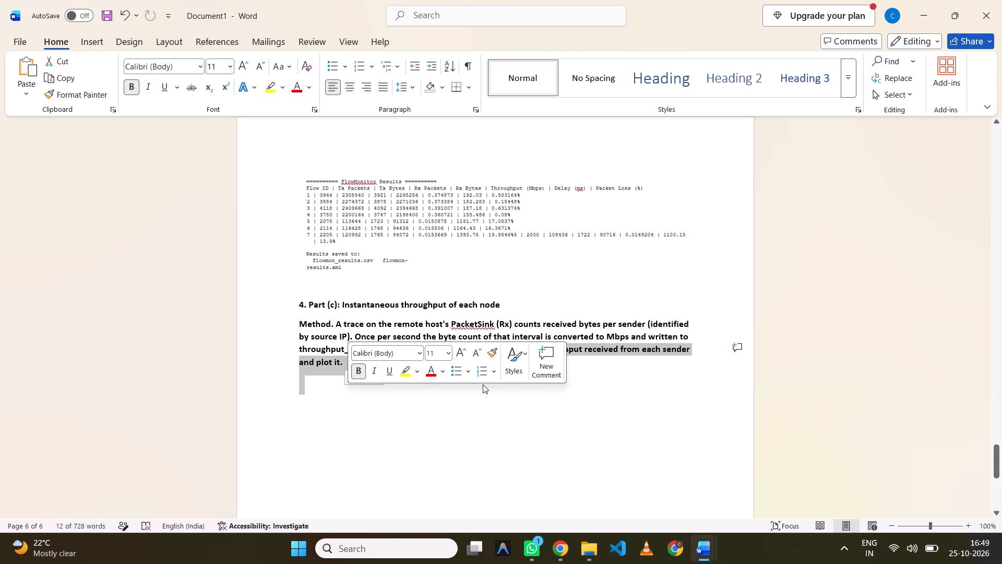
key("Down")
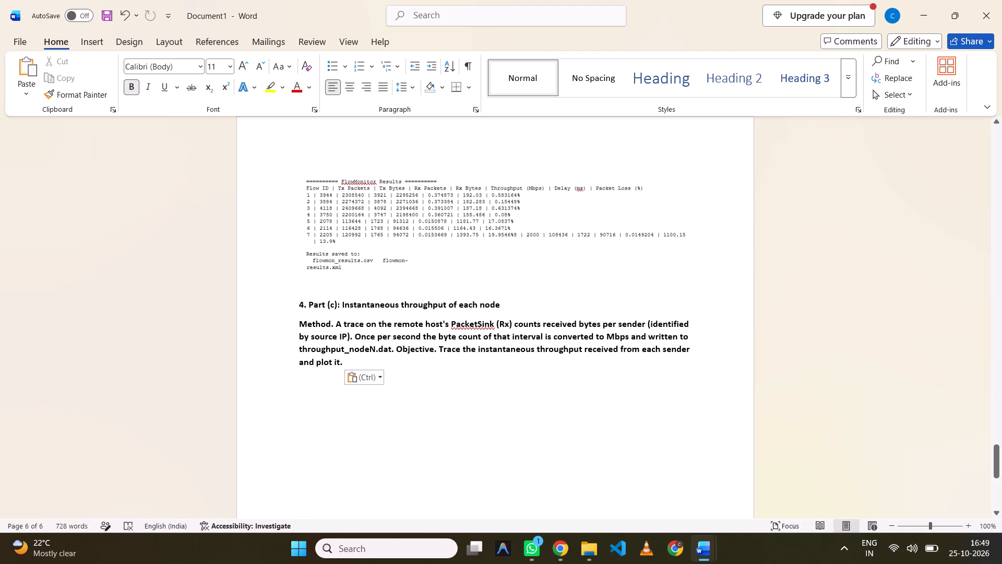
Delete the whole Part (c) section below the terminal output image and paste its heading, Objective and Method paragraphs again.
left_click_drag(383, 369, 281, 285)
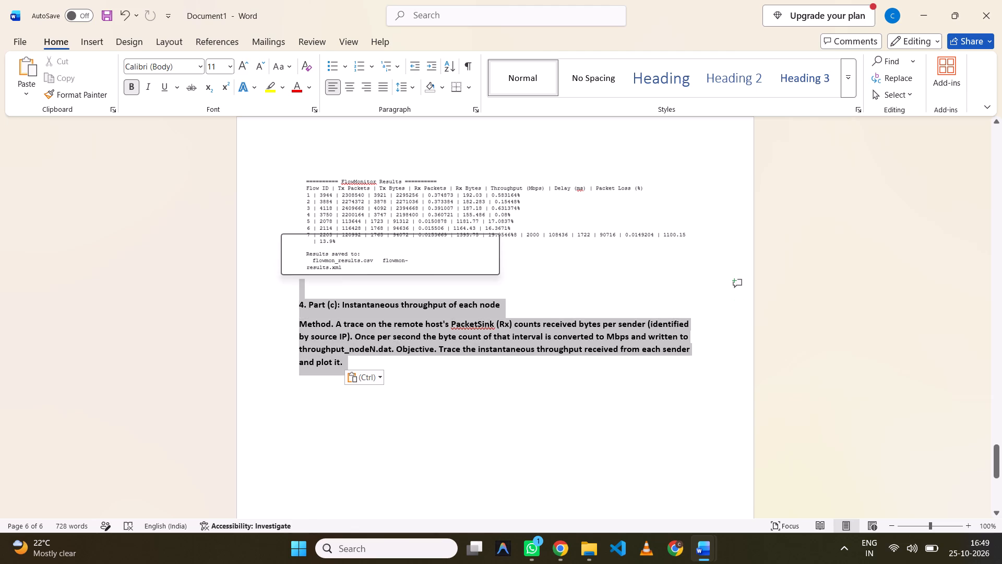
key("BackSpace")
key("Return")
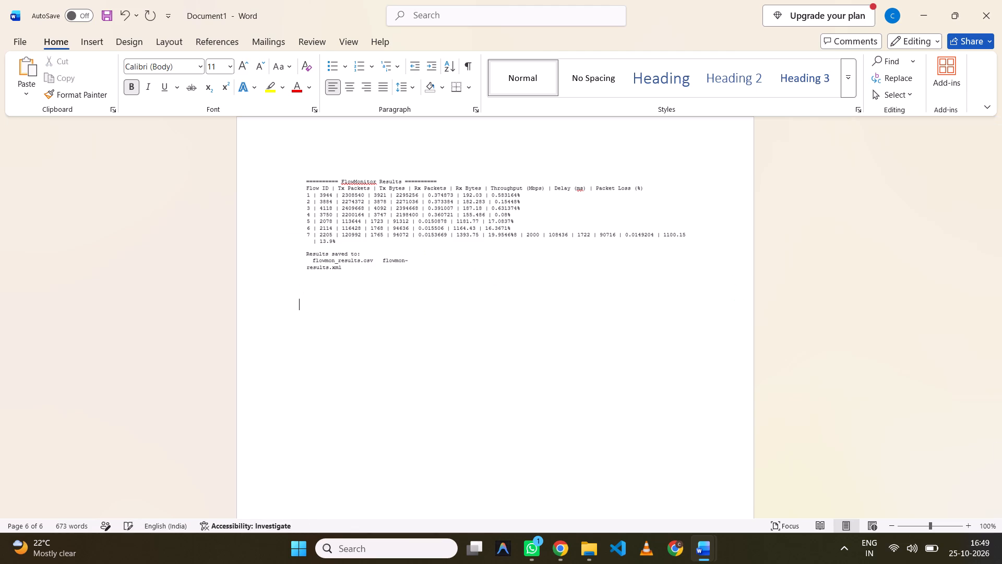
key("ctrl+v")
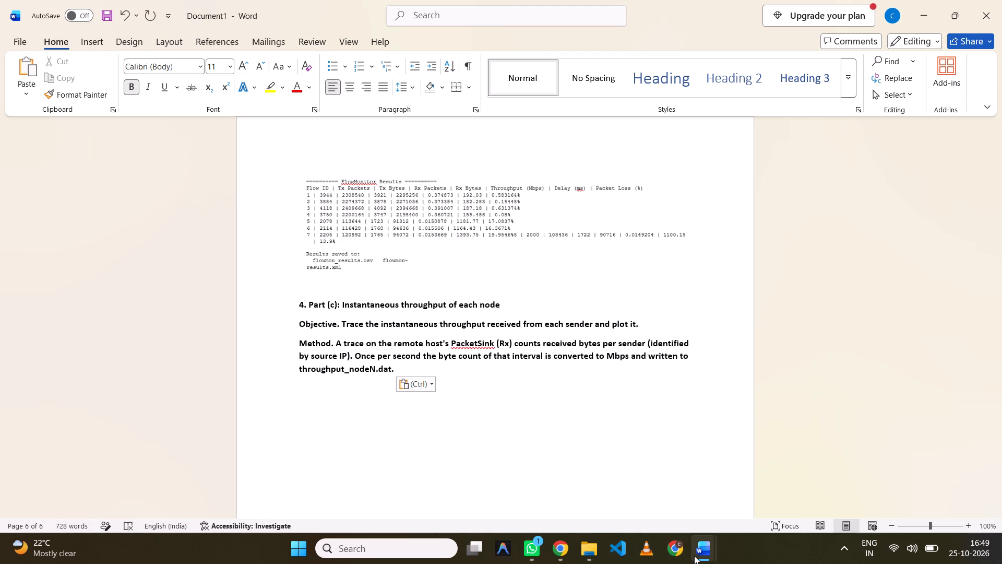
Replace the all-bold Objective and Method paragraphs under Part (c) in Document1 with the formatted ones copied from NS3_Assignment2_Report.
left_click(744, 491)
scroll(617, 395, "down", 1)
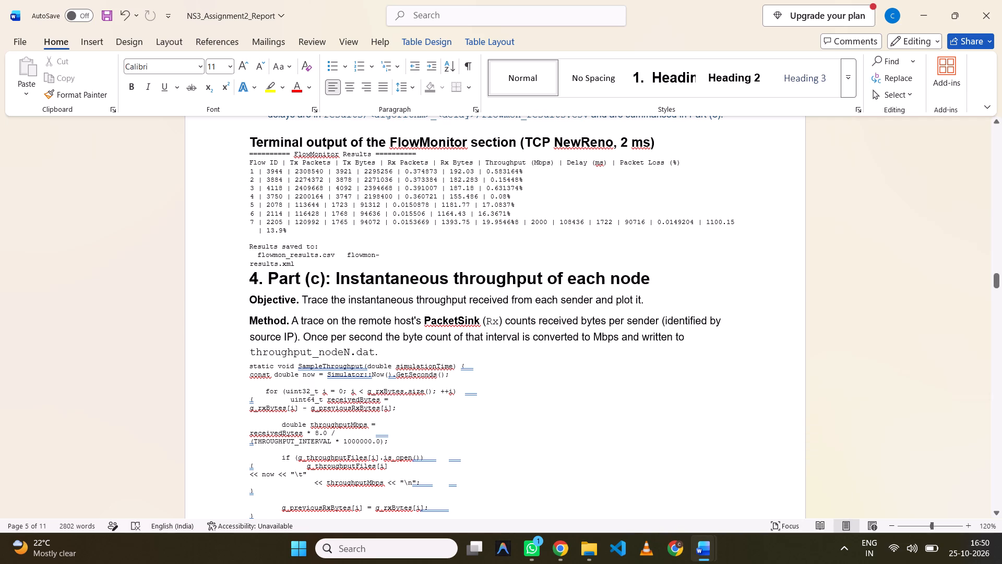
left_click_drag(246, 296, 386, 357)
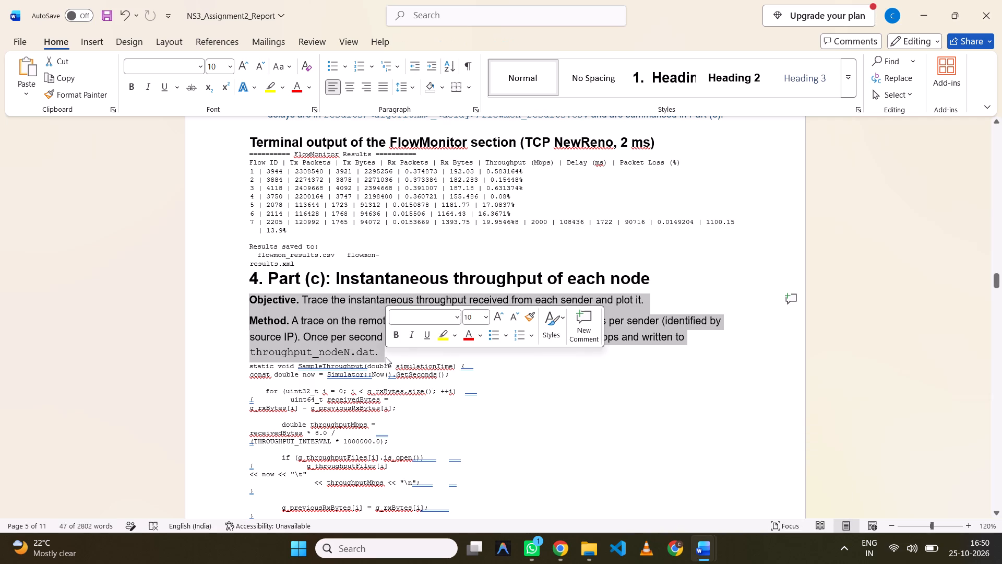
key("ctrl+c")
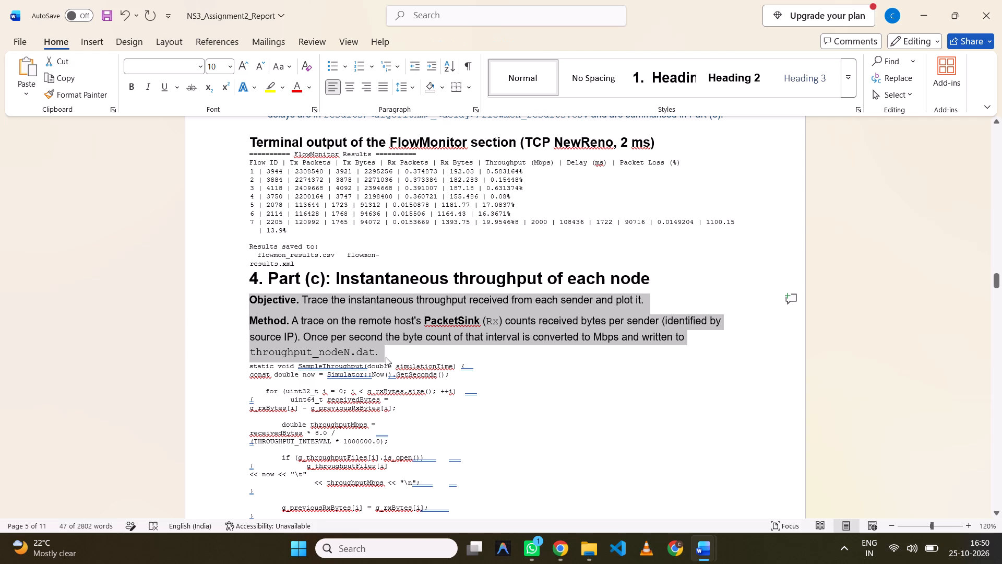
left_click(657, 484)
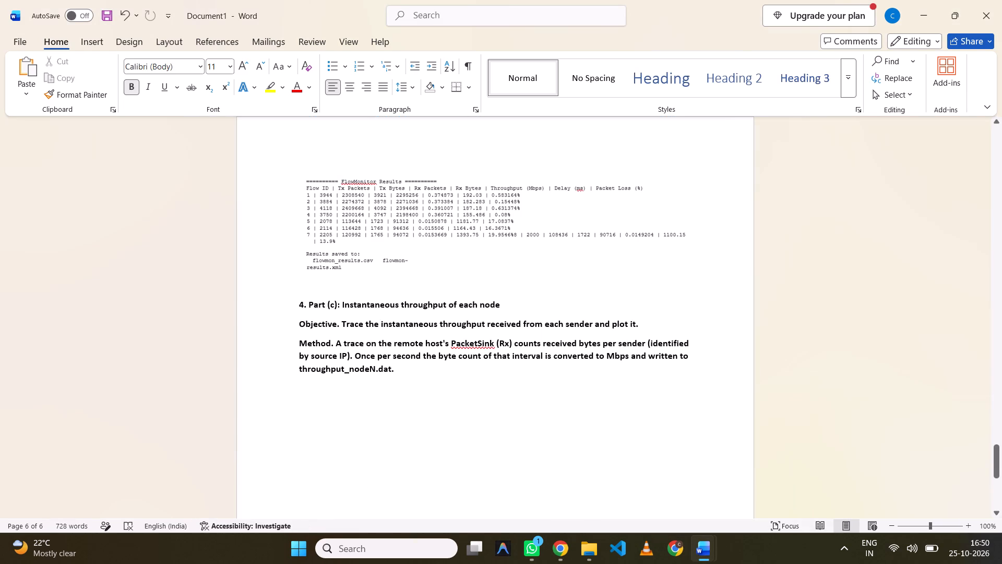
left_click_drag(393, 370, 299, 324)
key("BackSpace")
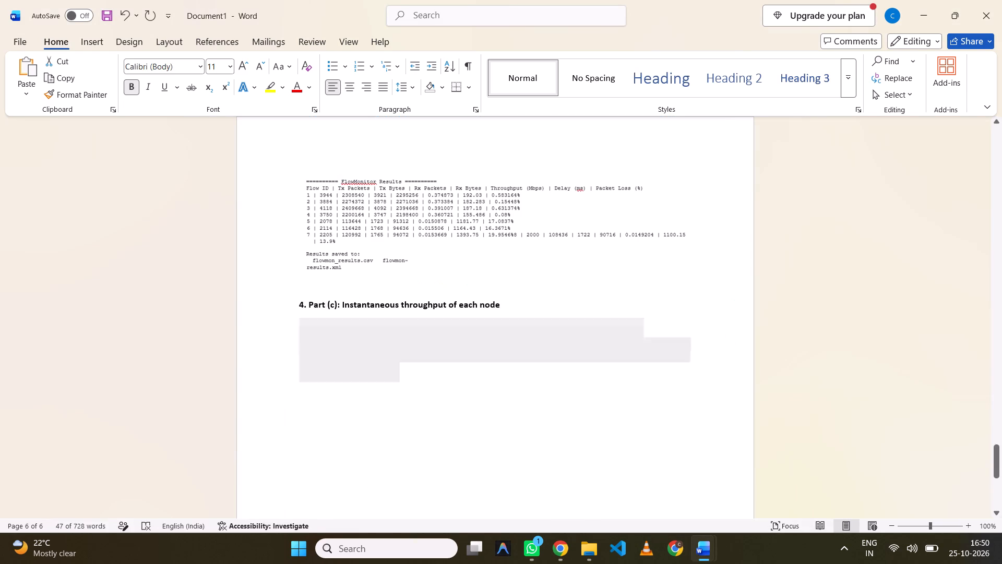
key("ctrl+v")
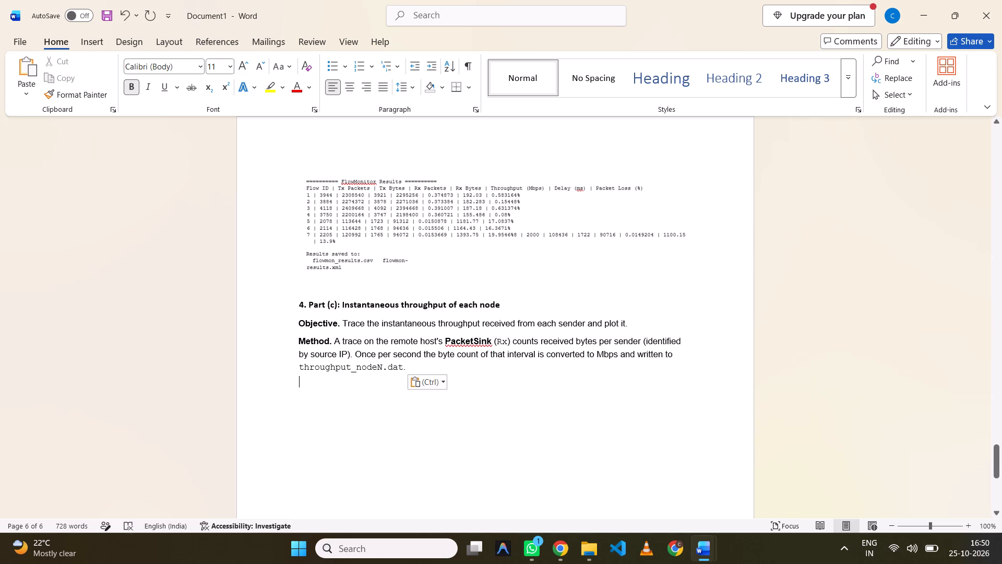
left_click(504, 403)
left_click(727, 513)
left_click(741, 495)
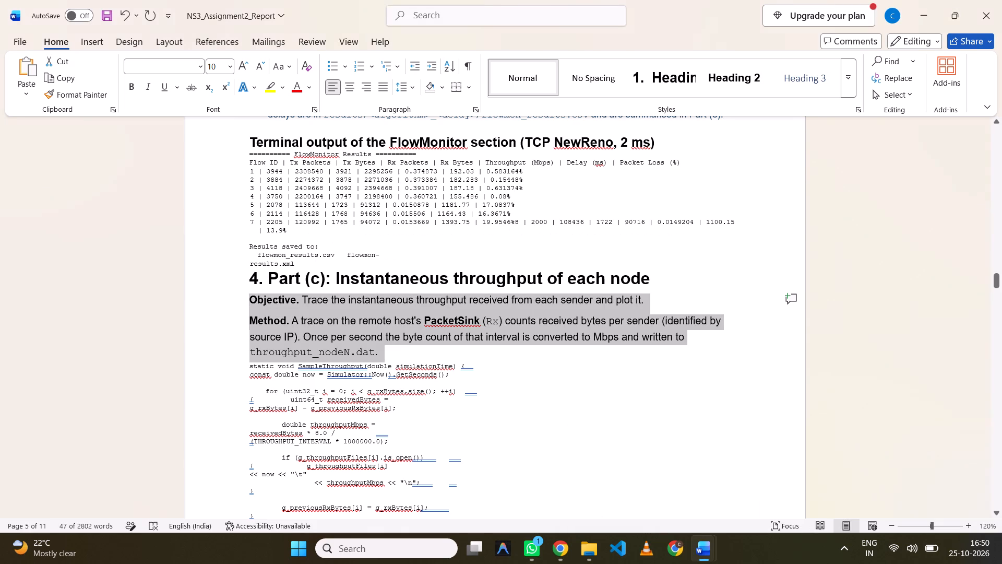
scroll(593, 404, "down", 1)
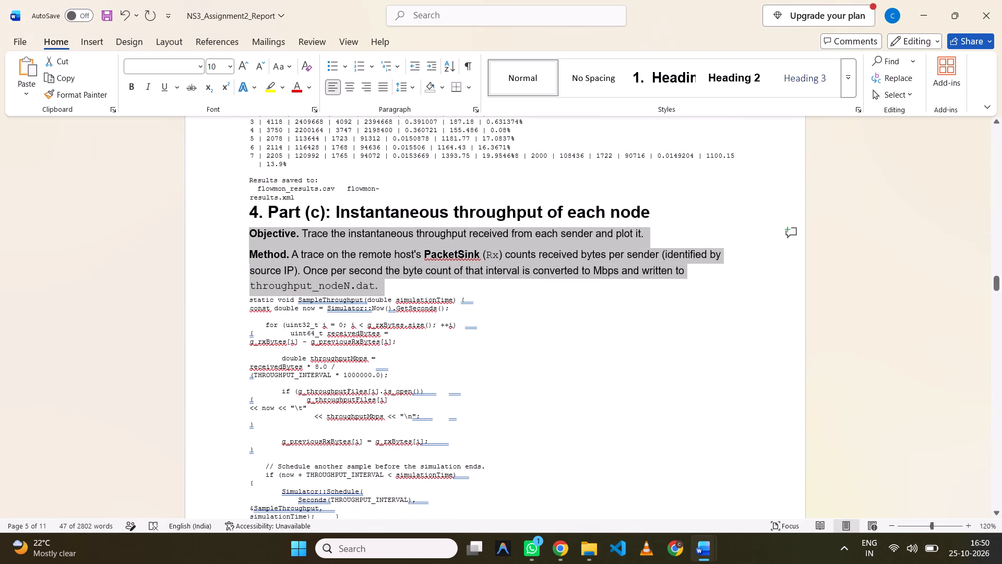
scroll(498, 423, "down", 1)
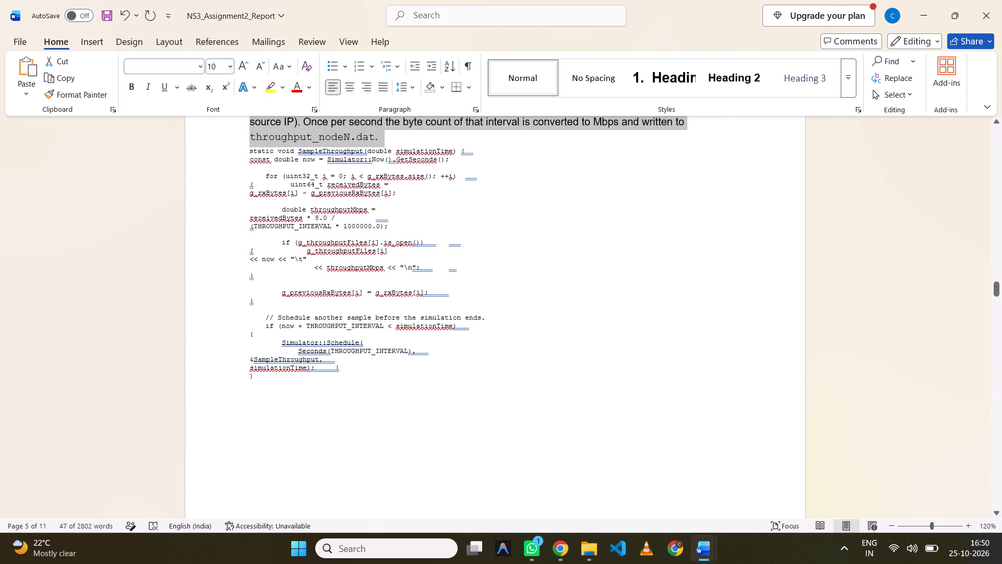
left_click(381, 425)
scroll(381, 425, "up", 1)
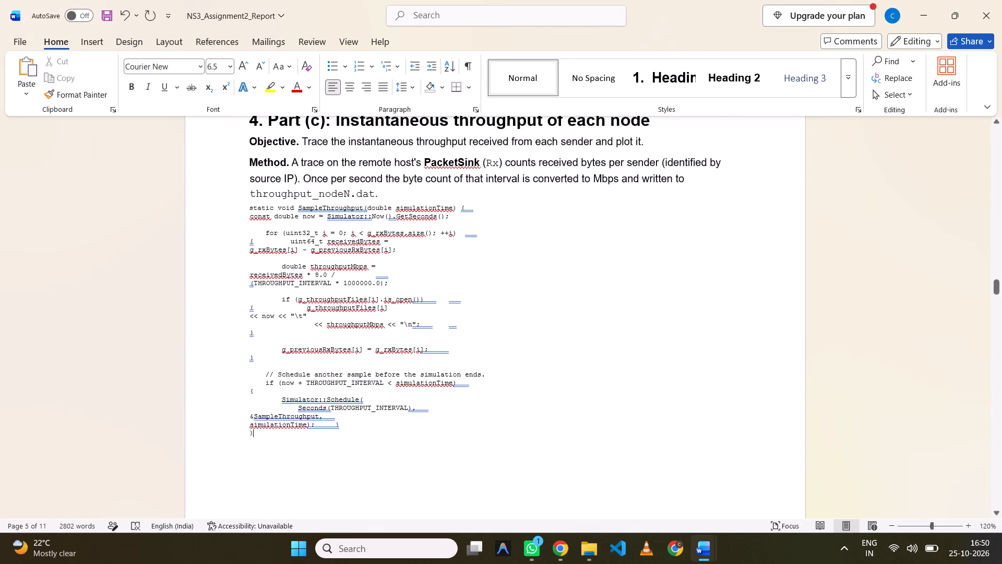
scroll(381, 425, "up", 1)
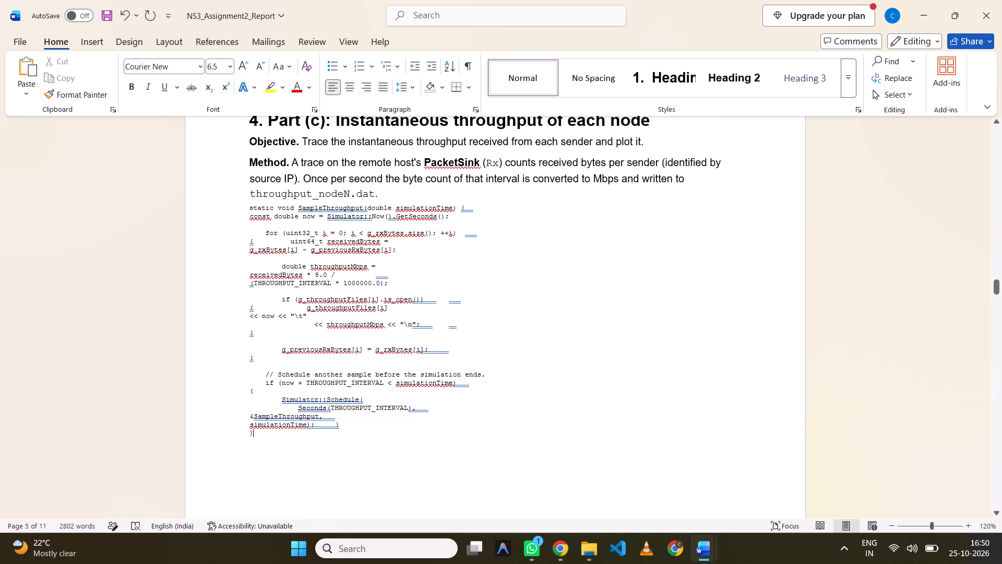
key("Print")
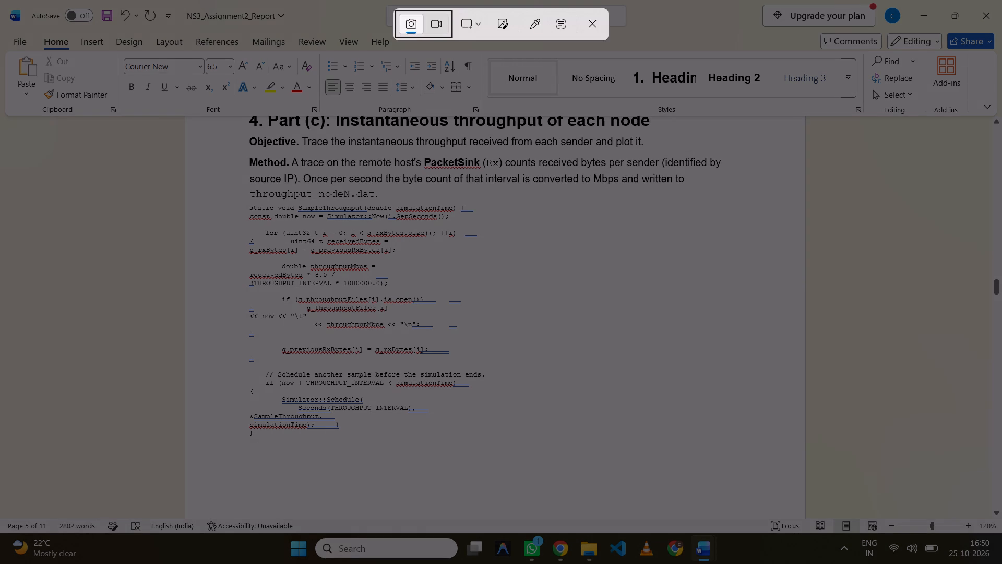
left_click_drag(238, 201, 399, 413)
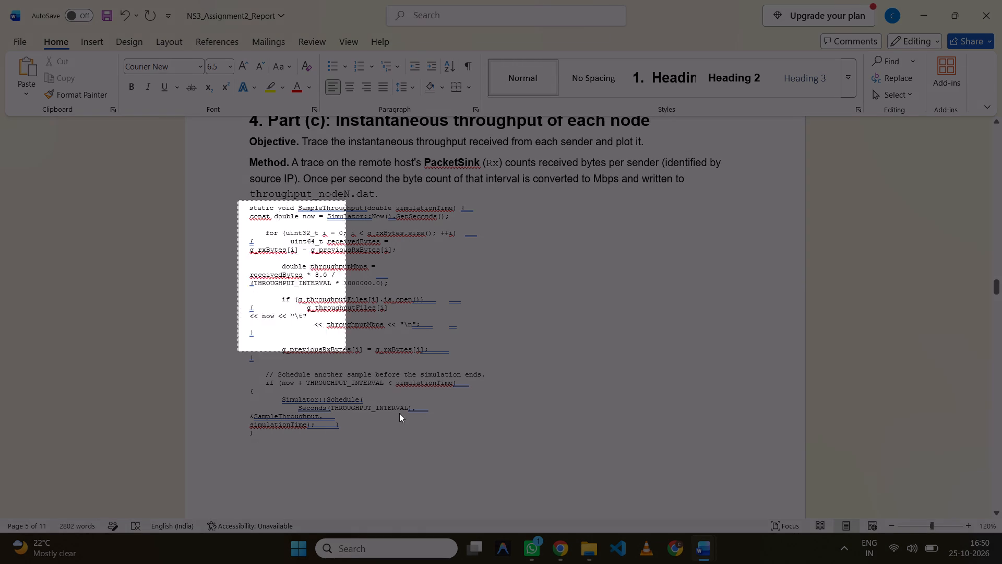
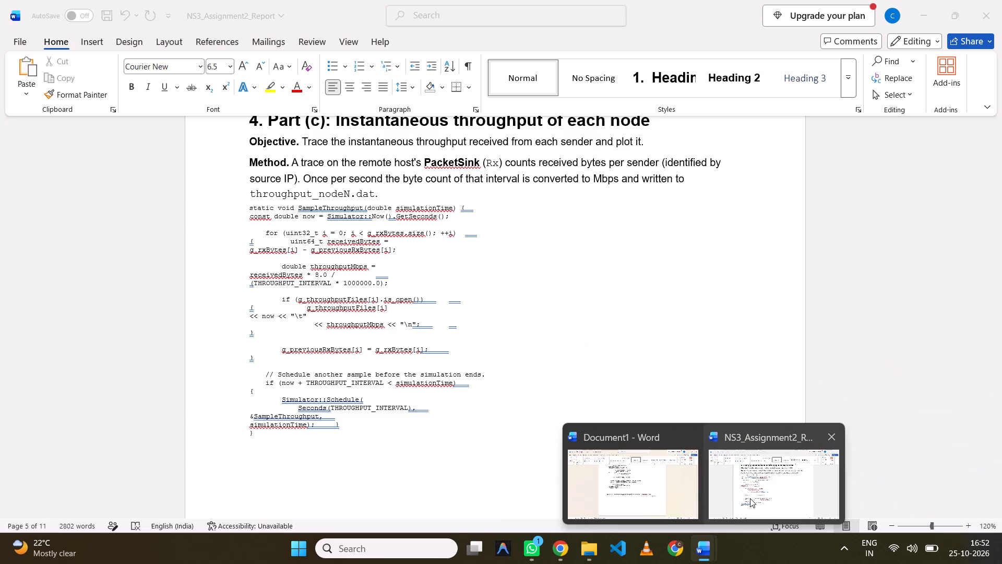
Snip the TCP NewReno instantaneous throughput chart together with its Figure 3 caption from NS3_Assignment2_Report.
left_click(750, 498)
scroll(652, 398, "down", 2)
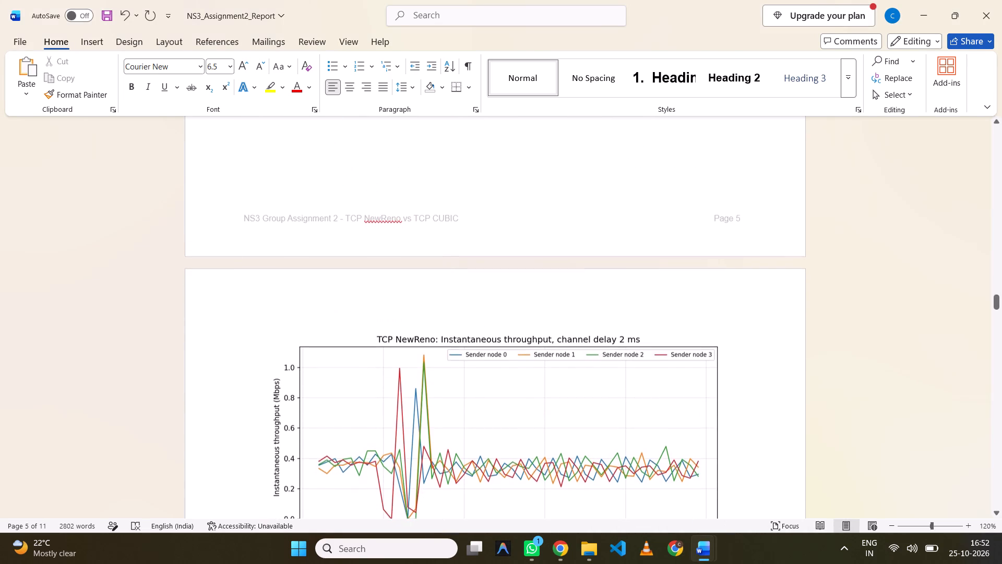
scroll(652, 398, "down", 2)
scroll(652, 398, "up", 2)
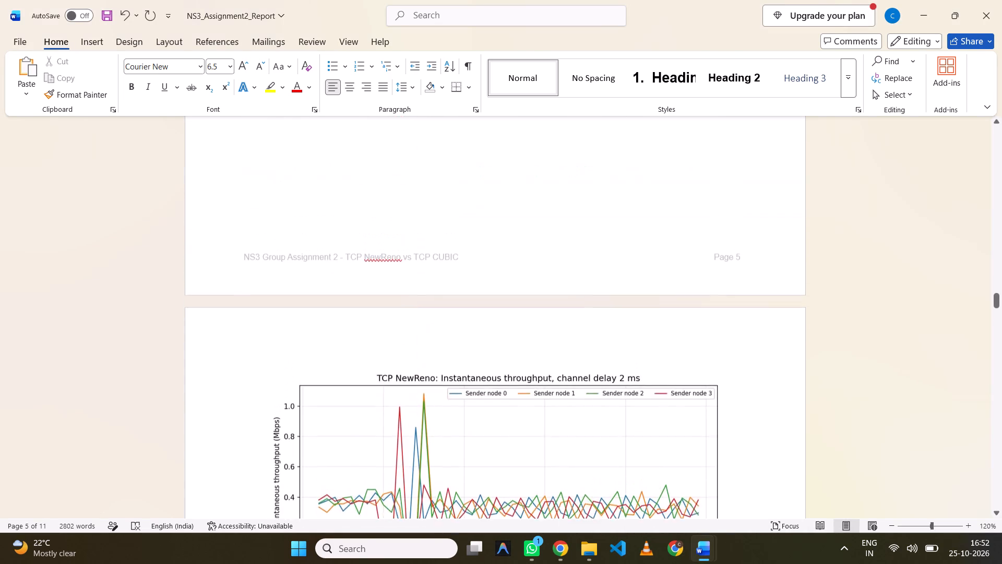
scroll(652, 398, "up", 1)
scroll(652, 398, "down", 2)
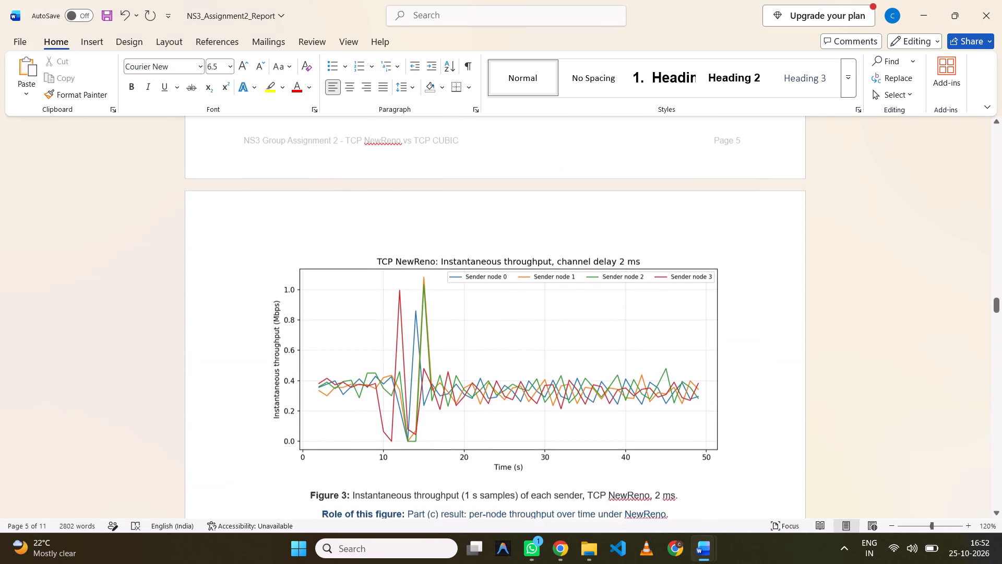
scroll(652, 398, "down", 2)
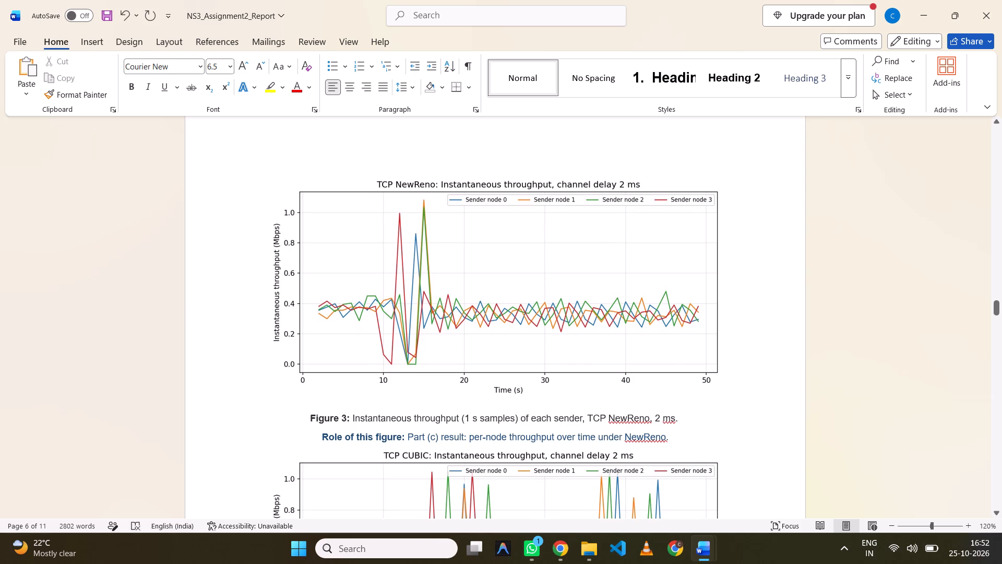
key("Print")
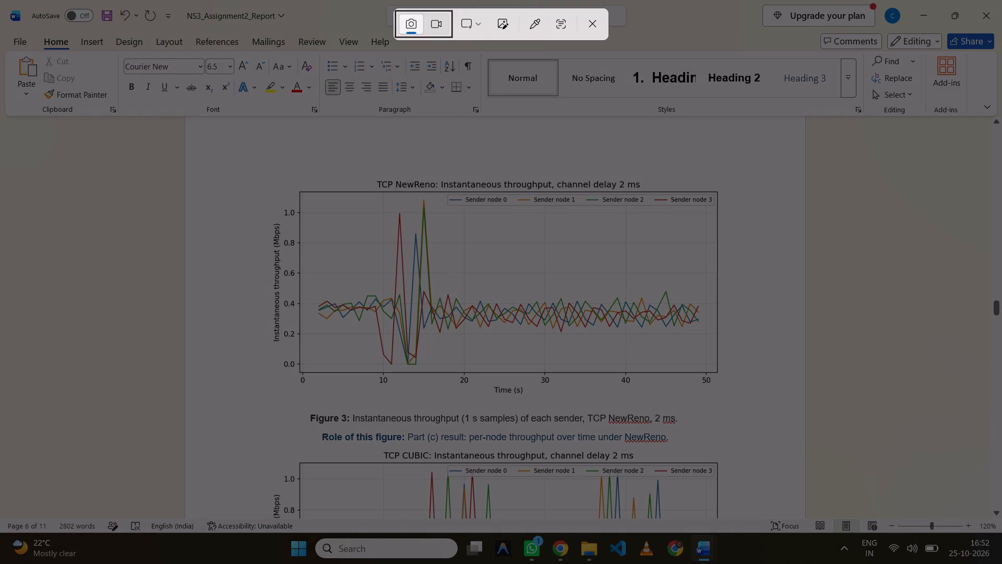
left_click_drag(251, 172, 768, 424)
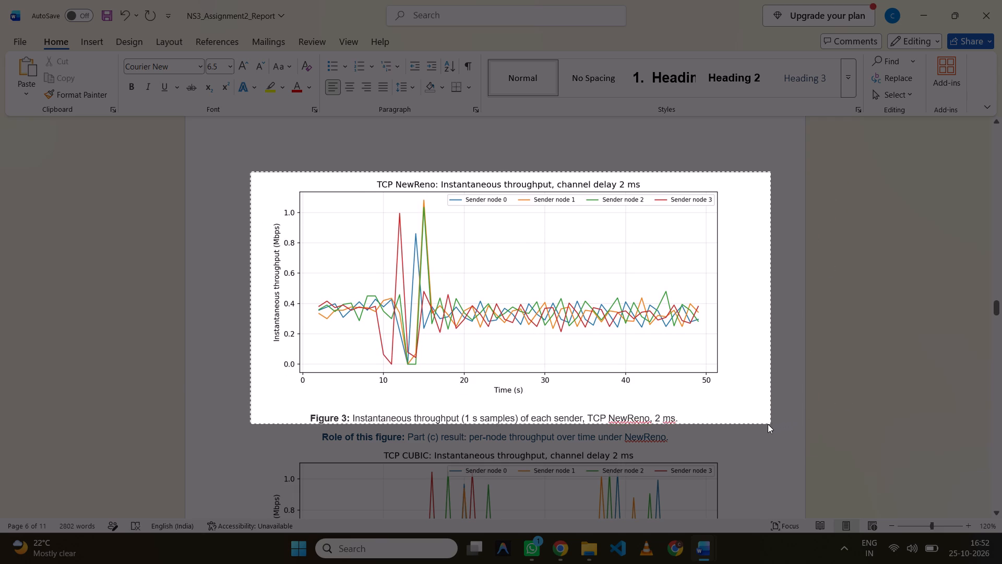
left_click_drag(768, 424, 765, 426)
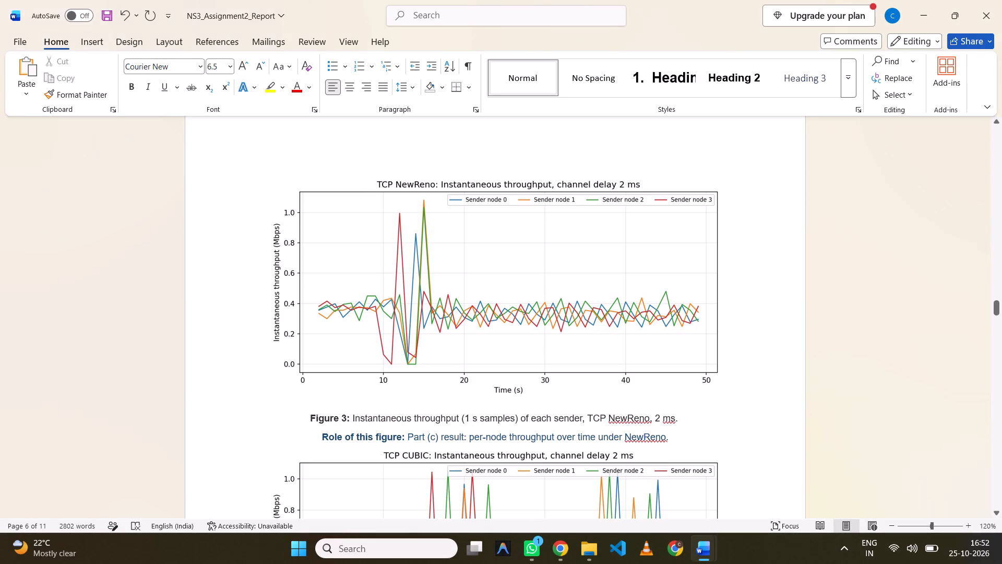
Replace the bold Figure 3 caption text below the code image in Document1 with the snipped chart and caption.
left_click(667, 506)
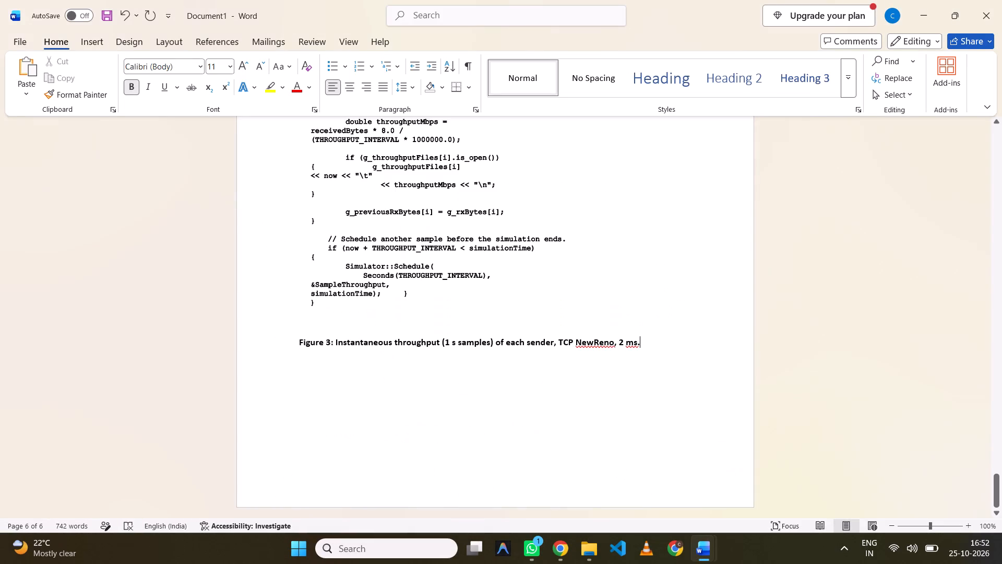
left_click_drag(641, 342, 236, 352)
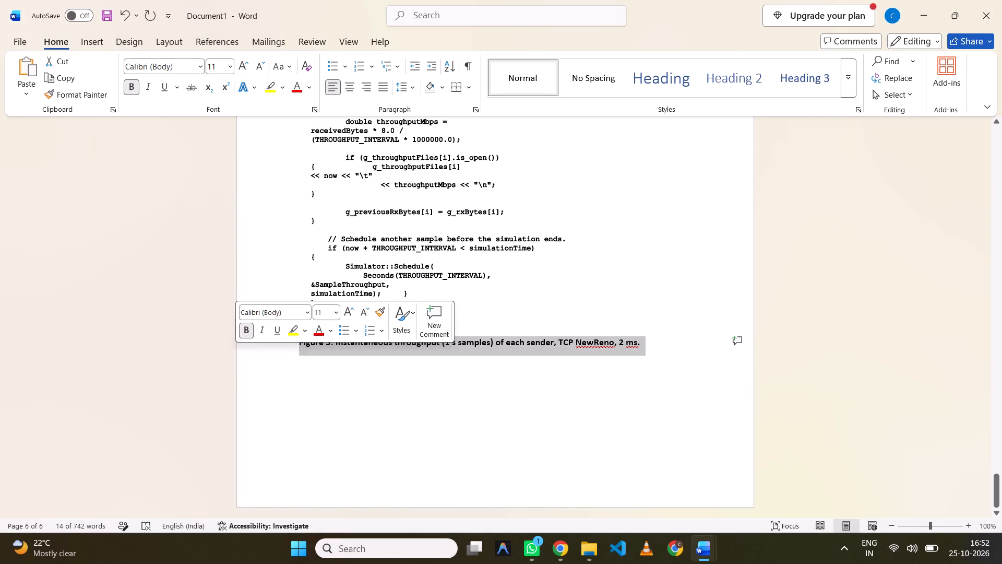
key("BackSpace")
key("ctrl+v")
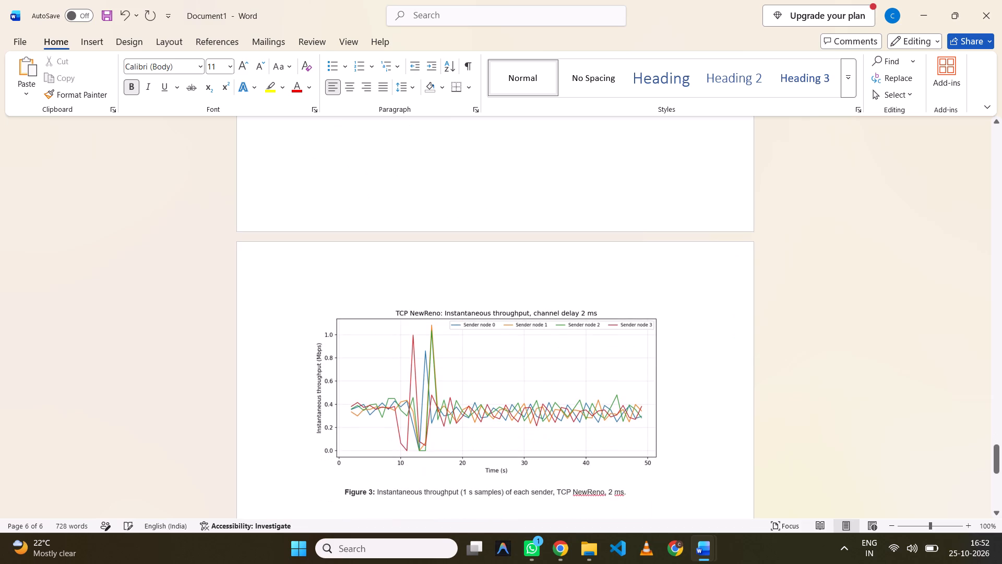
scroll(236, 352, "up", 3)
scroll(236, 352, "down", 4)
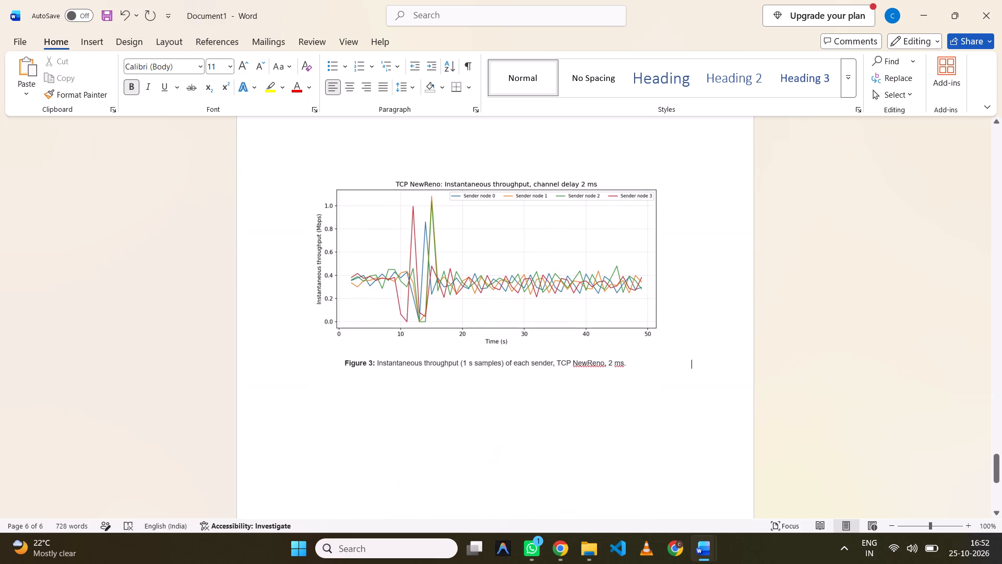
Copy the "Role of this figure" line for Figure 3 from NS3_Assignment2_Report and paste it below the NewReno chart in Document1.
left_click(726, 507)
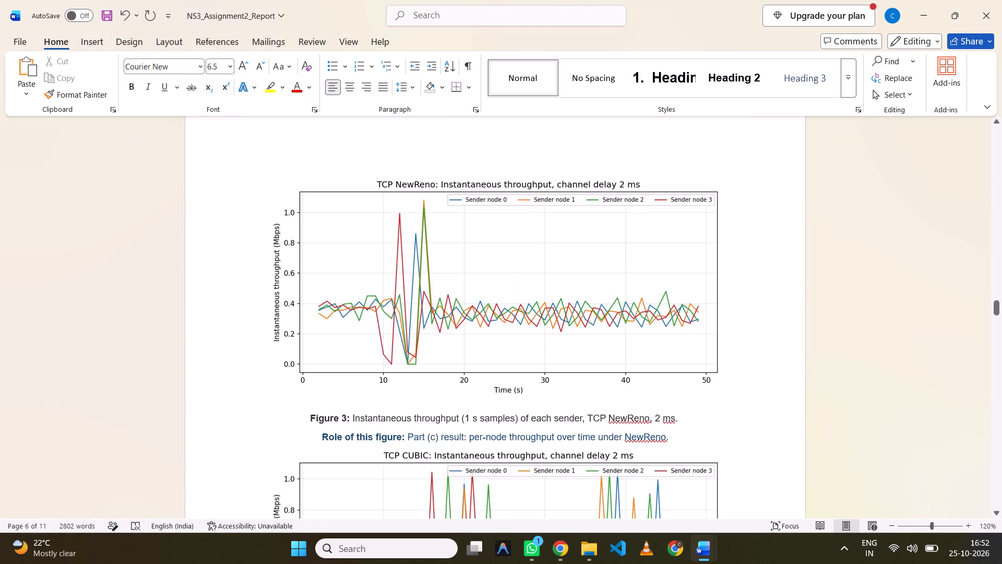
left_click_drag(670, 439, 375, 438)
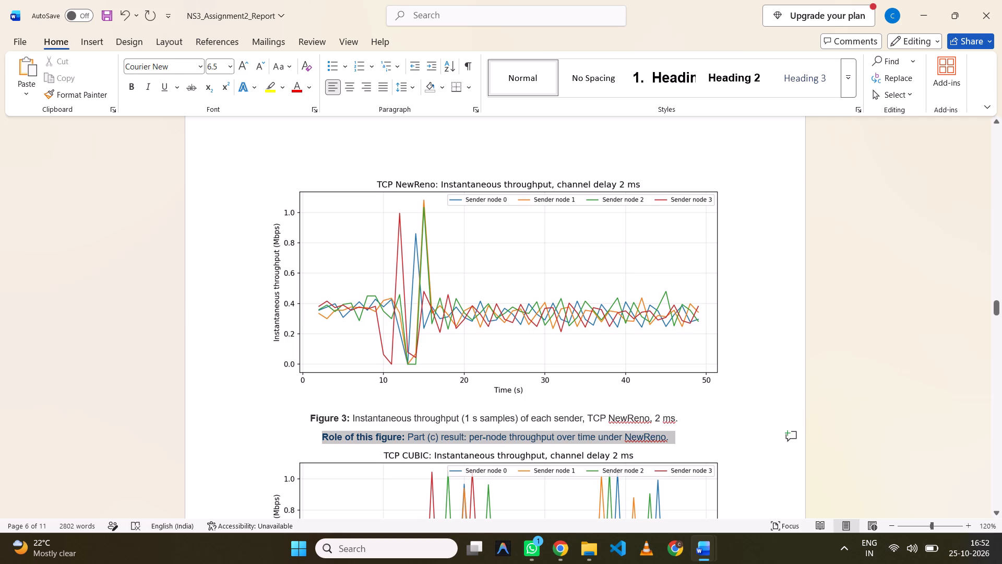
left_click_drag(375, 438, 317, 441)
key("ctrl+c")
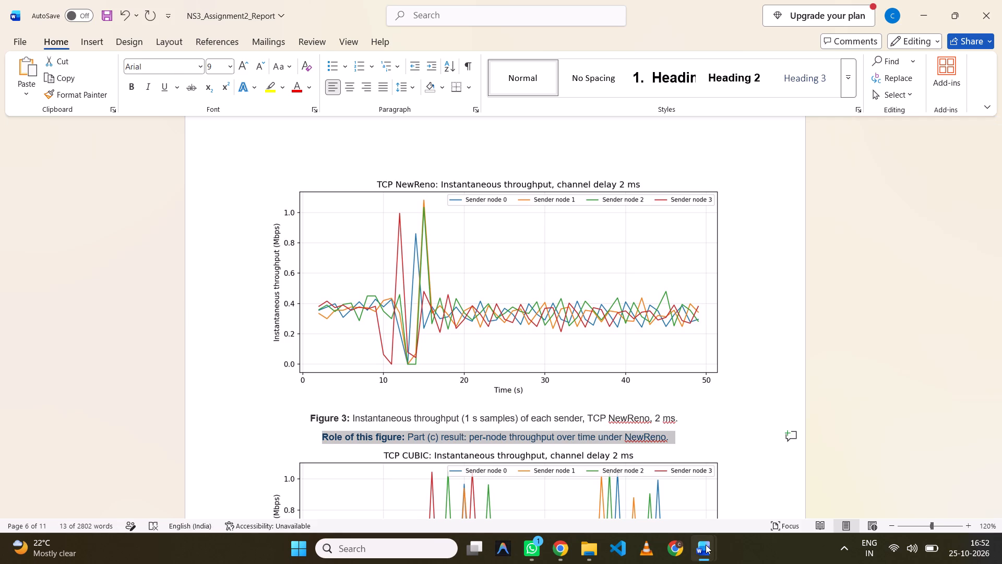
left_click(657, 511)
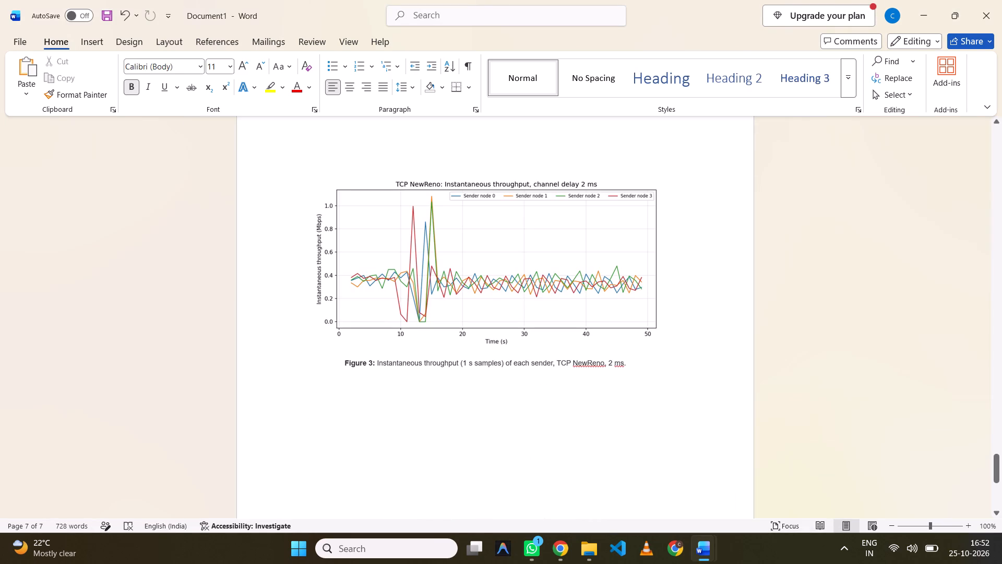
key("Return")
key("Return")
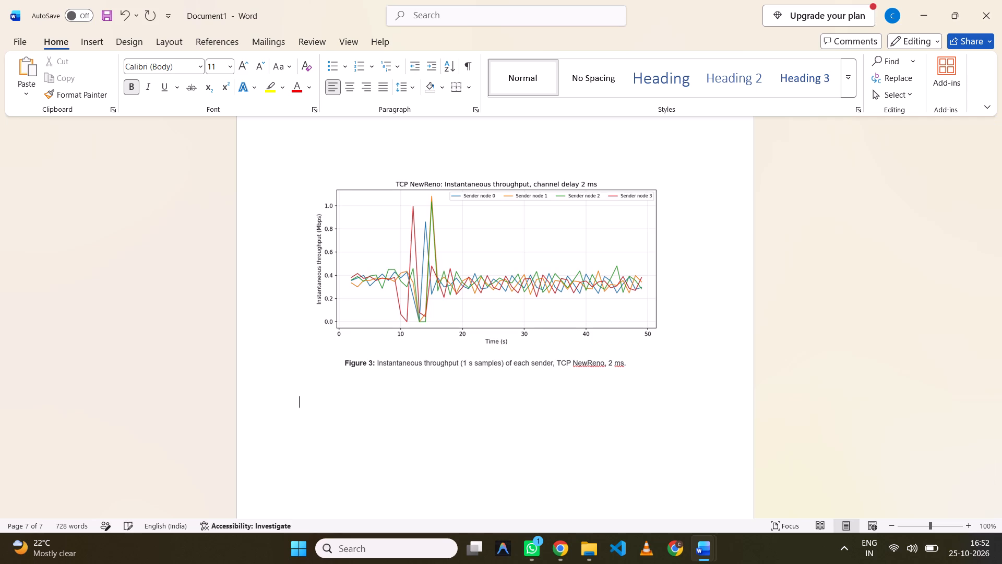
key("v")
key("BackSpace")
key("ctrl+v")
key("Return")
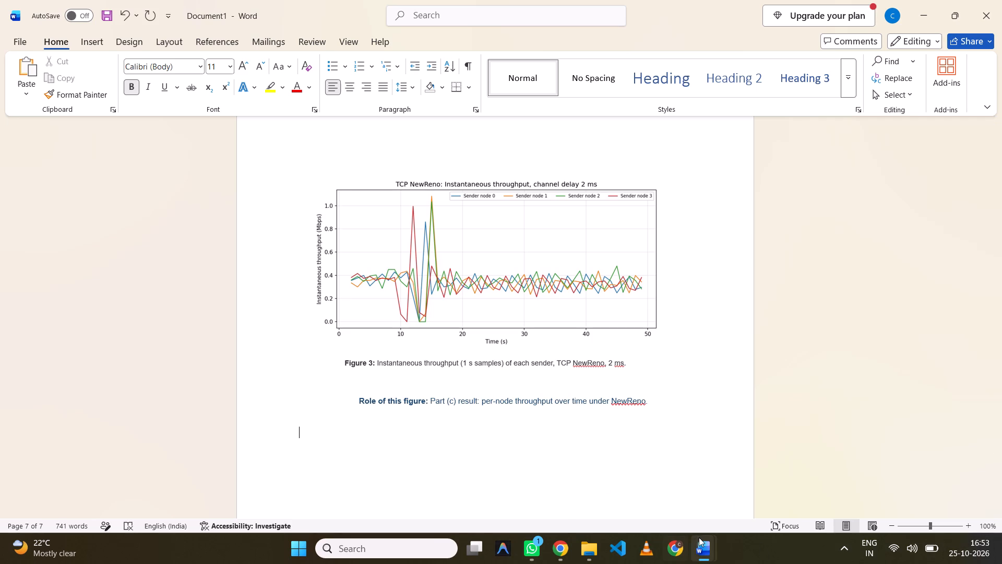
Snip the TCP CUBIC instantaneous throughput chart with its Figure 4 caption from NS3_Assignment2_Report and paste it below Figure 3's role line in Document1.
left_click(750, 472)
scroll(664, 437, "down", 8)
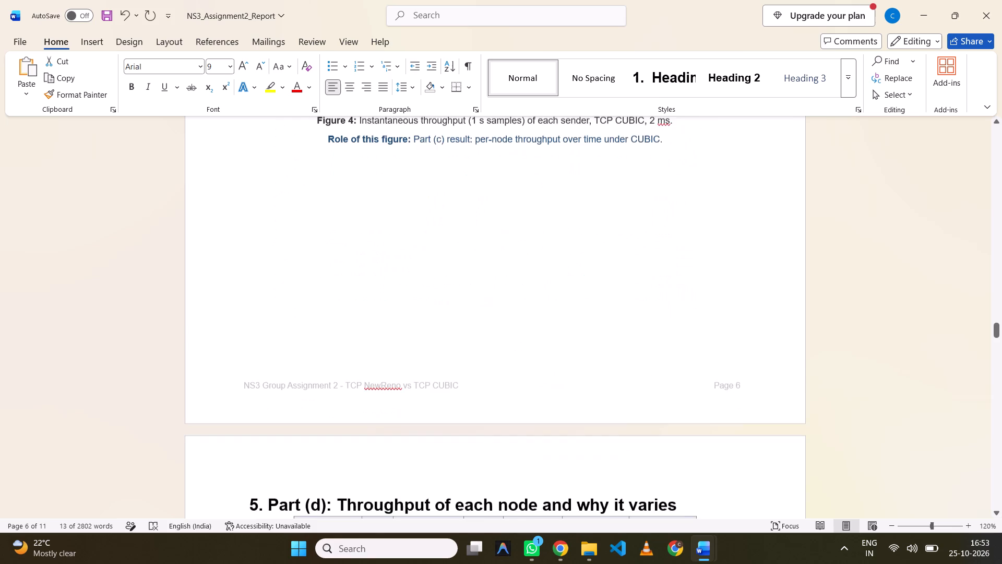
scroll(664, 437, "up", 2)
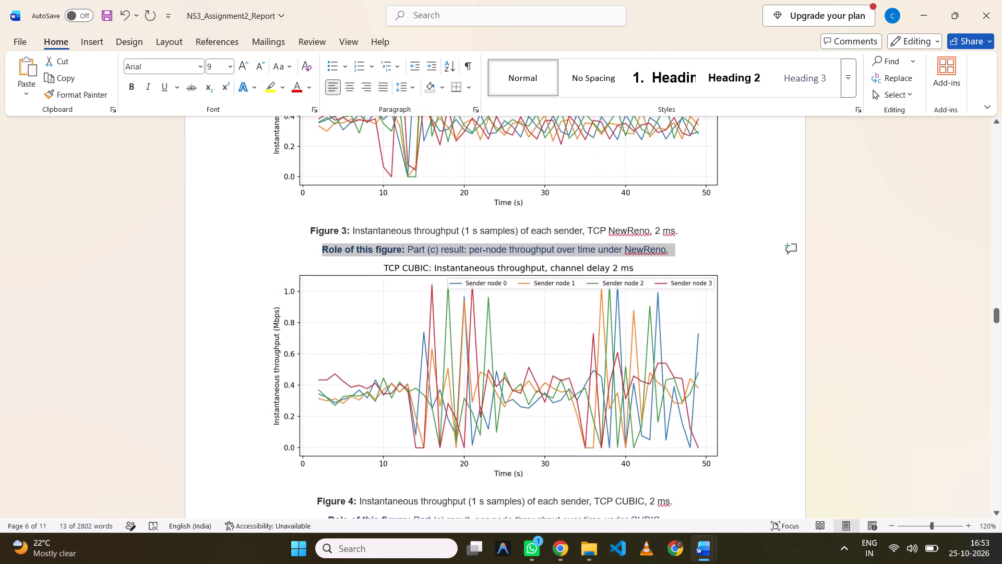
scroll(664, 437, "up", 1)
left_click(664, 437)
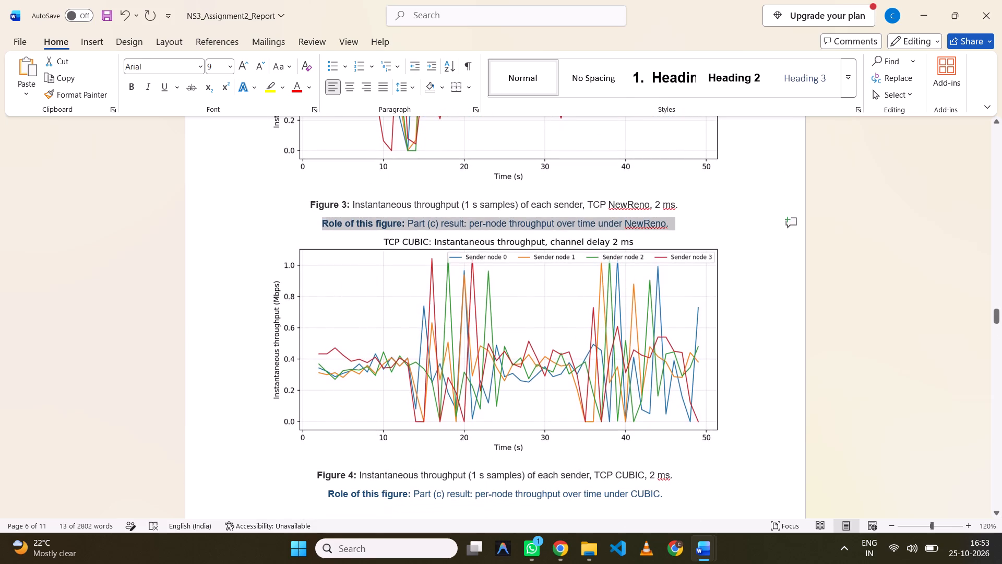
left_click(744, 486)
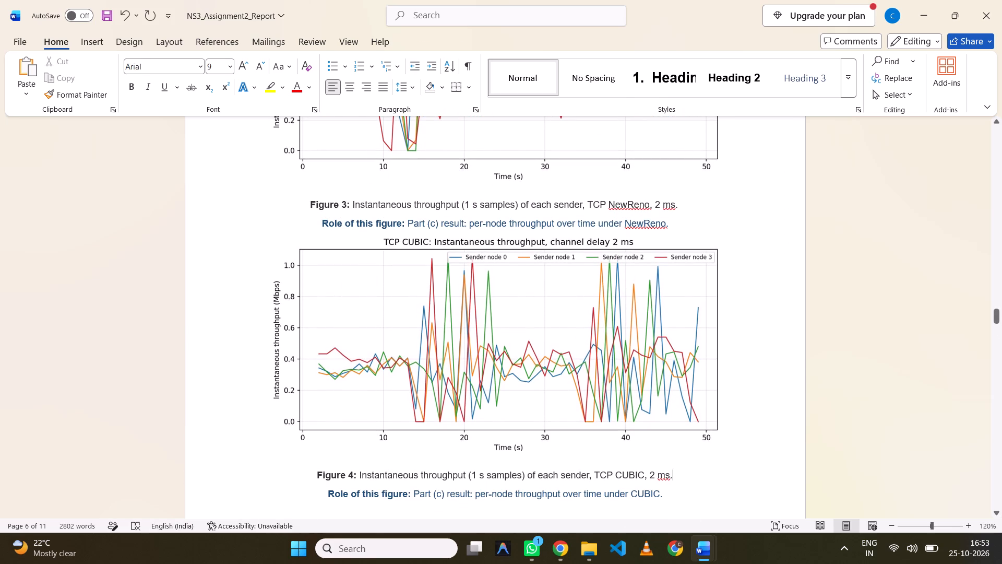
key("Print")
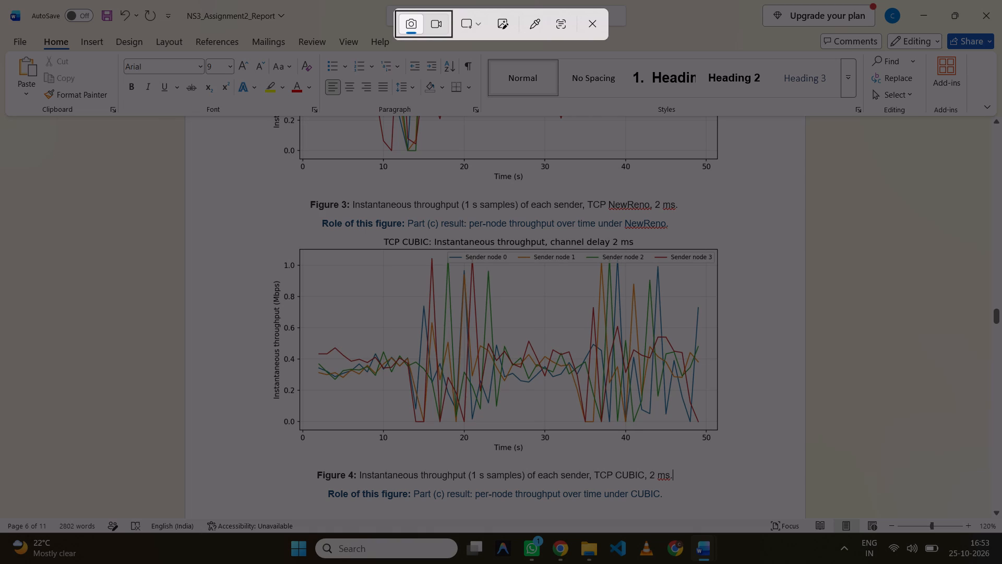
left_click_drag(247, 237, 747, 481)
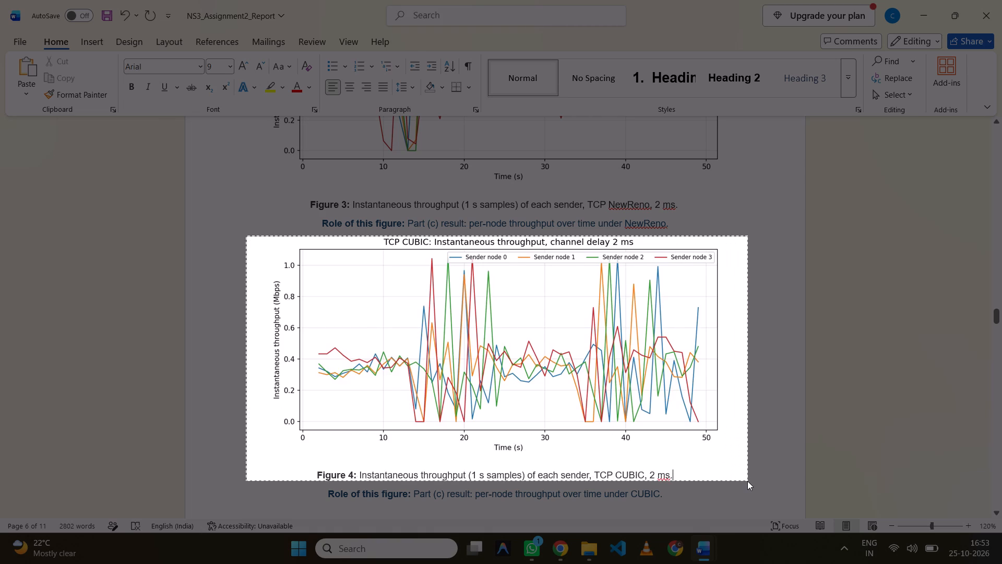
left_click_drag(747, 481, 745, 482)
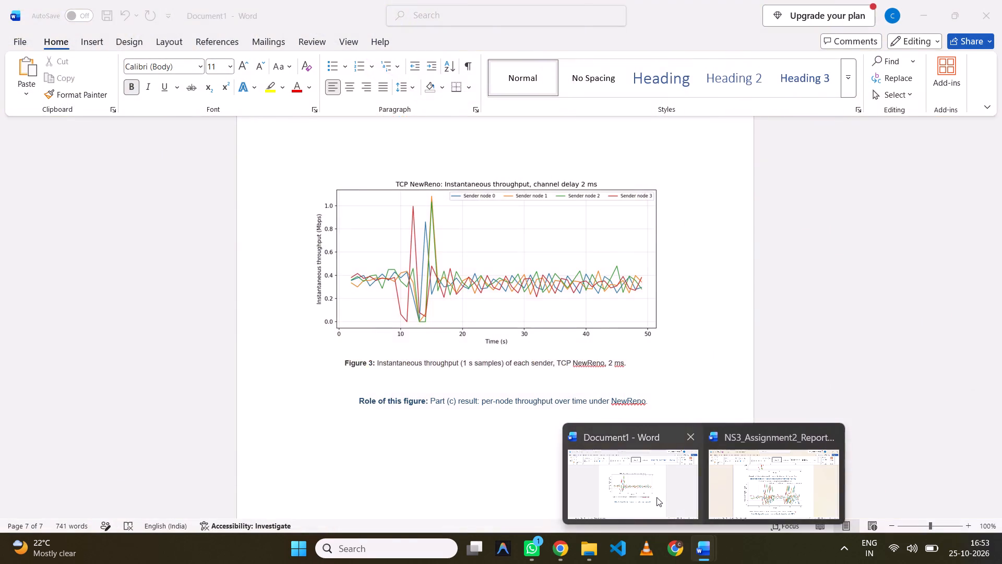
left_click(657, 497)
key("ctrl+v")
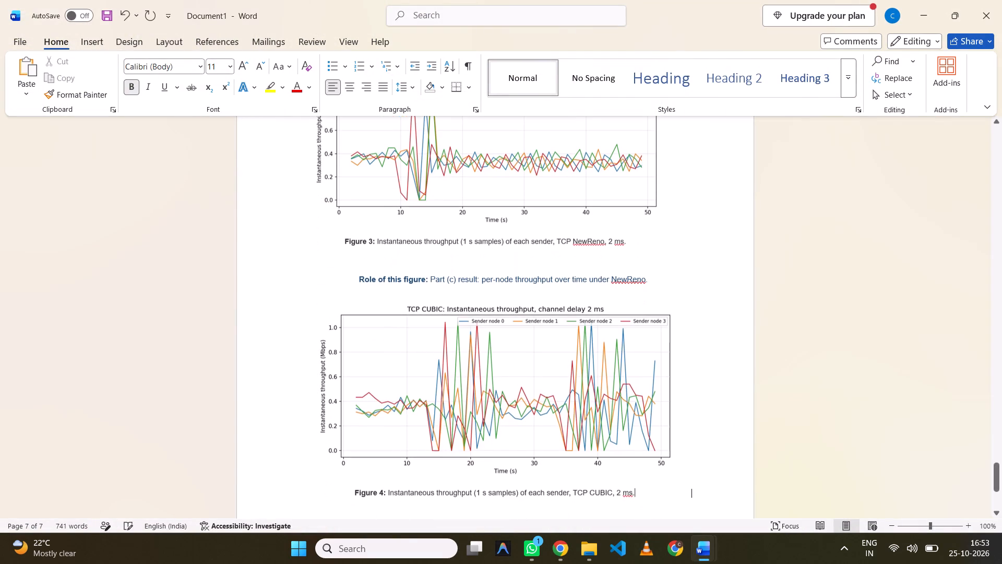
key("Return")
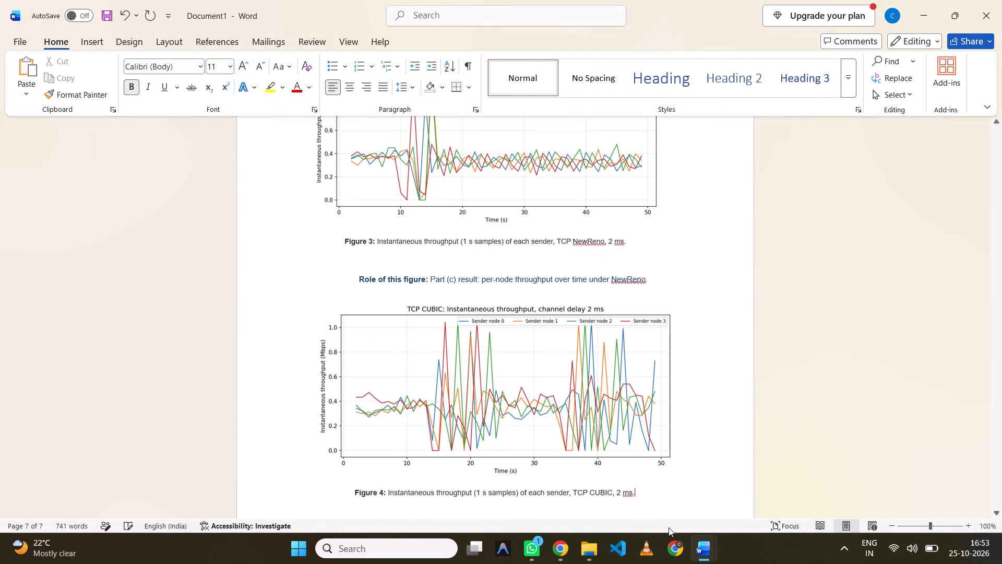
Copy the "Role of this figure" line for Figure 4 from NS3_Assignment2_Report and paste it below the CUBIC chart in Document1.
left_click(739, 485)
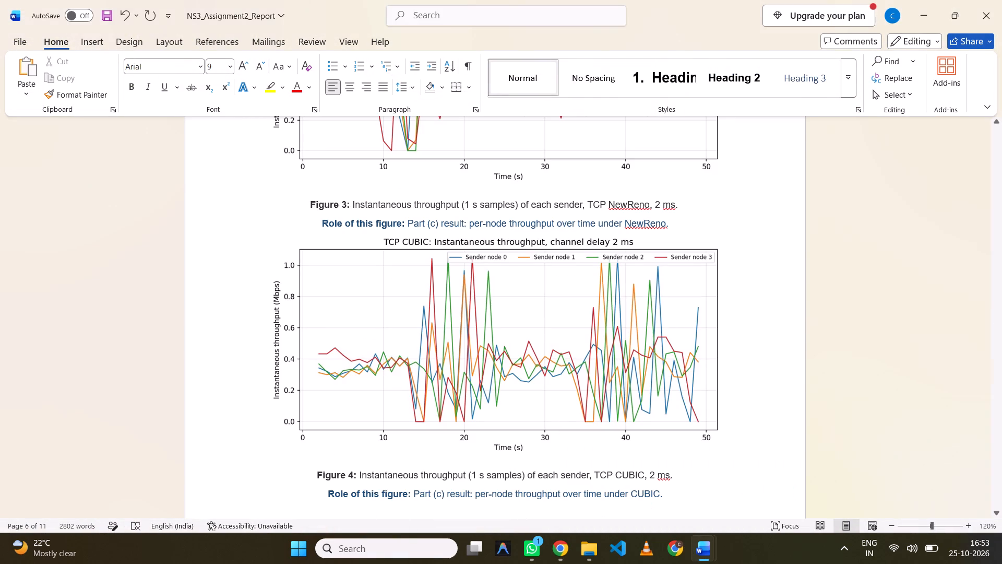
left_click_drag(327, 491, 594, 511)
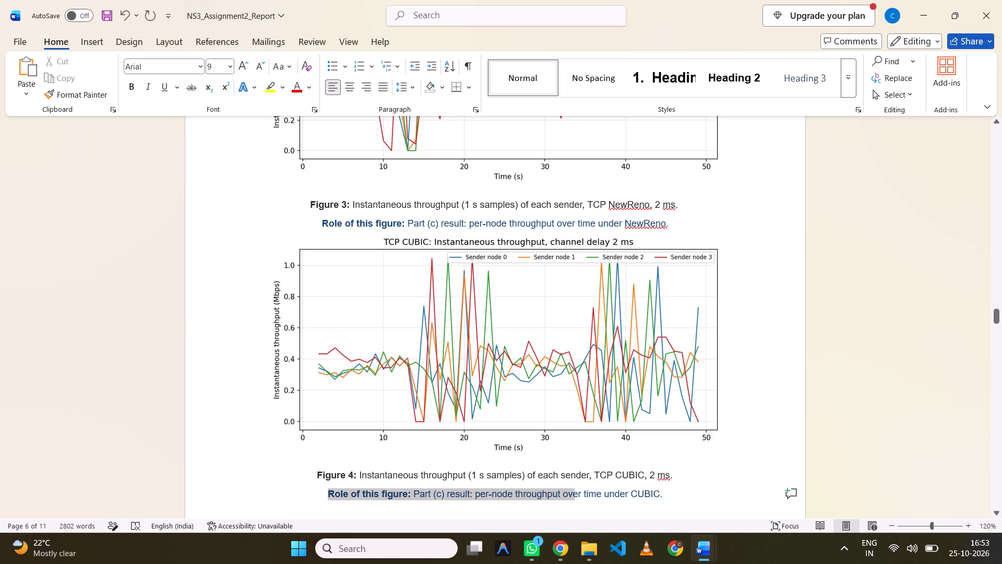
left_click_drag(594, 511, 696, 509)
key("ctrl+c")
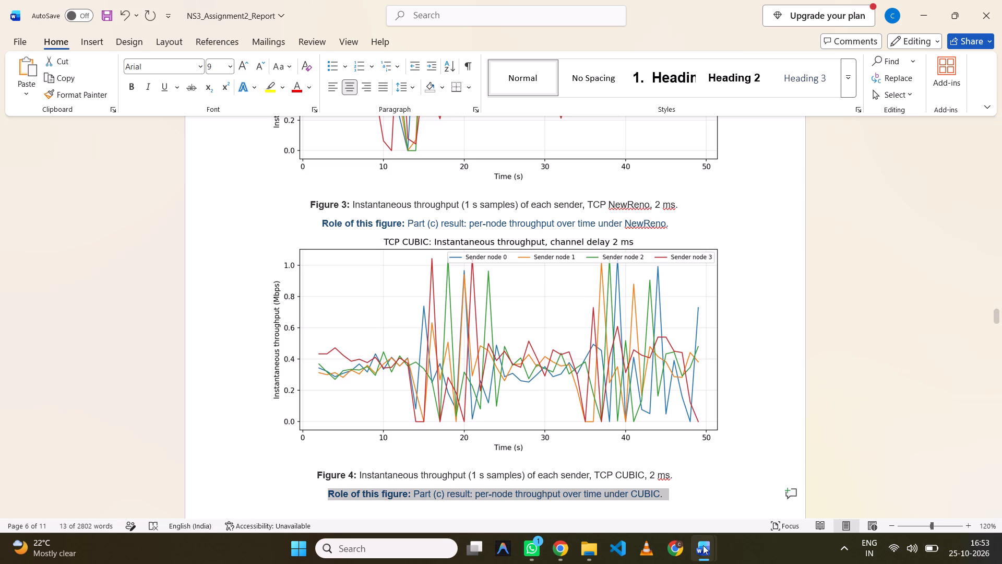
left_click(667, 511)
key("ctrl+v")
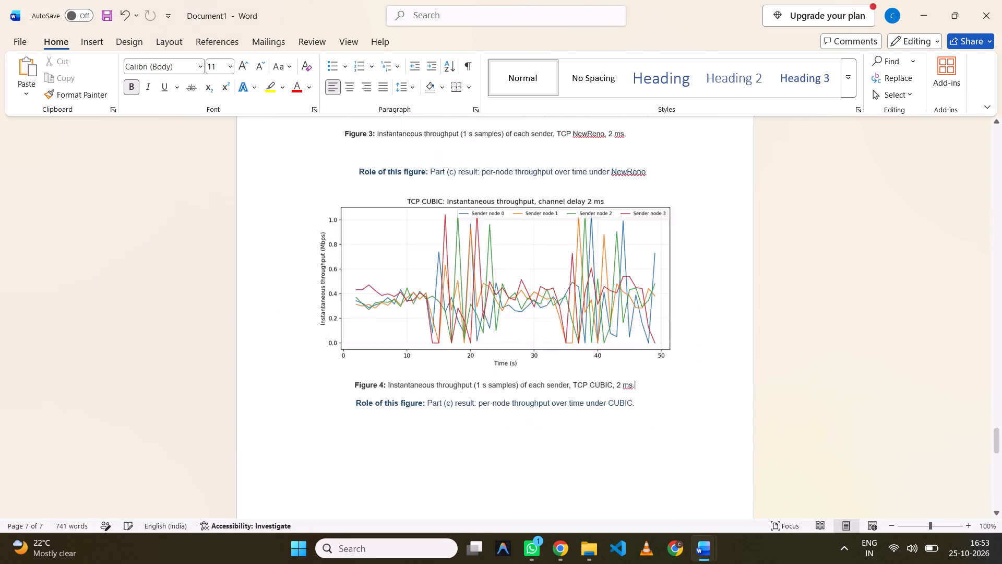
Copy the heading "5. Part (d): Throughput of each node and why it varies" from the ChatGPT conversation and paste it after the Figure 4 content in Document1.
scroll(667, 511, "down", 2)
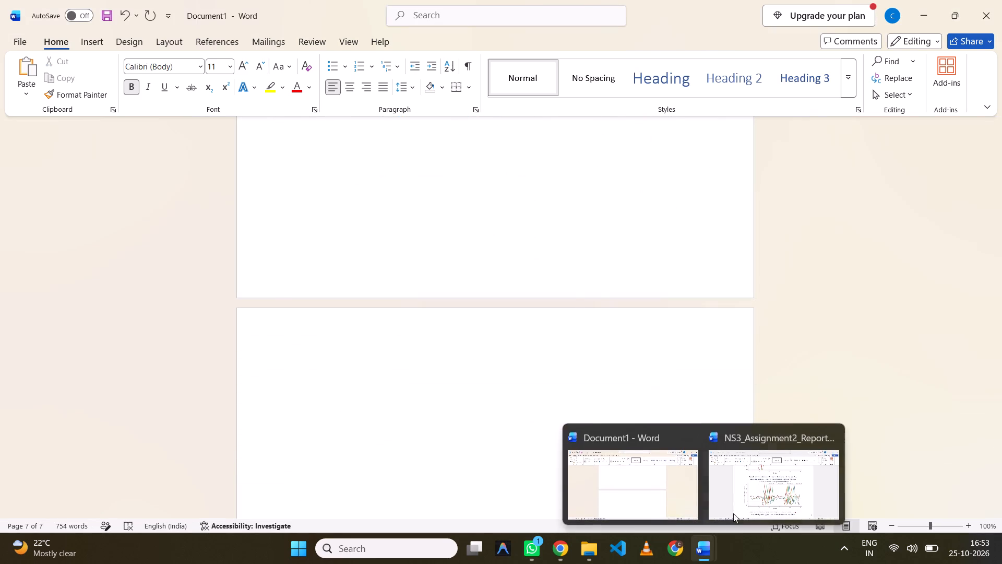
left_click(743, 500)
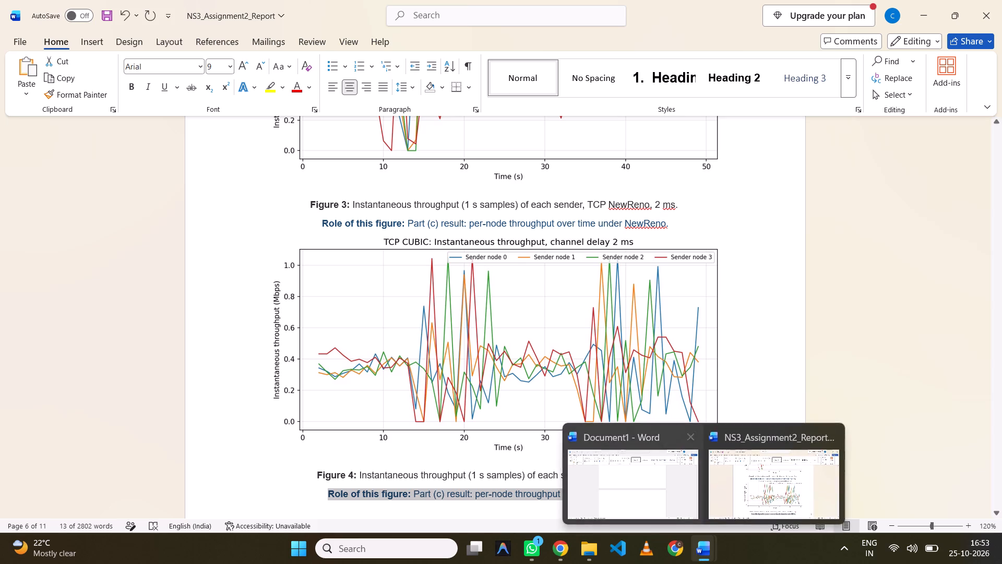
scroll(653, 340, "down", 3)
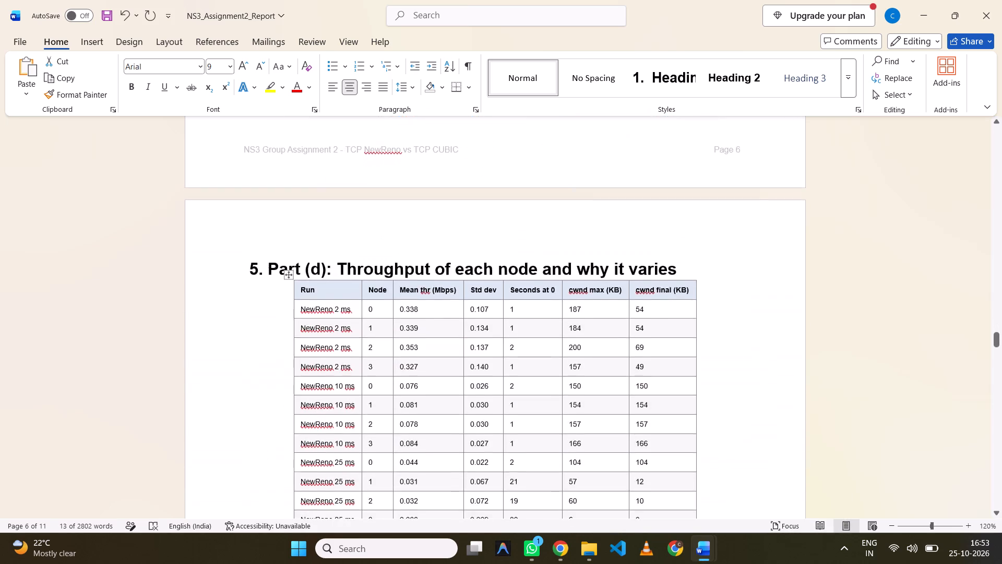
scroll(653, 340, "down", 1)
scroll(653, 340, "up", 1)
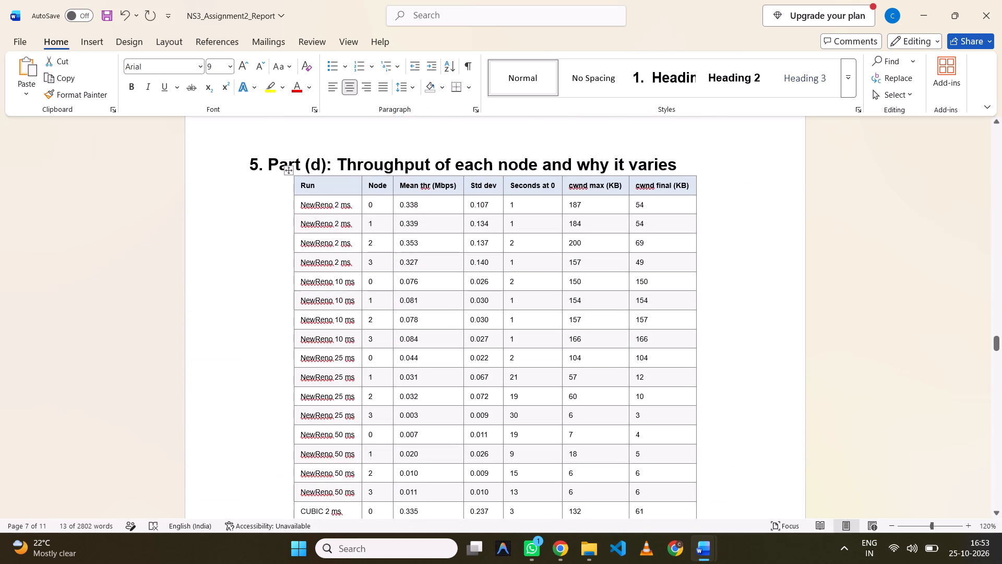
left_click(565, 546)
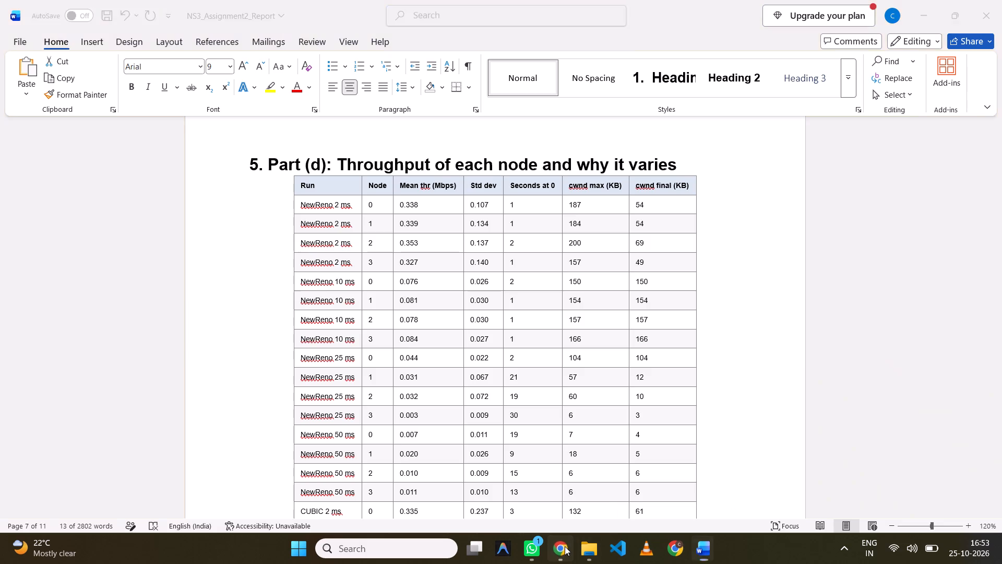
scroll(281, 370, "down", 2)
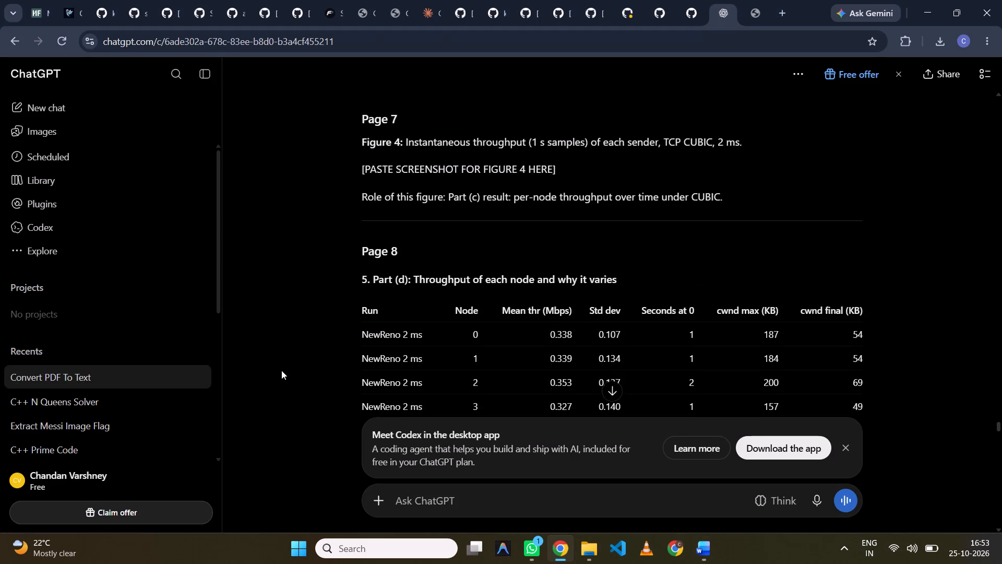
scroll(281, 370, "down", 2)
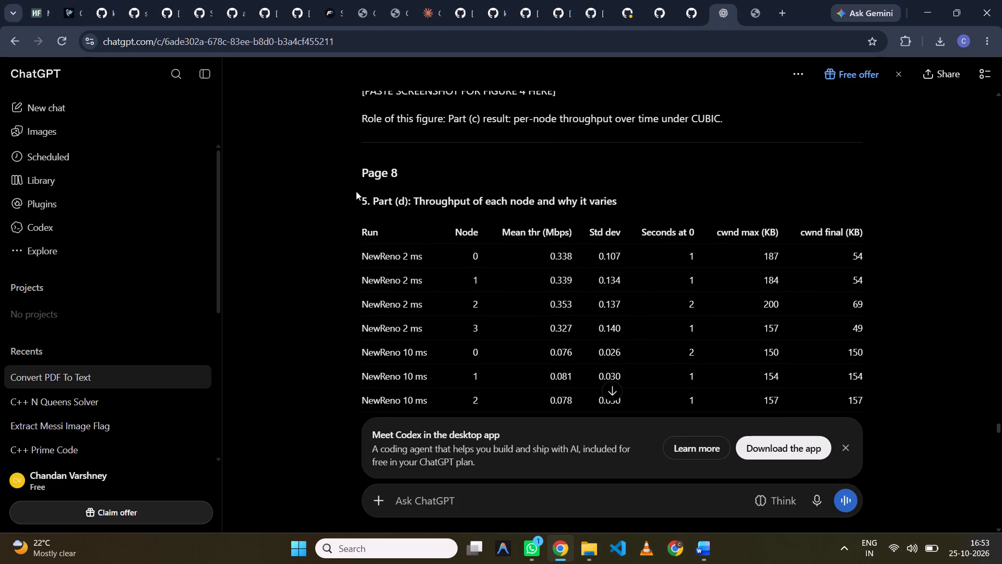
left_click_drag(359, 199, 622, 218)
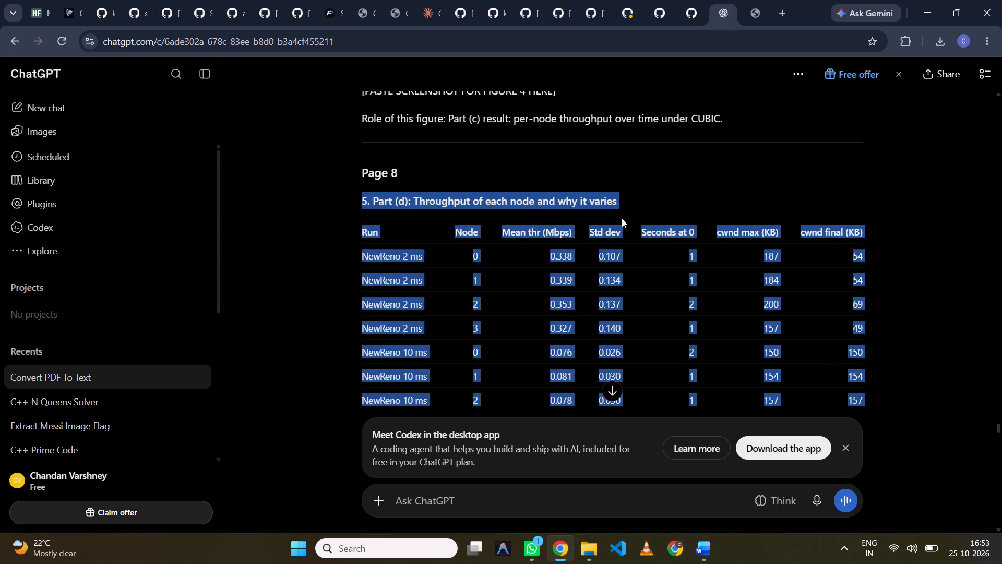
left_click_drag(622, 218, 632, 202)
key("ctrl+c")
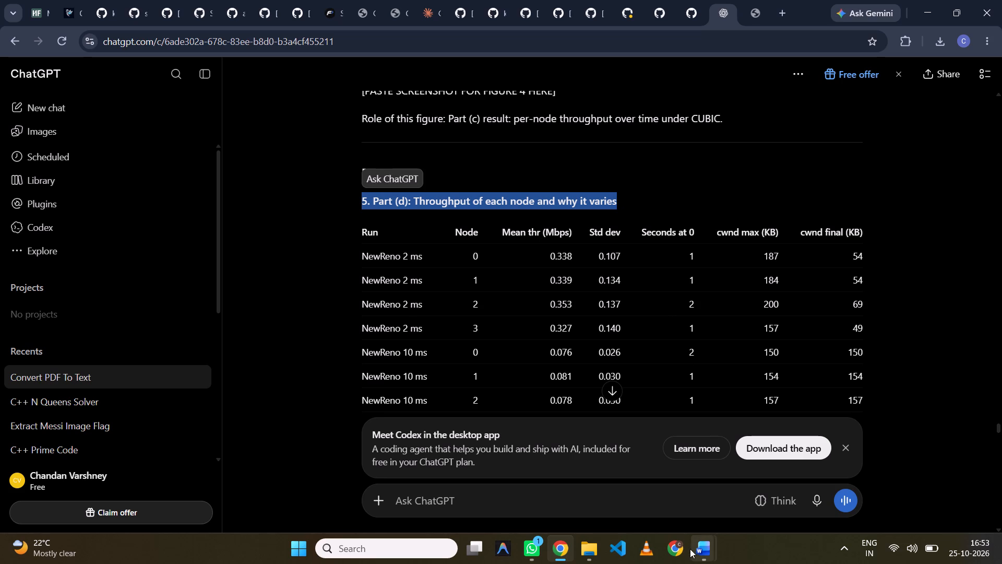
left_click(636, 492)
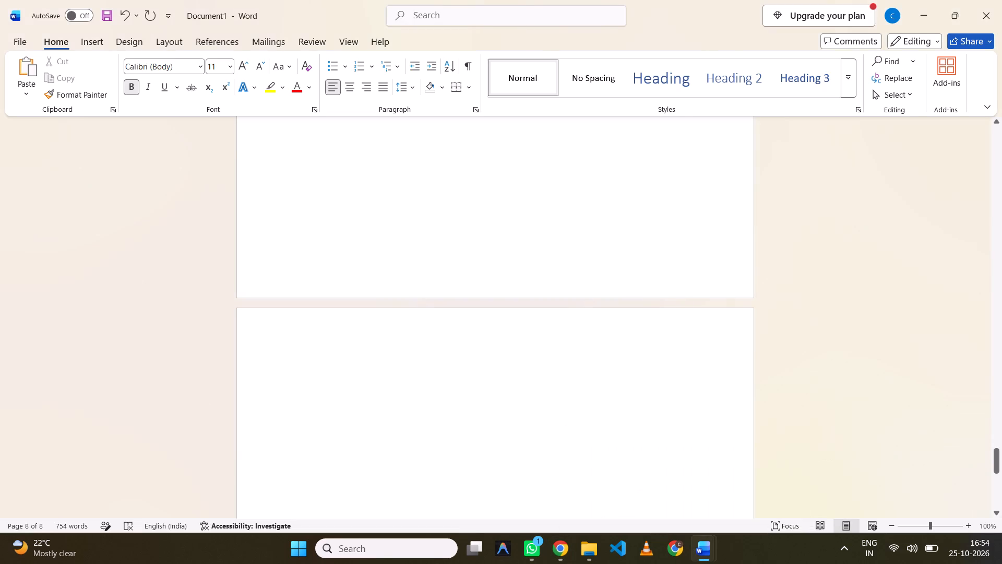
key("ctrl+v")
scroll(392, 394, "up", 1)
scroll(392, 394, "down", 1)
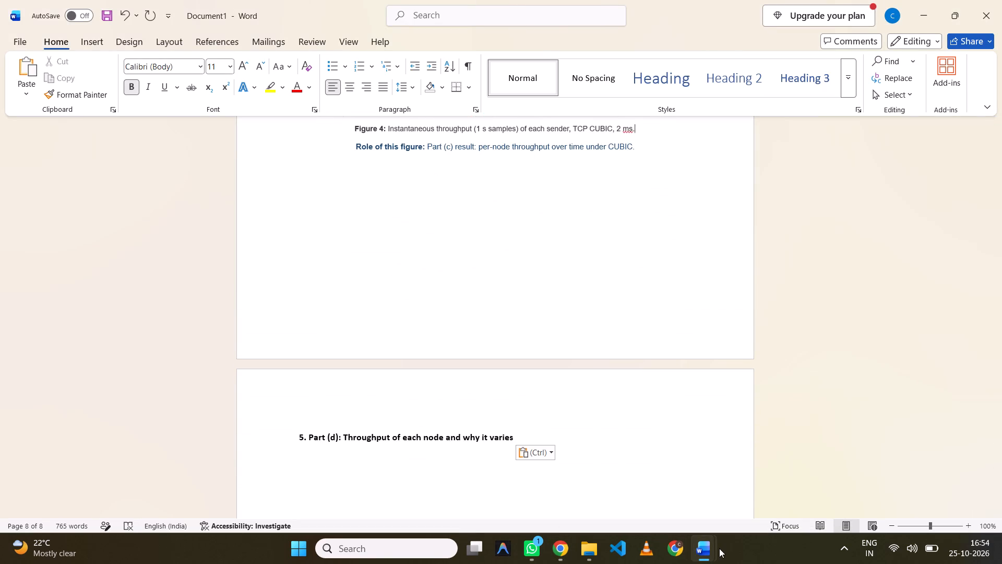
Copy the full per-node throughput table in Part (d) of NS3_Assignment2_Report, together with its "Role of this table" line.
left_click(732, 515)
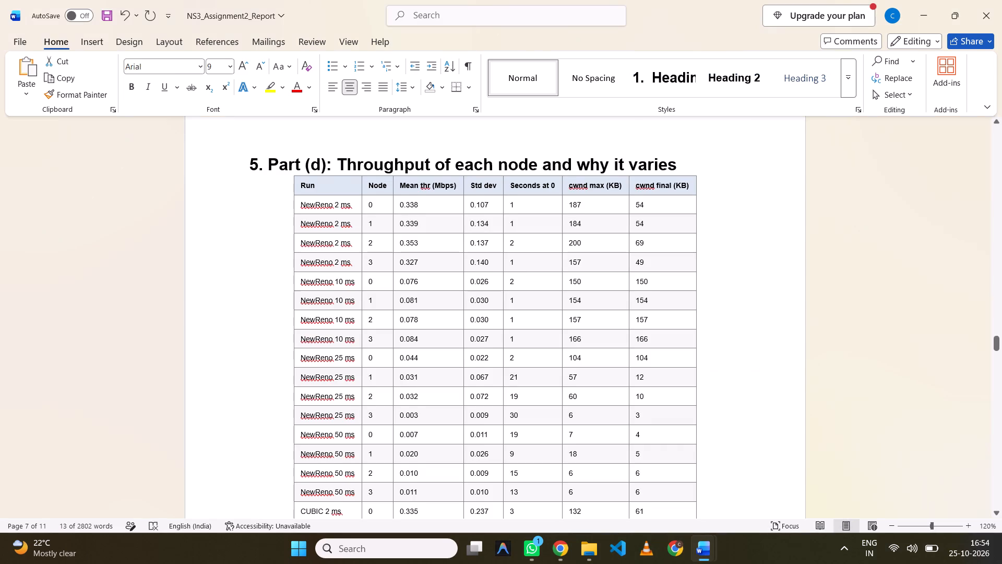
scroll(665, 389, "down", 2)
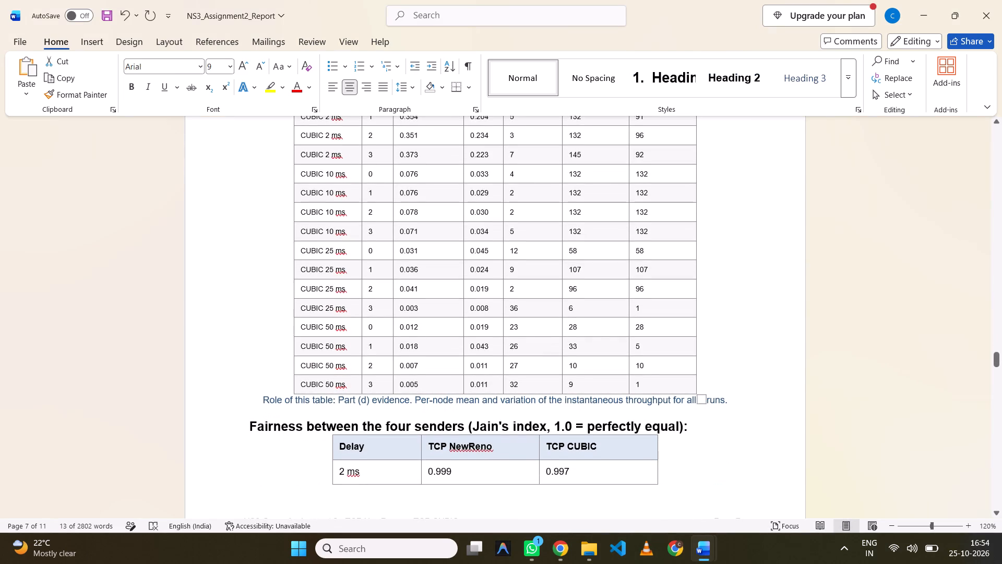
scroll(665, 389, "up", 5)
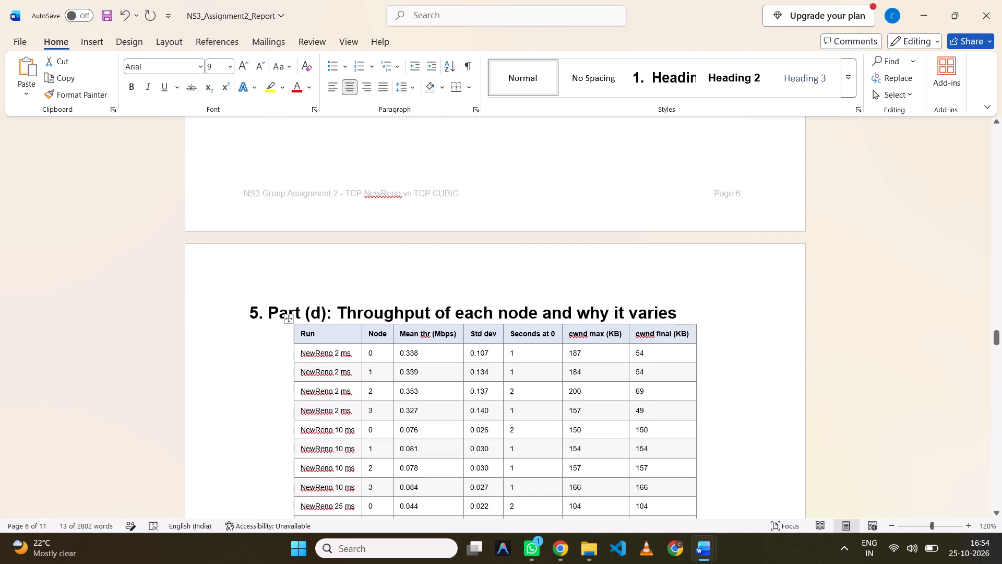
left_click_drag(301, 333, 325, 354)
left_click_drag(325, 354, 504, 522)
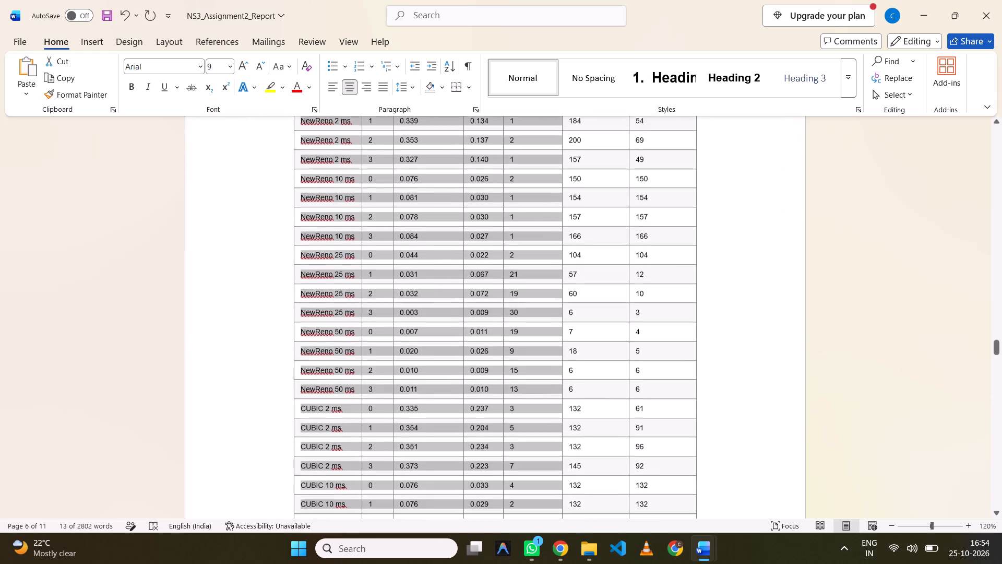
left_click_drag(504, 522, 550, 502)
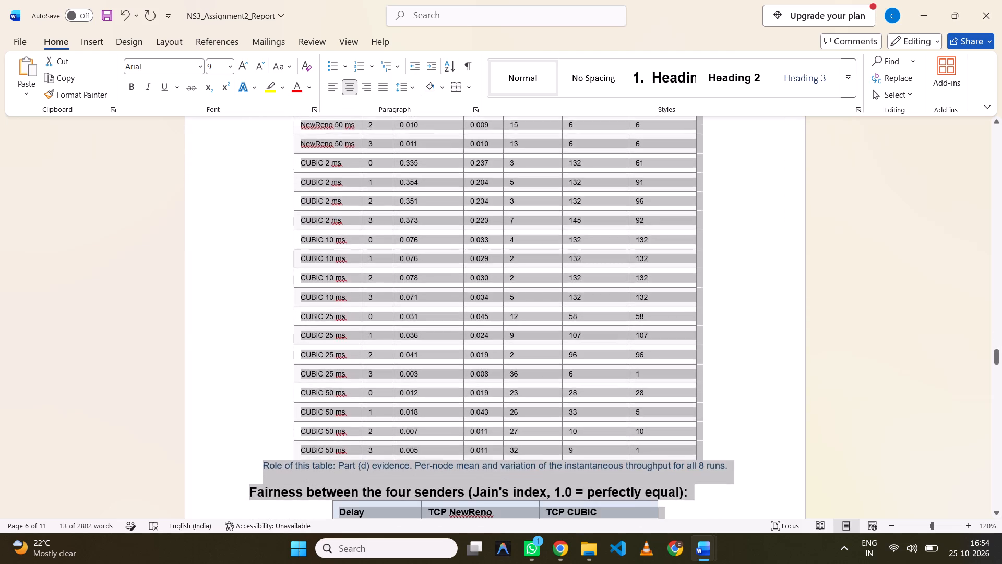
left_click_drag(550, 502, 786, 420)
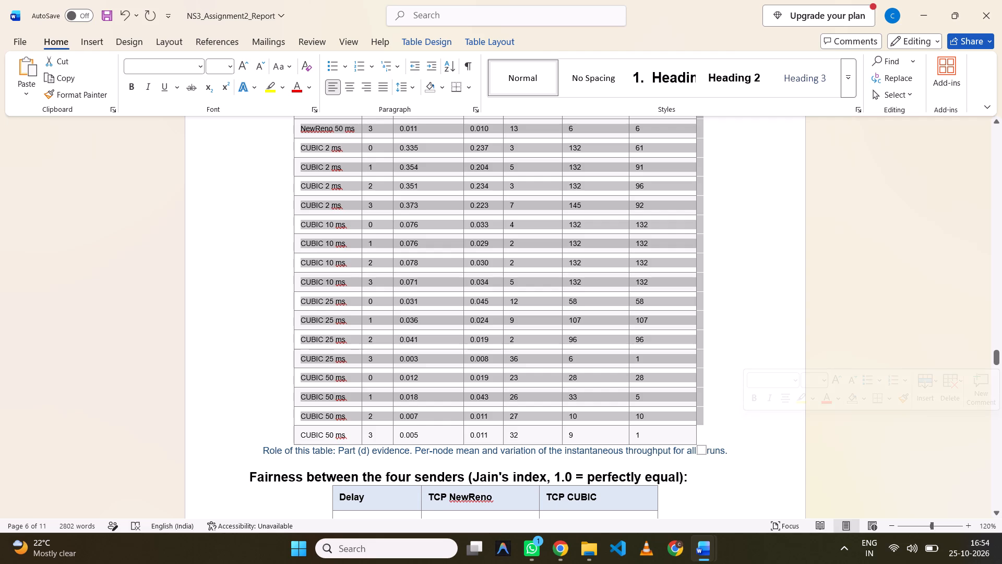
left_click(726, 452)
left_click_drag(726, 452, 358, 162)
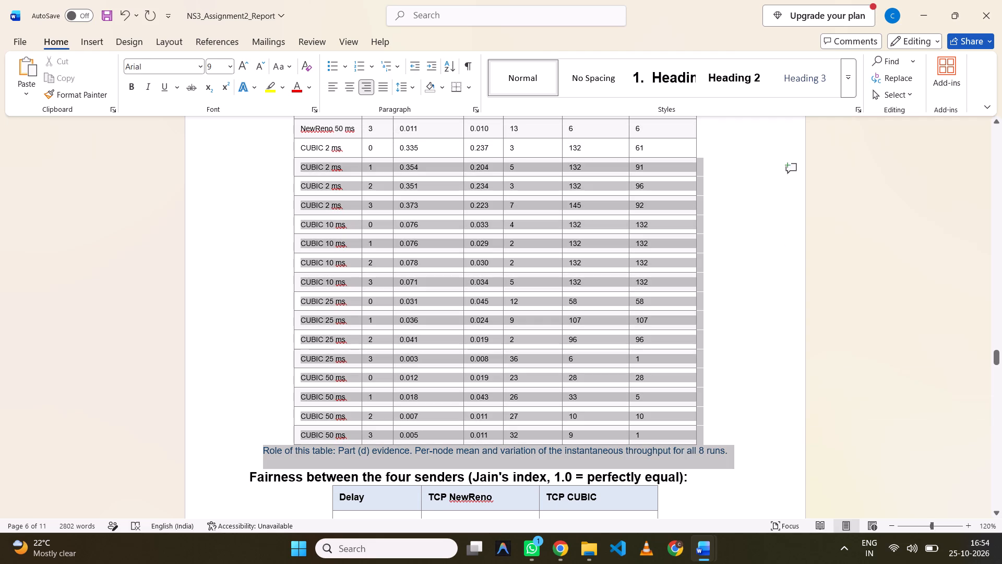
left_click_drag(358, 162, 328, 356)
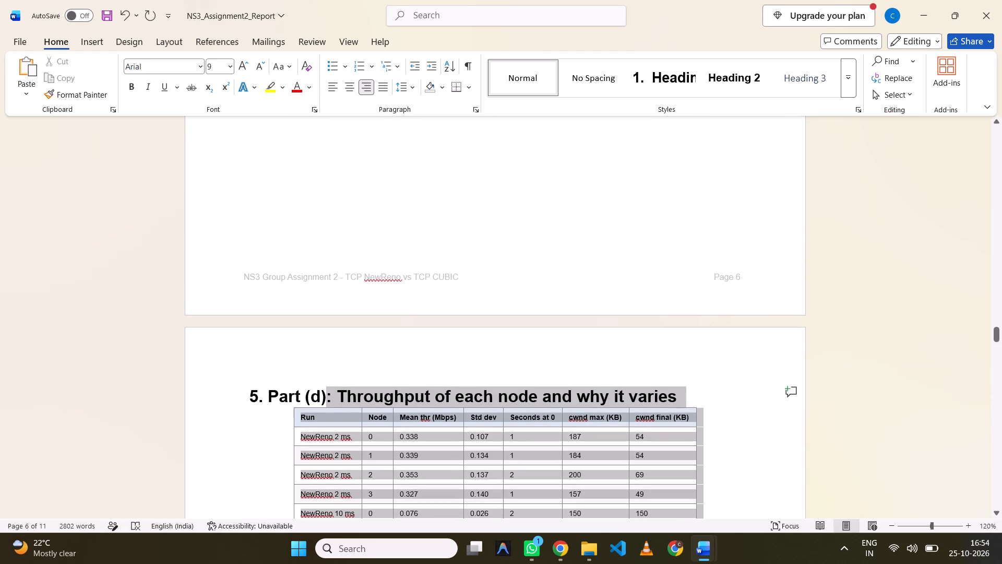
left_click_drag(328, 356, 285, 427)
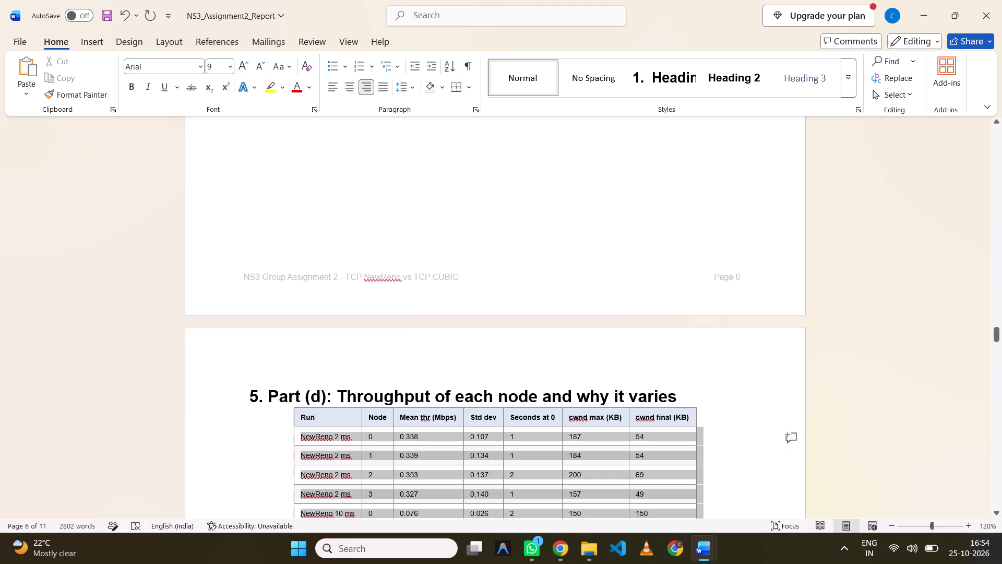
left_click_drag(285, 427, 284, 421)
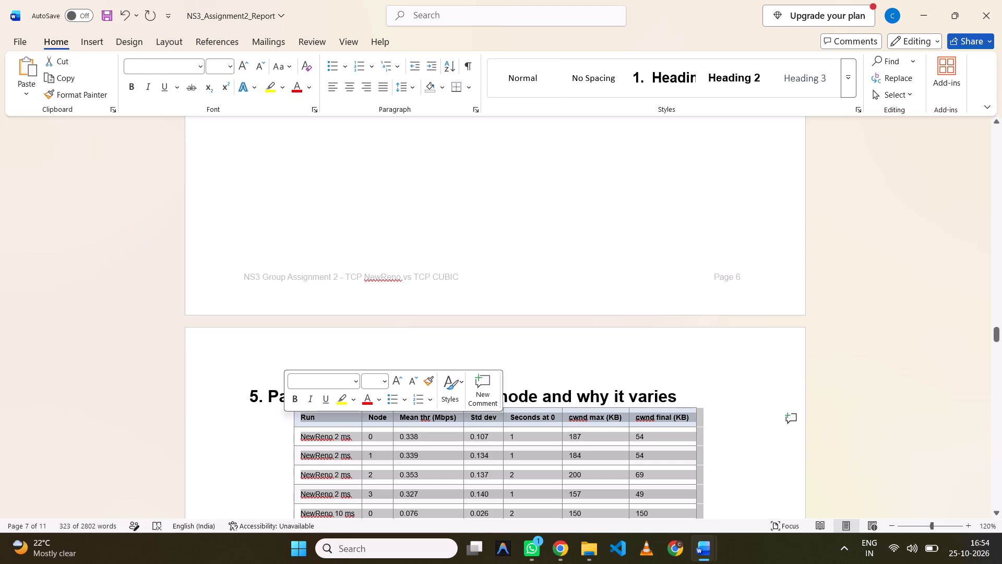
key("ctrl+c")
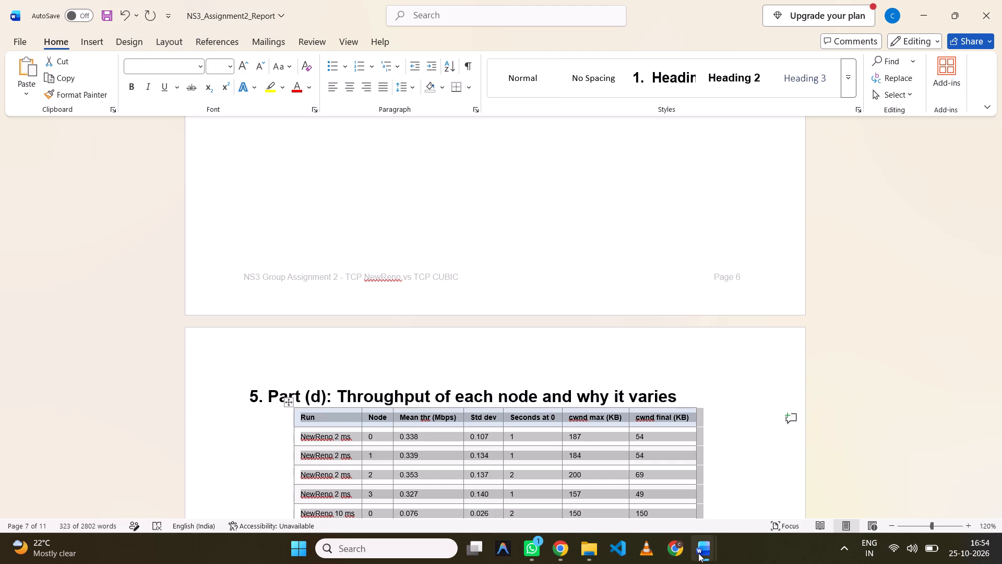
Paste the copied table and role line on a new line below the Part (d) heading in Document1, and add a blank line after it.
left_click(650, 499)
left_click(506, 463)
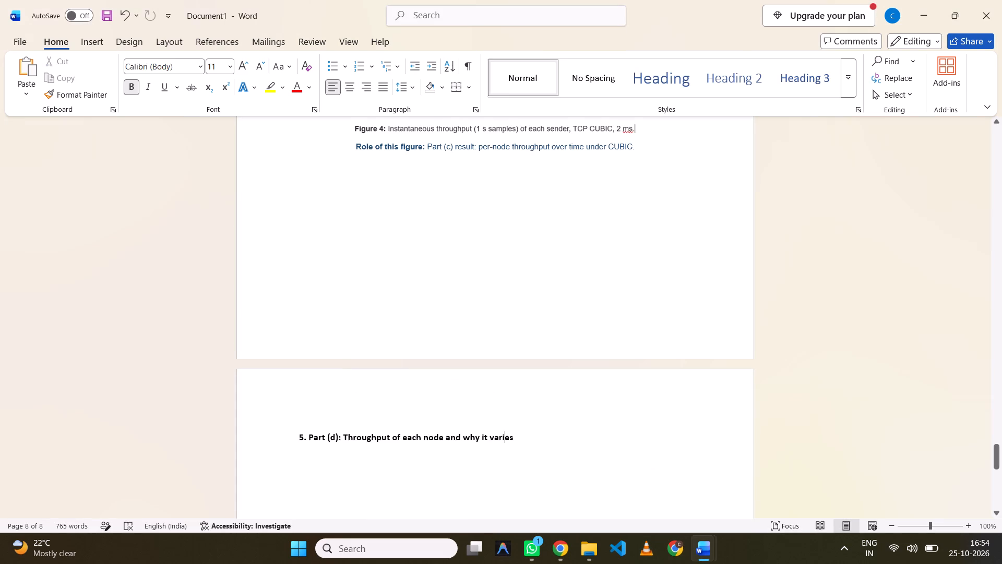
key("Right")
key("Right")
key("Return")
key("ctrl+v")
key("Return")
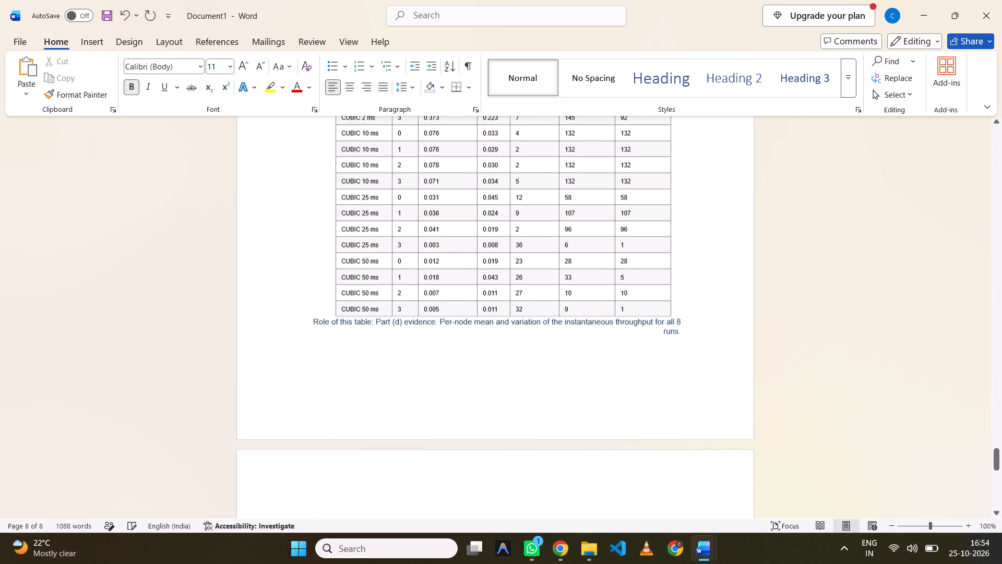
scroll(506, 463, "down", 1)
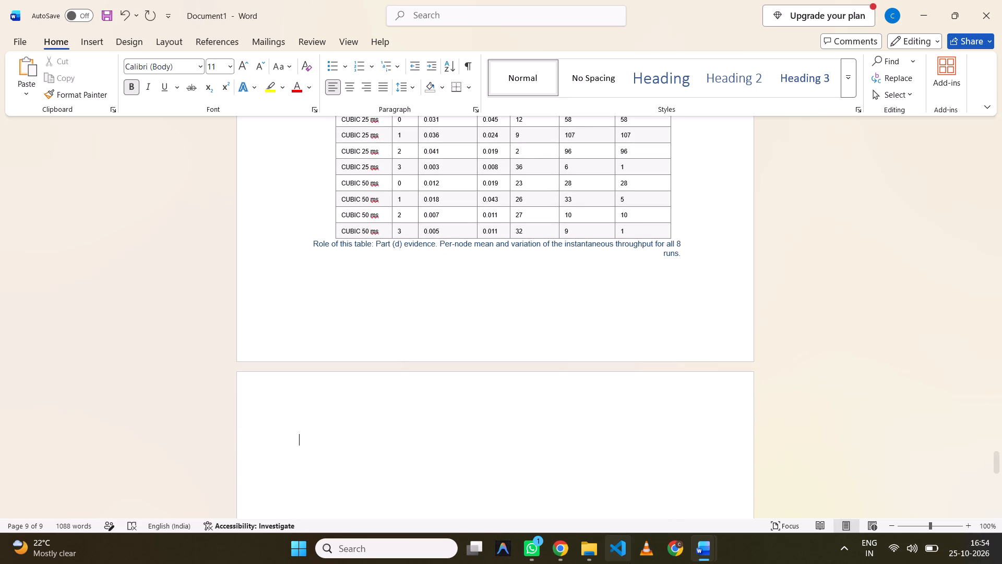
left_click(564, 548)
scroll(542, 361, "down", 6)
scroll(542, 361, "up", 4)
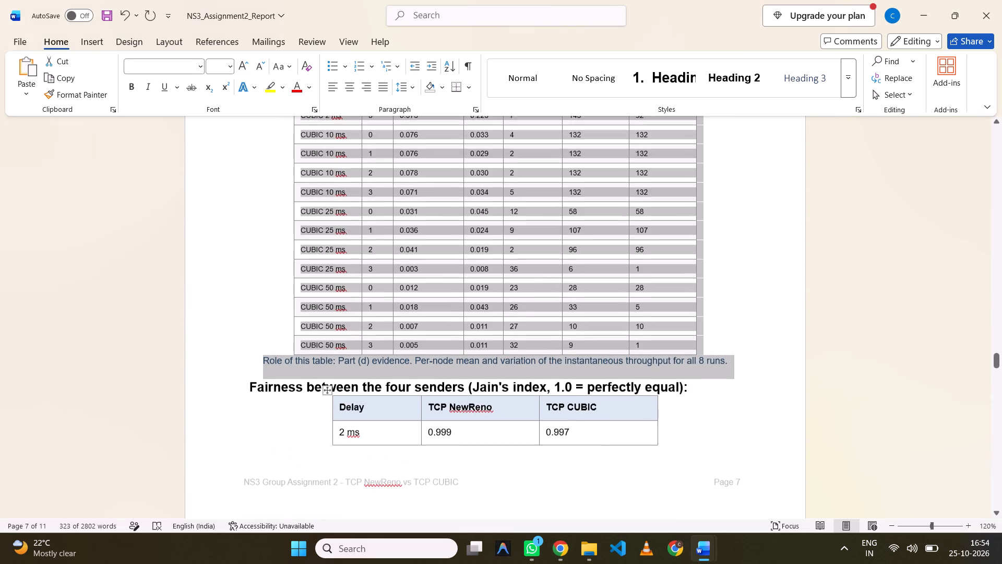
Copy the "Fairness between the four senders" heading and its full Jain's index table from NS3_Assignment2_Report into Document1, below the per-node throughput table.
left_click(212, 341)
scroll(212, 341, "down", 5)
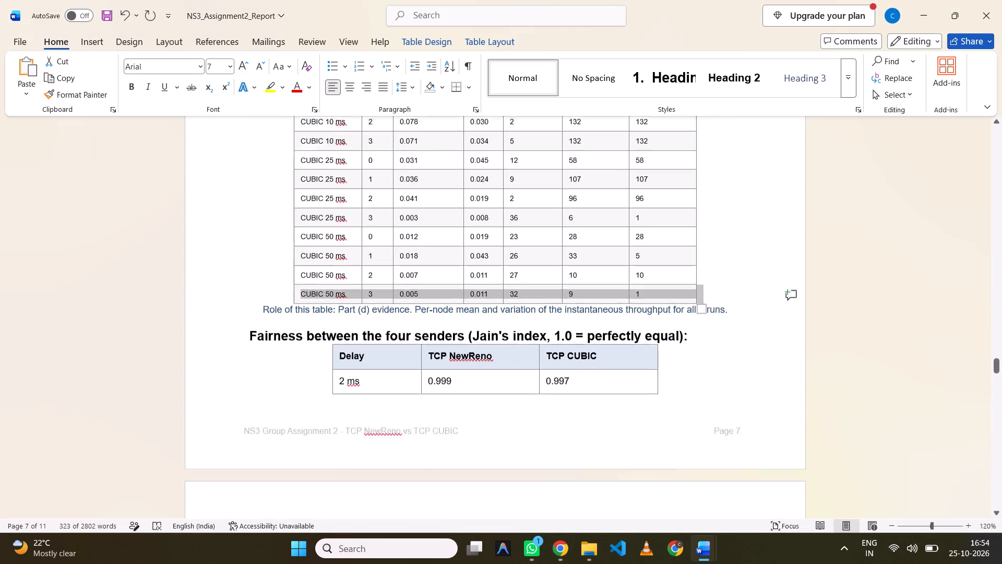
scroll(212, 341, "down", 3)
scroll(212, 341, "up", 5)
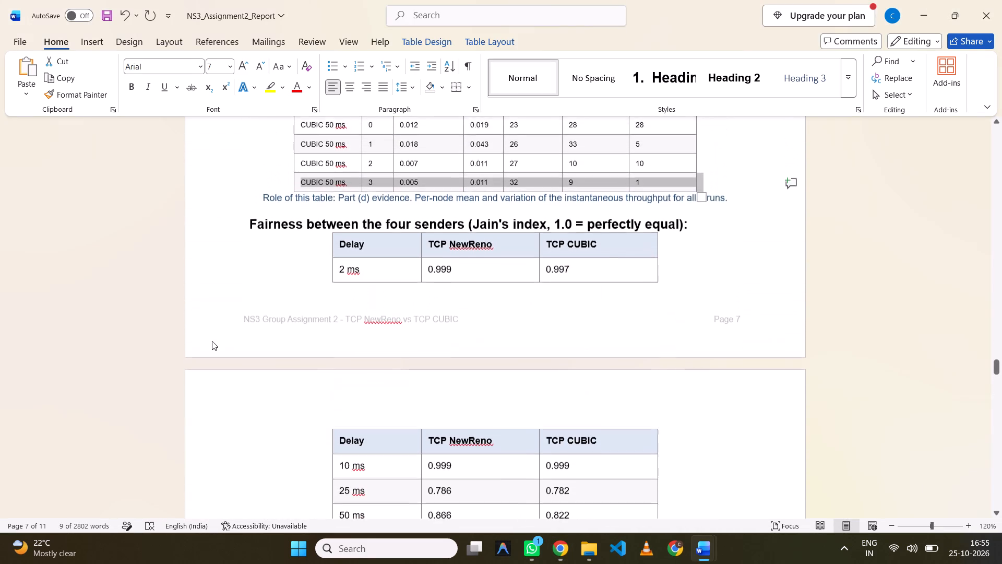
left_click_drag(247, 231, 494, 454)
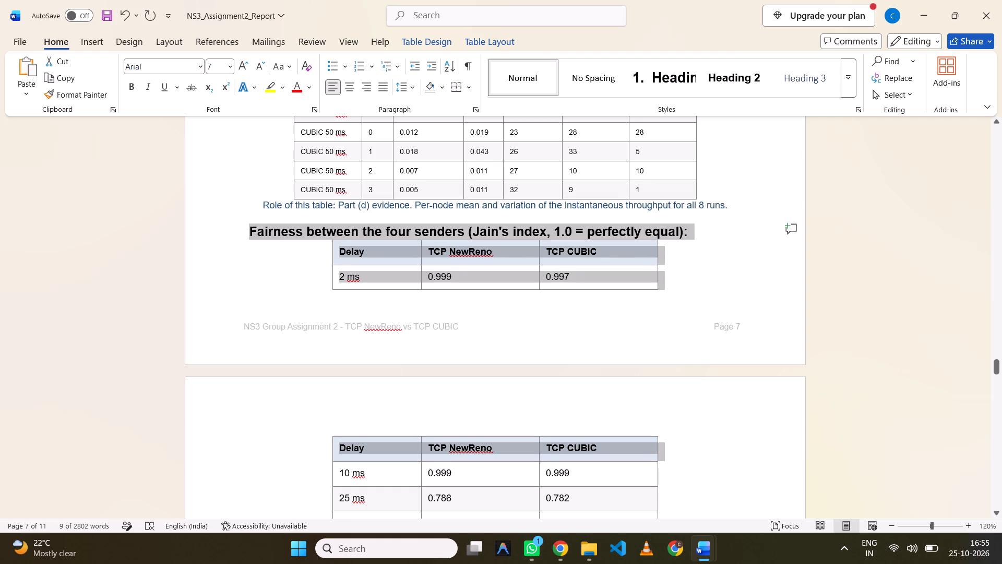
left_click_drag(494, 454, 558, 410)
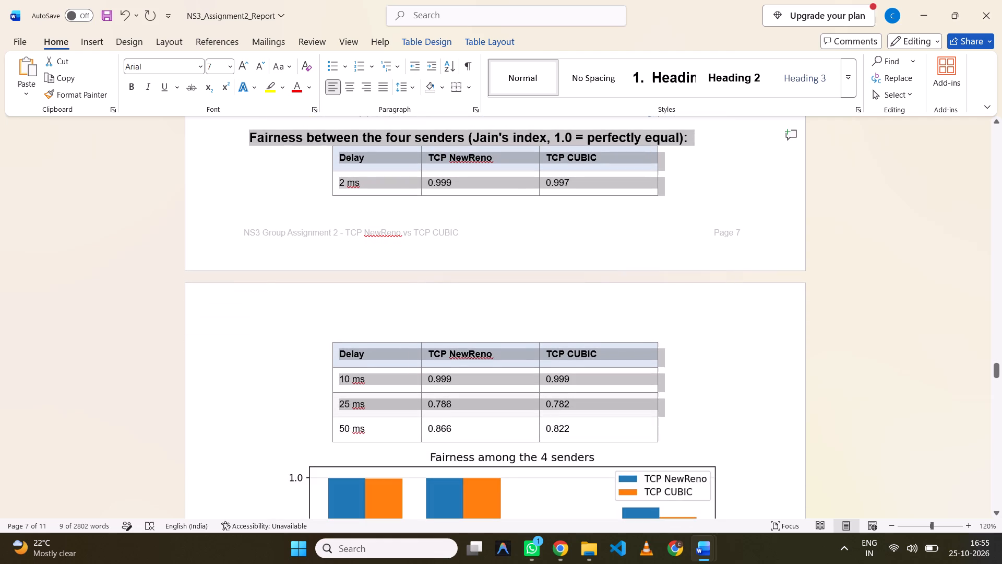
left_click_drag(558, 410, 599, 429)
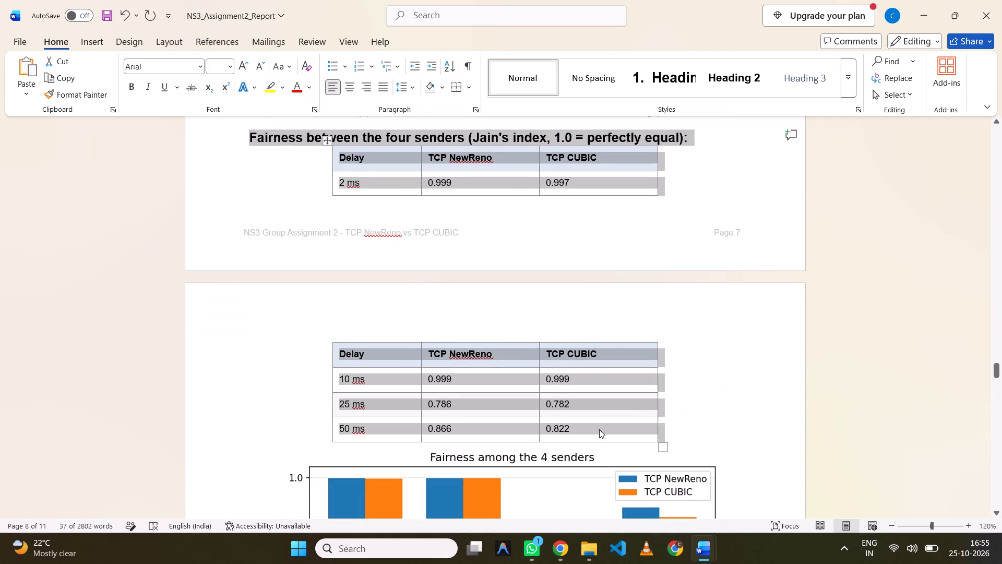
key("ctrl+c")
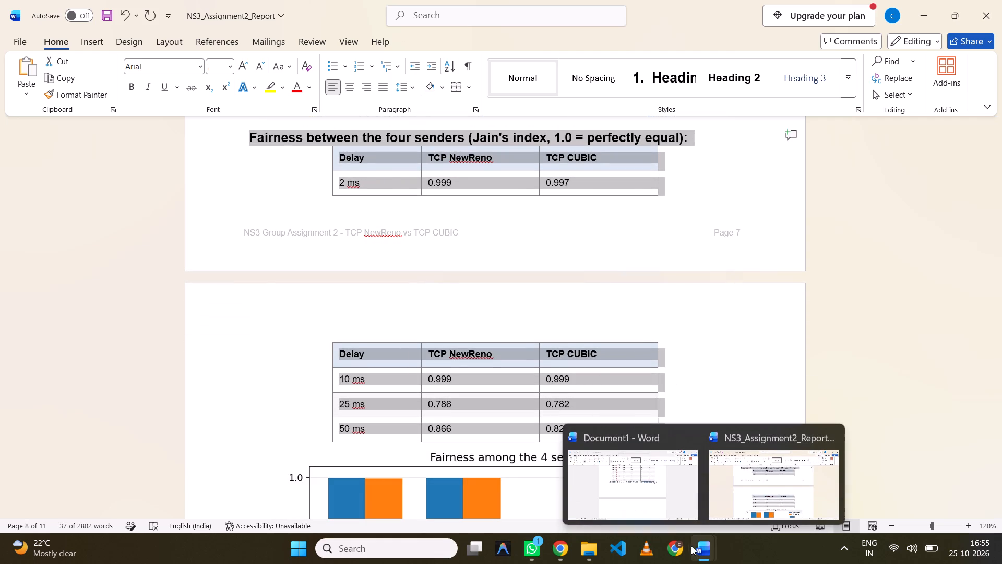
left_click(663, 499)
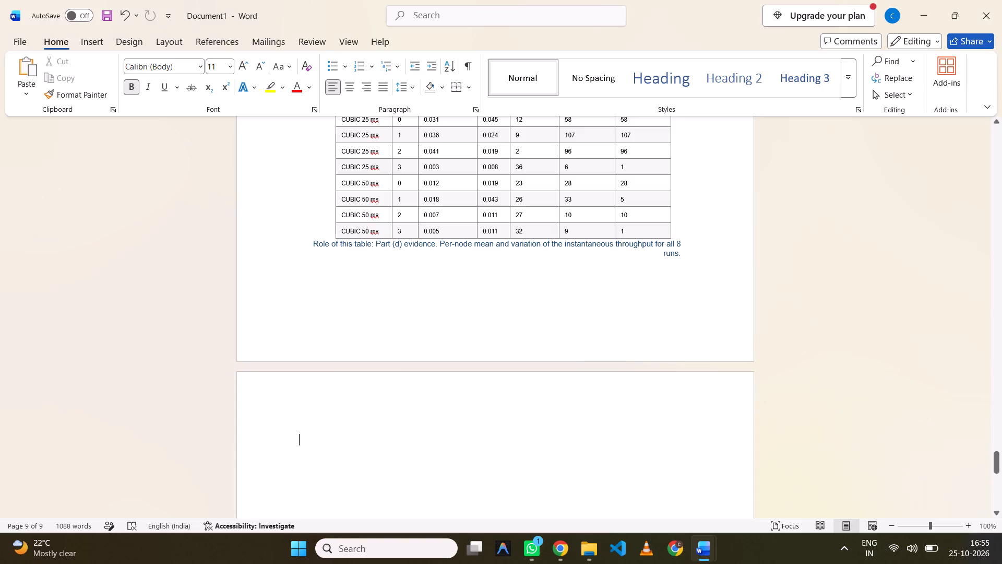
key("ctrl+v")
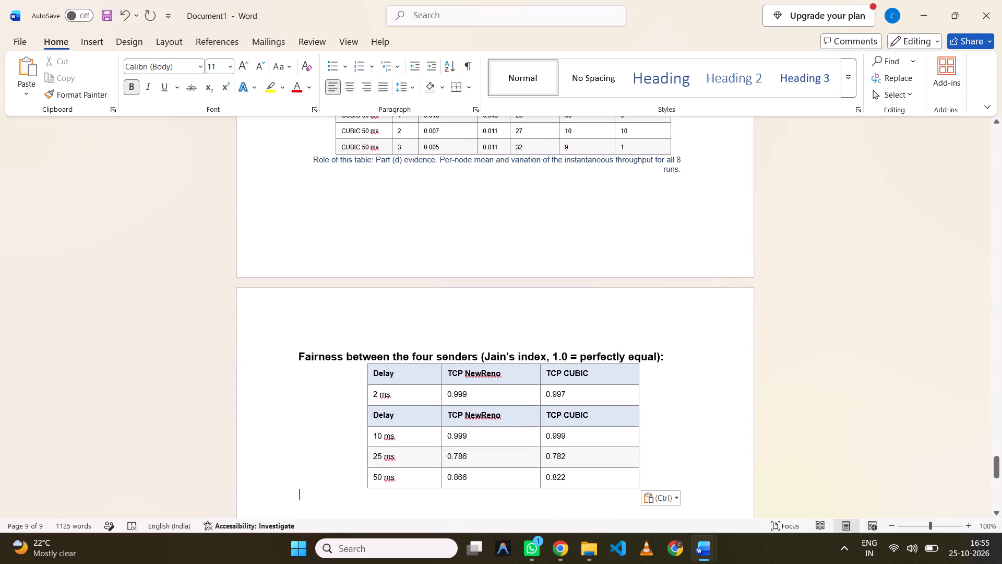
scroll(361, 458, "down", 1)
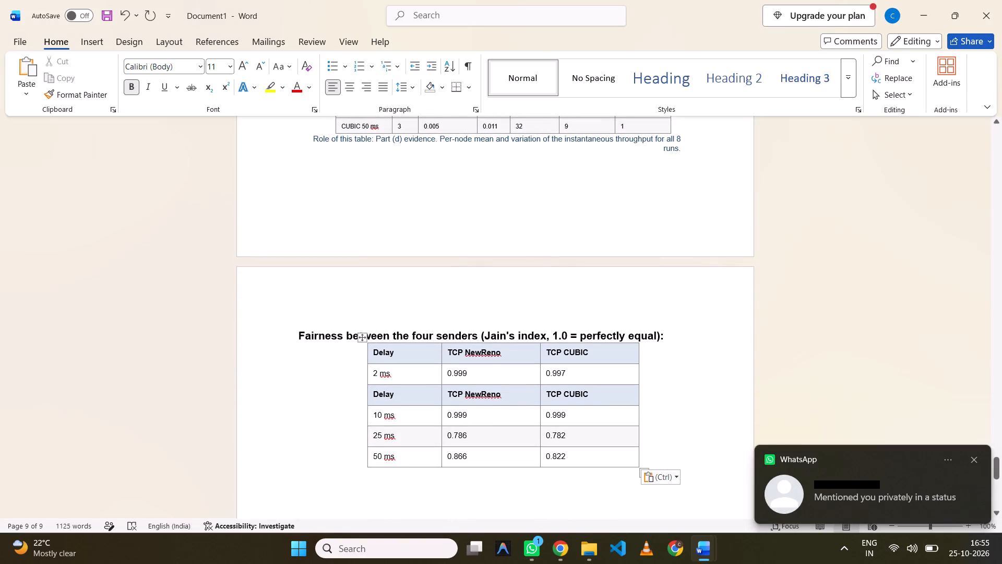
Delete the entire pasted fairness table in Document1, keeping the "Fairness between the four senders" heading.
left_click(599, 397)
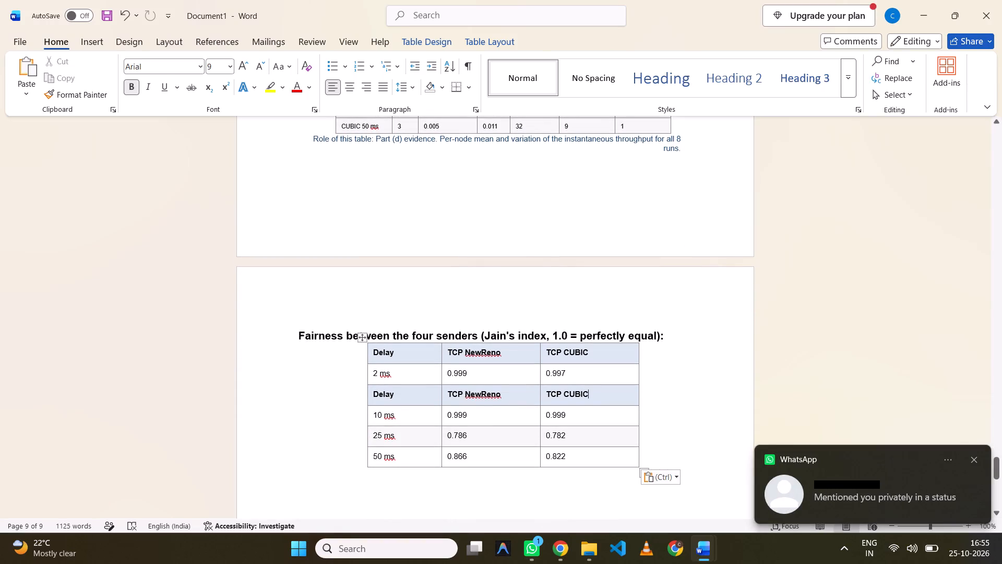
left_click(357, 338)
left_click(357, 338)
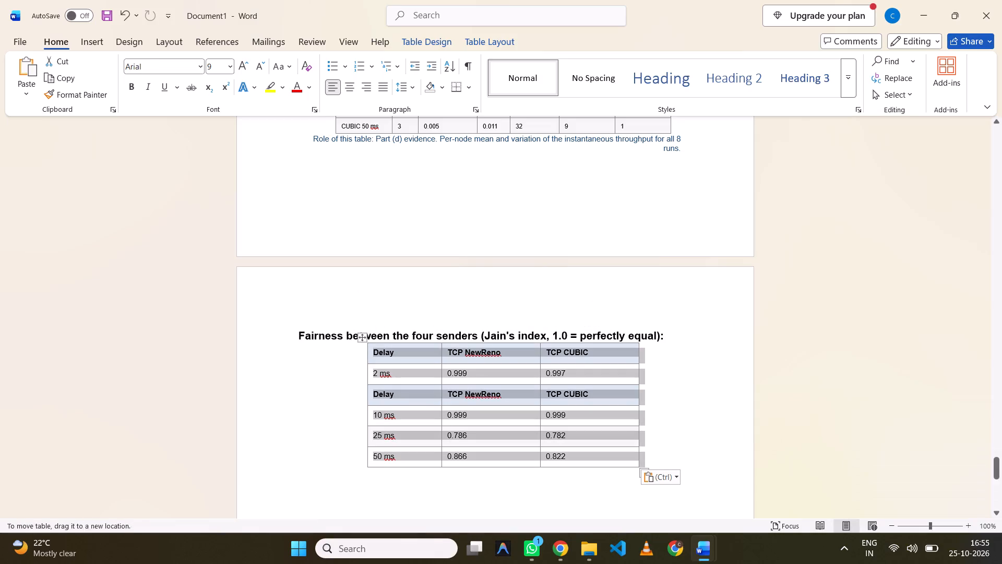
left_click(568, 309)
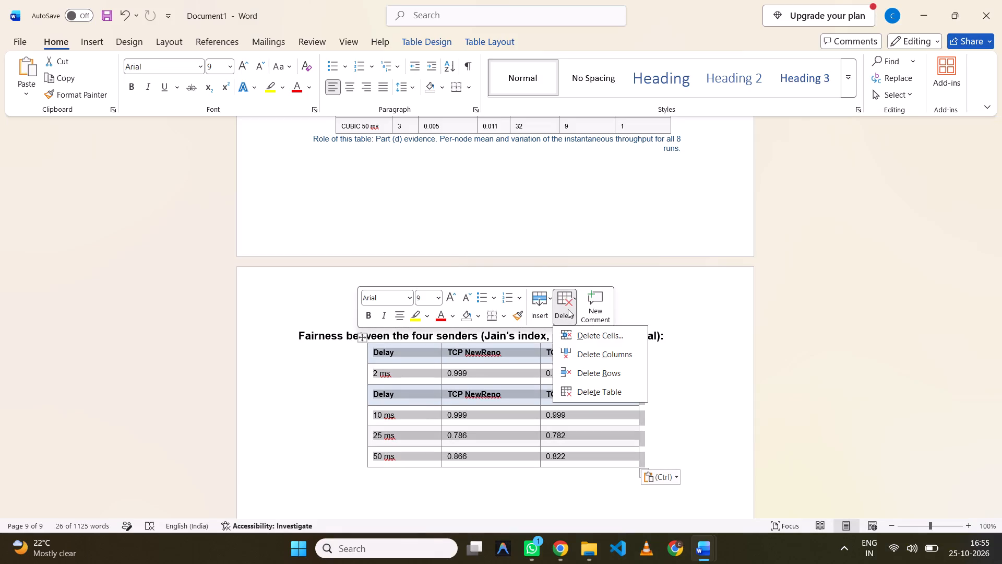
left_click(588, 369)
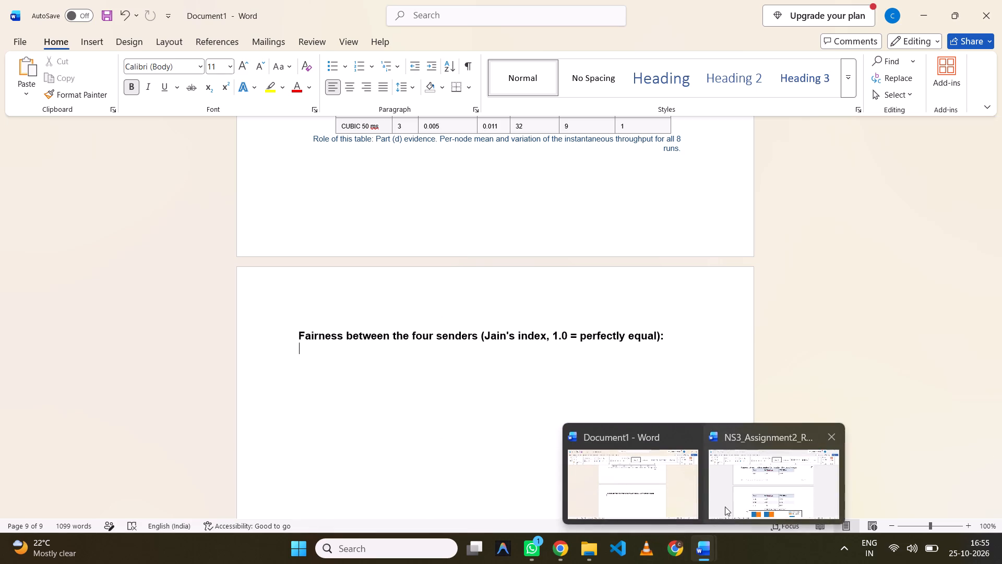
Switch back to the fairness table section in NS3_Assignment2_Report.
left_click(725, 507)
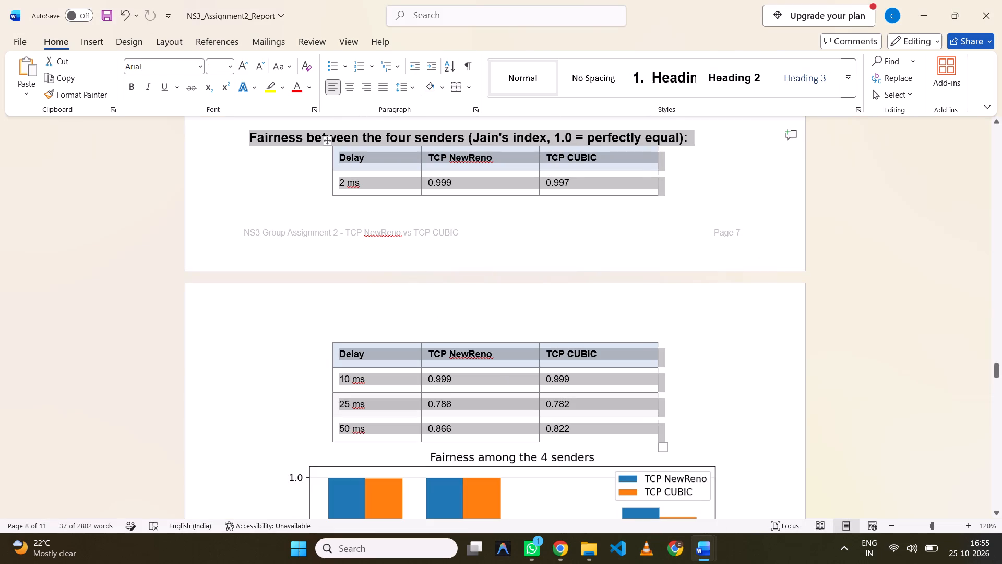
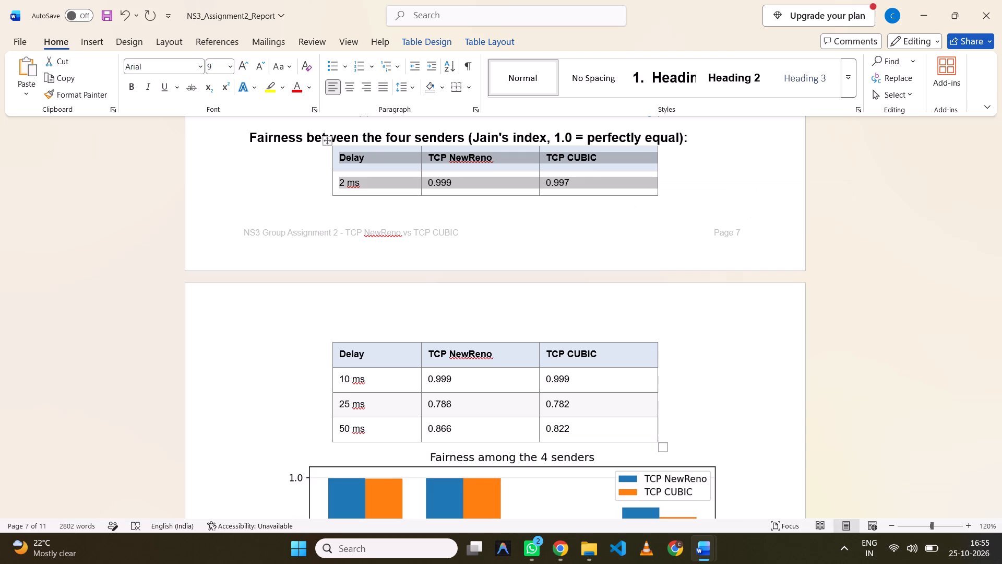
Copy the selected Jain's index fairness table from NS3_Assignment2_Report and switch to Document1, keeping it open at the line below the fairness heading.
key("ctrl+c")
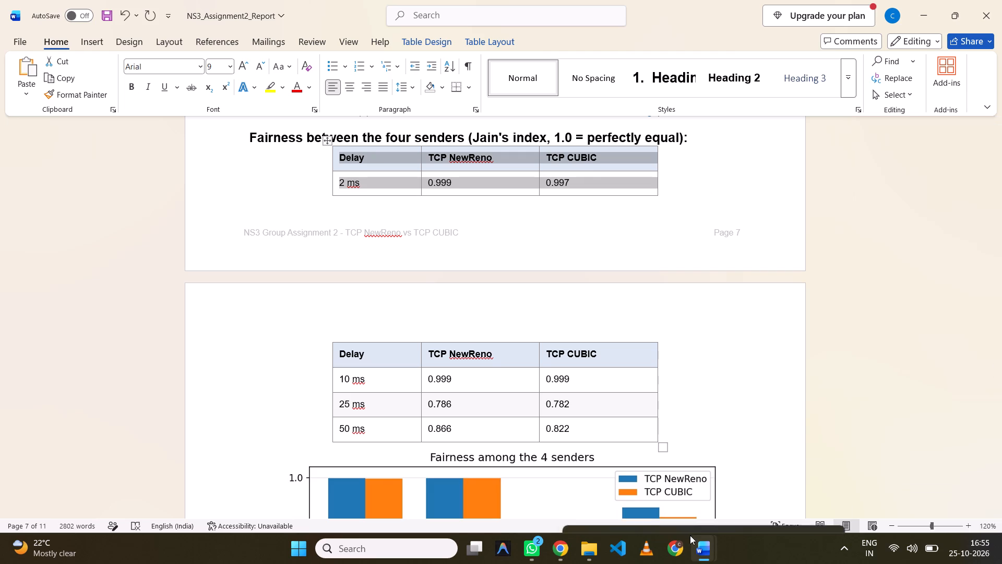
left_click(693, 446)
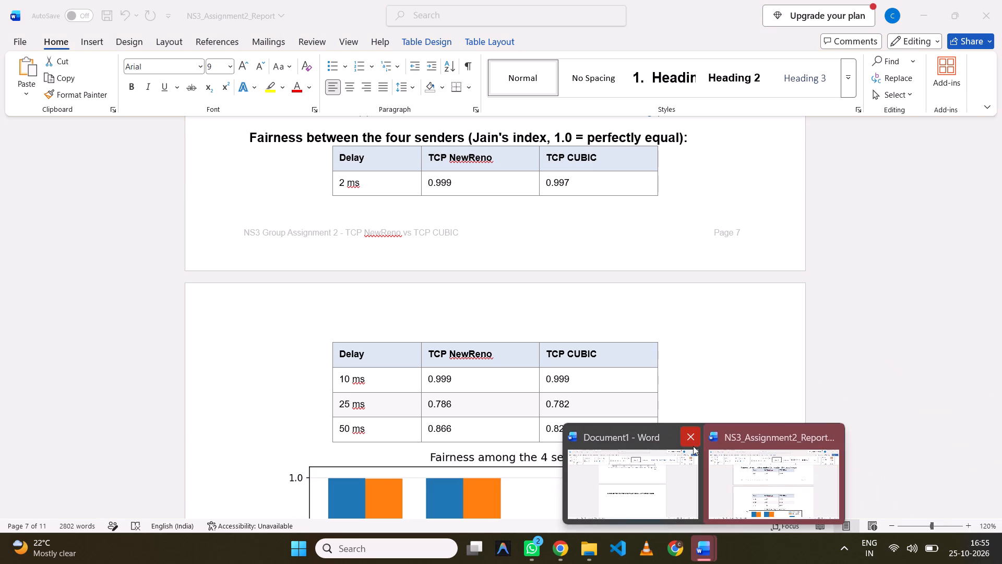
left_click(637, 489)
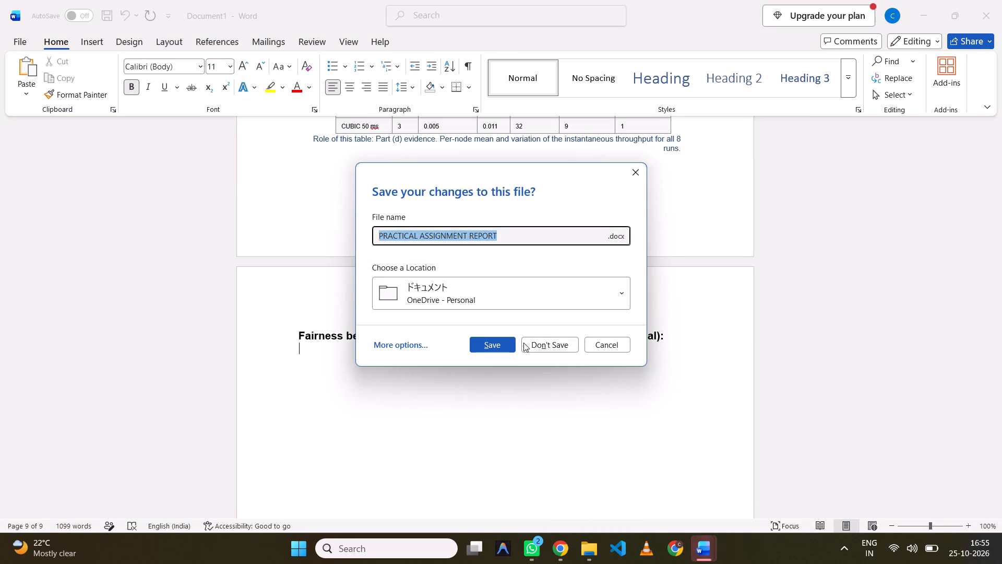
left_click(630, 170)
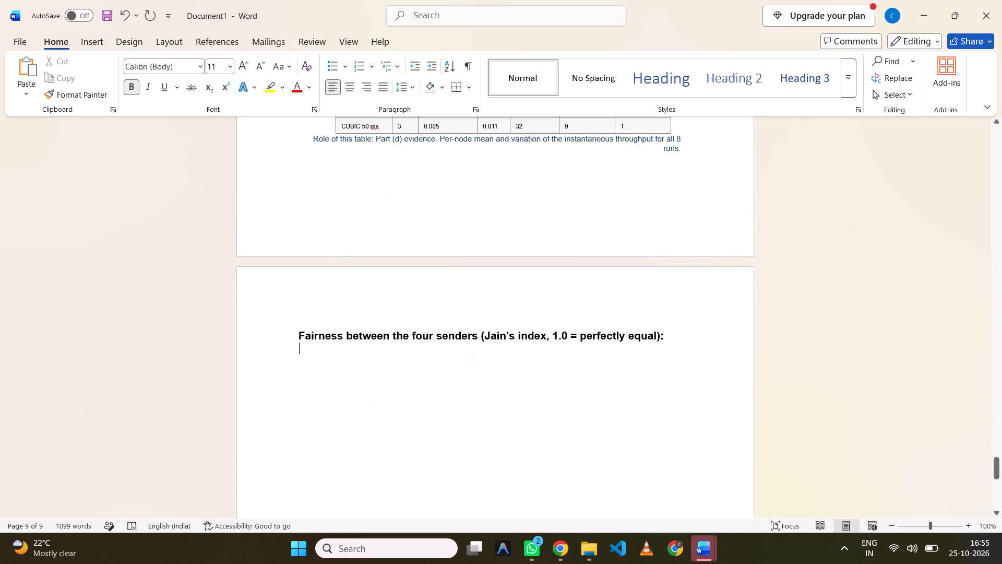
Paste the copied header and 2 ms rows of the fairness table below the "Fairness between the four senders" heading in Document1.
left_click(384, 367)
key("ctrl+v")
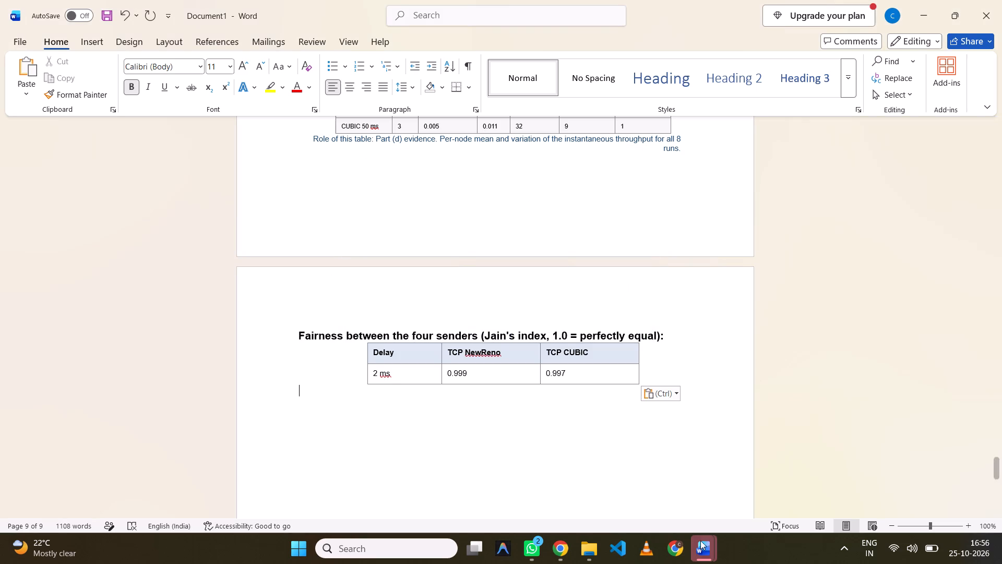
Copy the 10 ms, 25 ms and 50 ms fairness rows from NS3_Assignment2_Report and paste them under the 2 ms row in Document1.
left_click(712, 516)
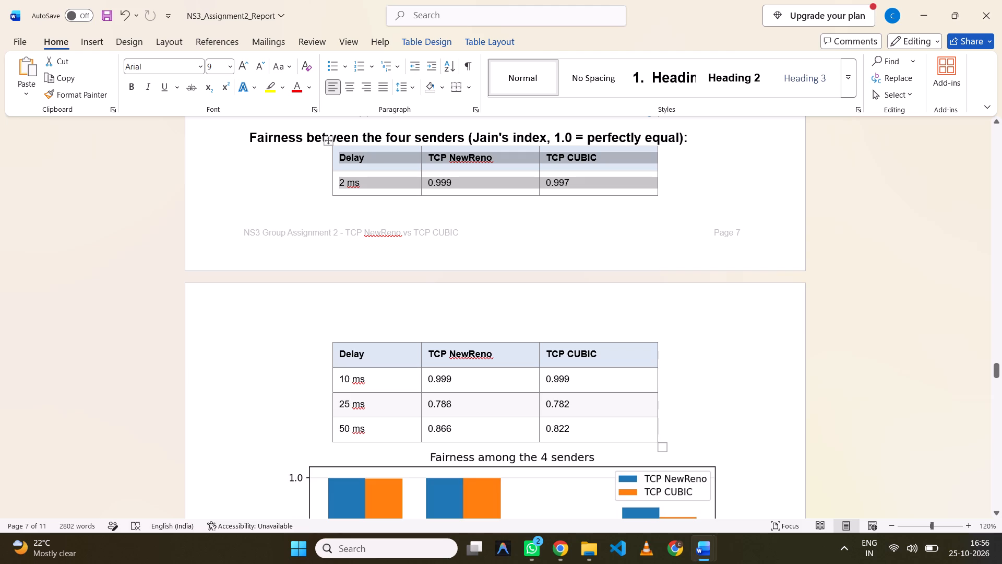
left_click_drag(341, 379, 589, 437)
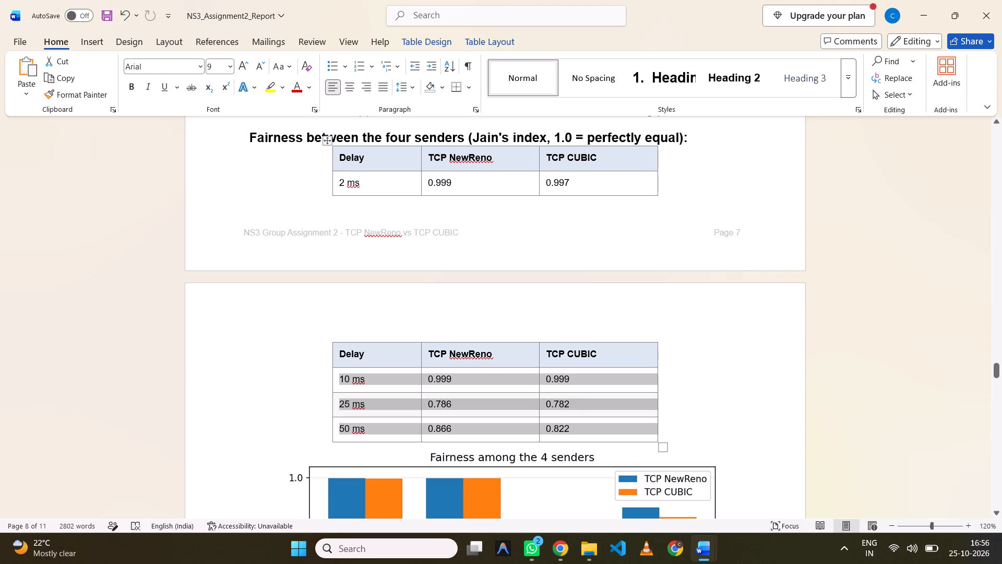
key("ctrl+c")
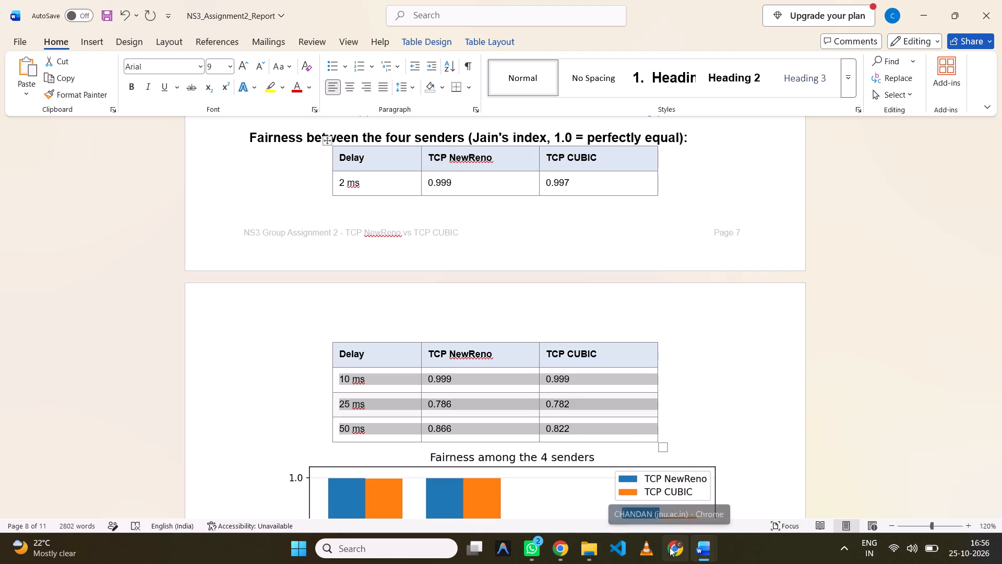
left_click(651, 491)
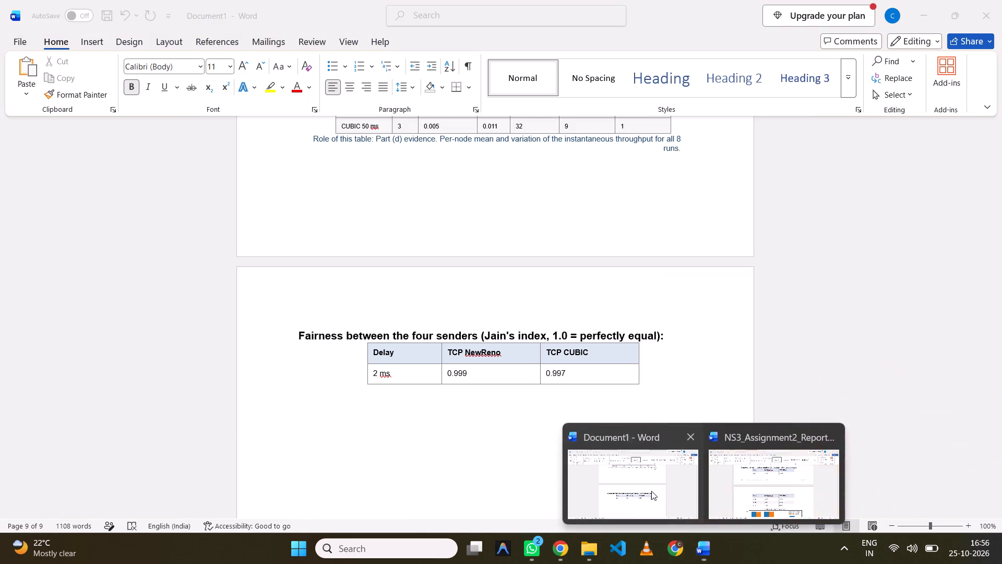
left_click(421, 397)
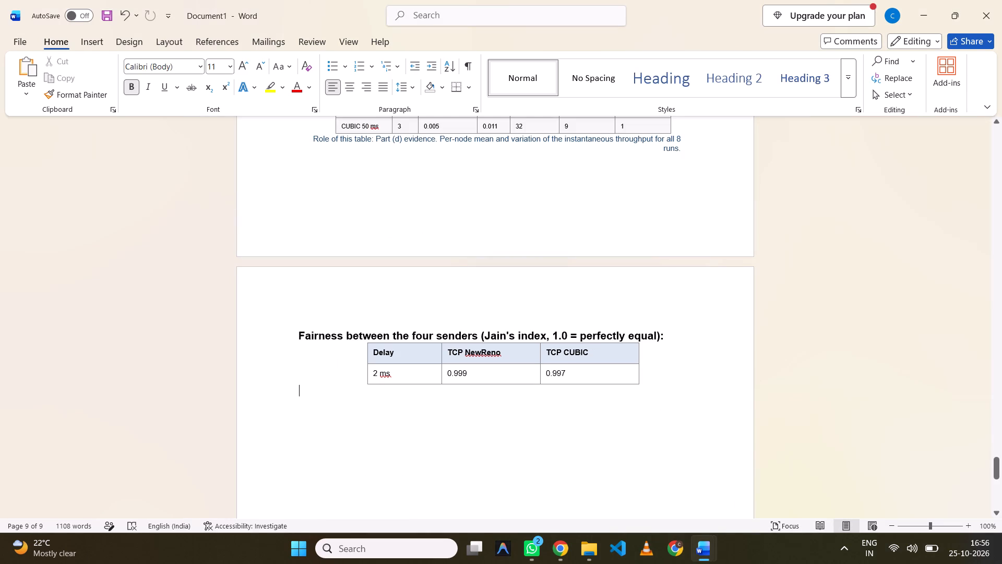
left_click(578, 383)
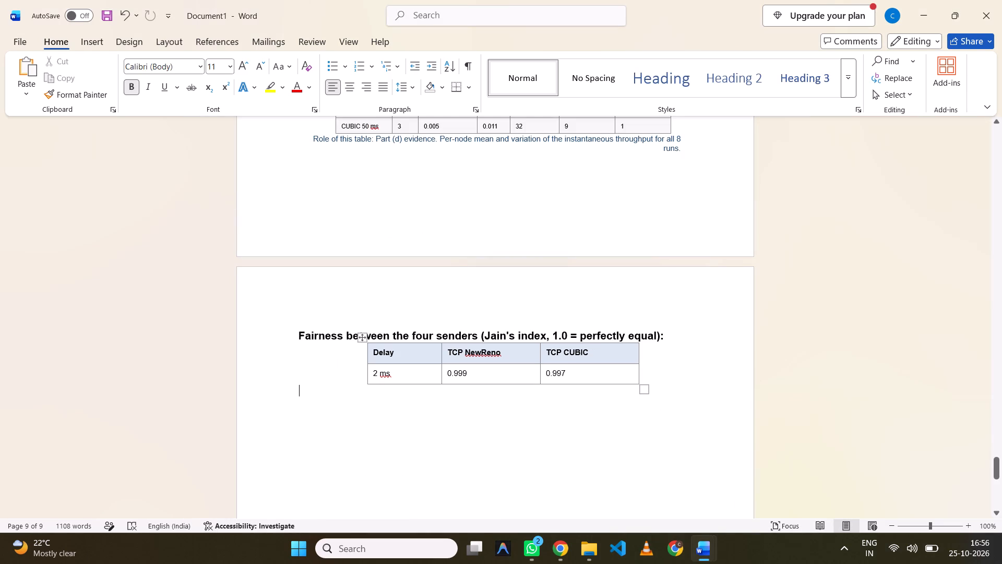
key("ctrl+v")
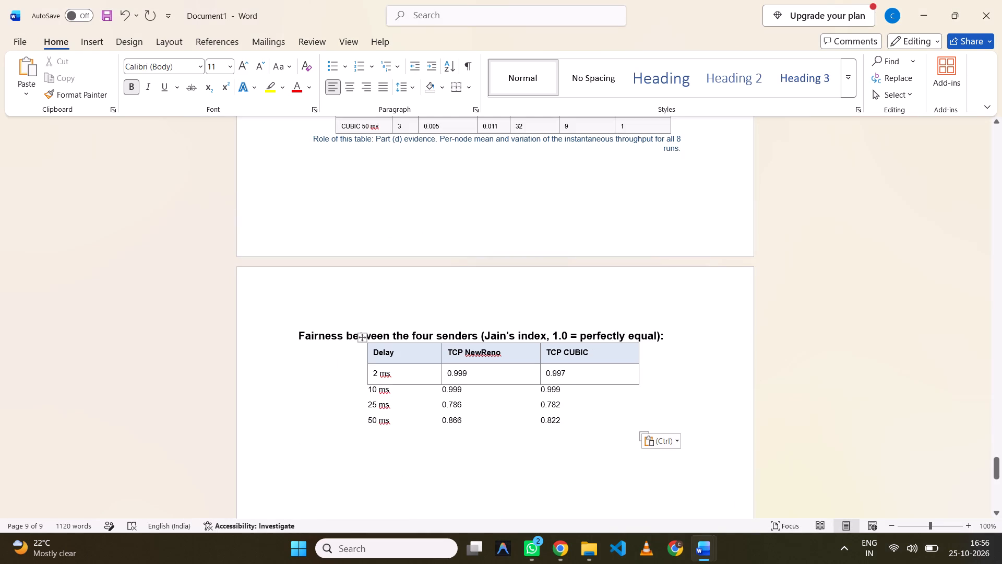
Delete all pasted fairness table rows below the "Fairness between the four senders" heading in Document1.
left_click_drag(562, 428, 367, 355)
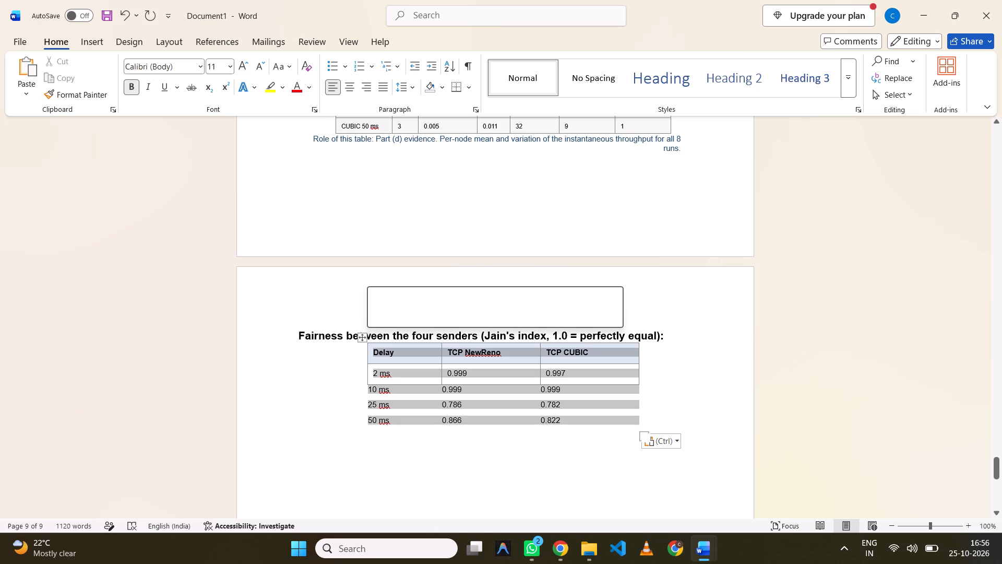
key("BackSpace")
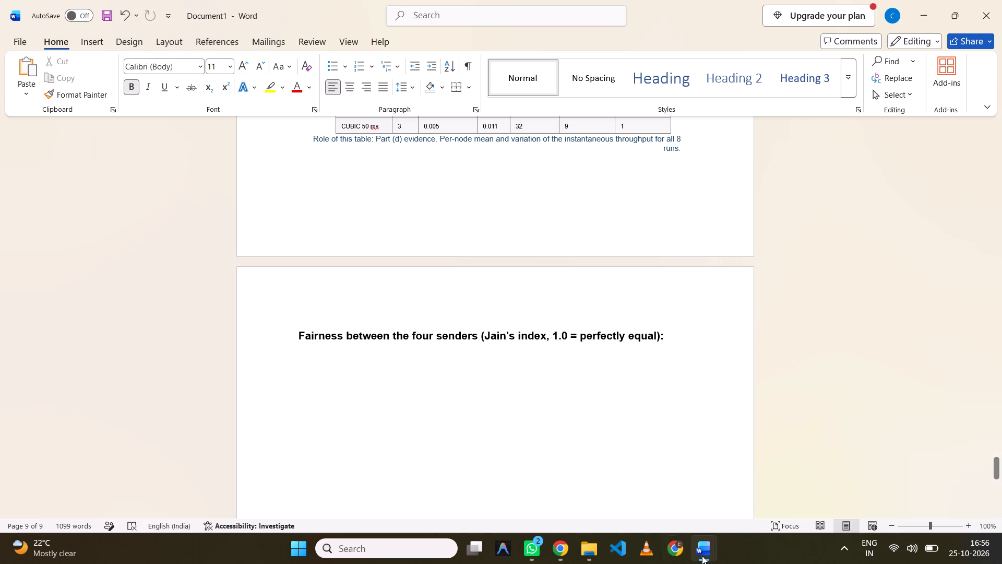
Examine the split fairness table and Figure 5 in NS3_Assignment2_Report, and return to Document1.
left_click(722, 511)
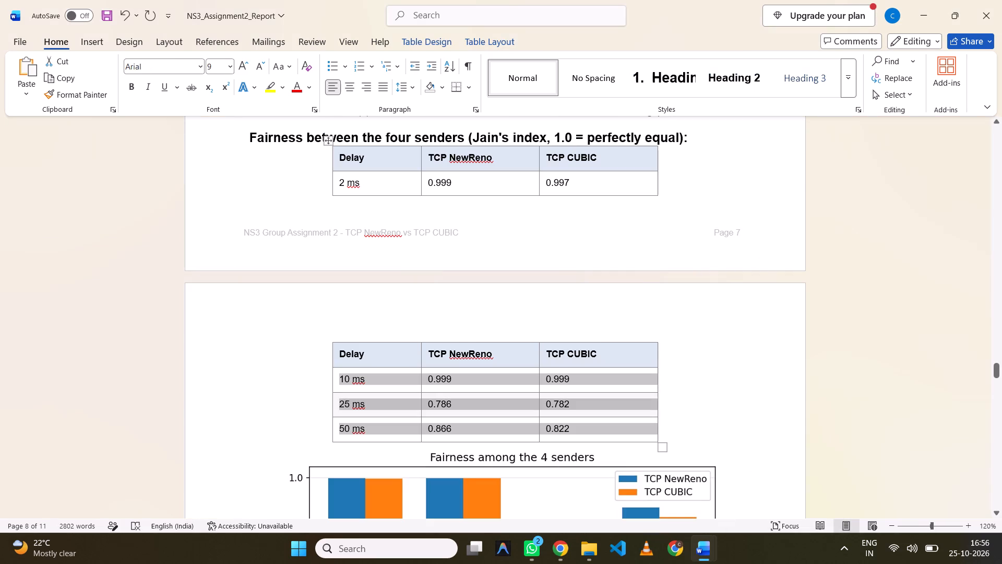
scroll(511, 351, "down", 3)
scroll(511, 351, "up", 2)
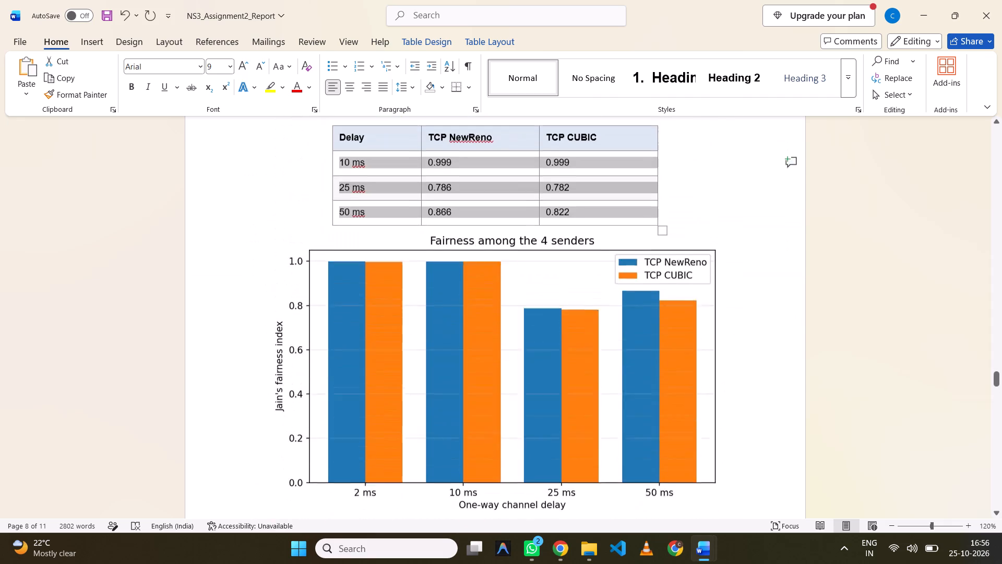
scroll(511, 351, "down", 2)
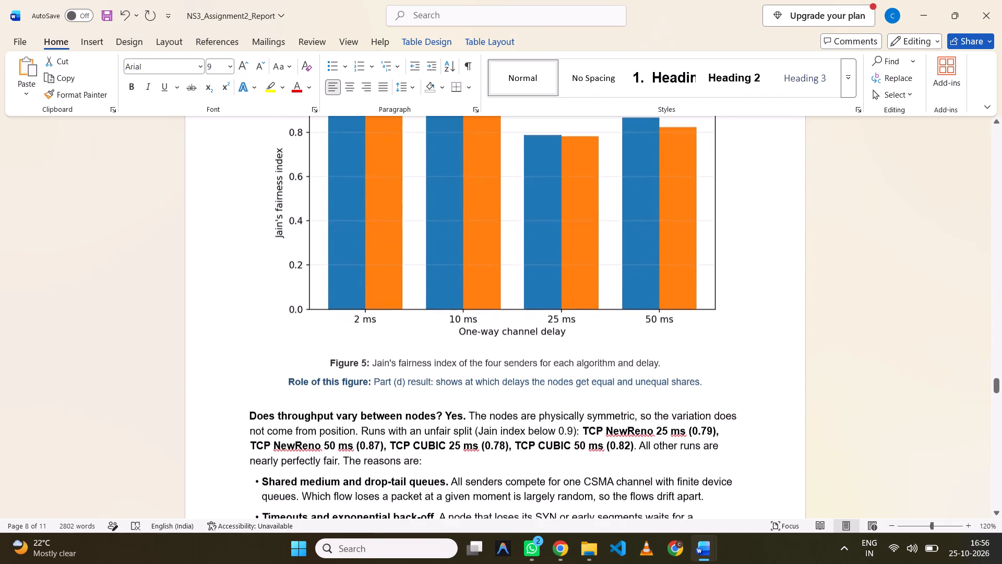
scroll(511, 351, "up", 3)
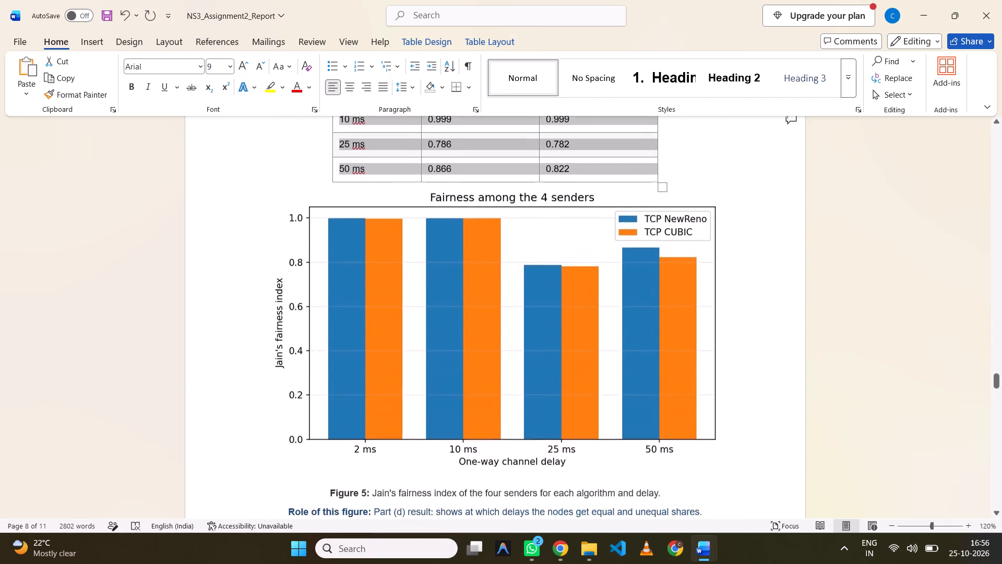
scroll(511, 351, "up", 1)
left_click(679, 344)
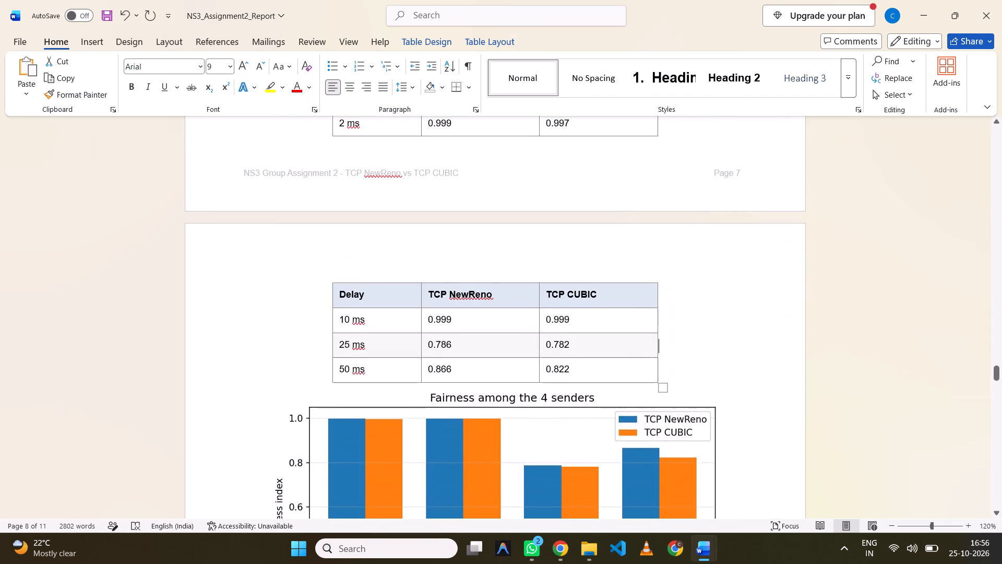
scroll(679, 344, "up", 1)
scroll(679, 344, "down", 1)
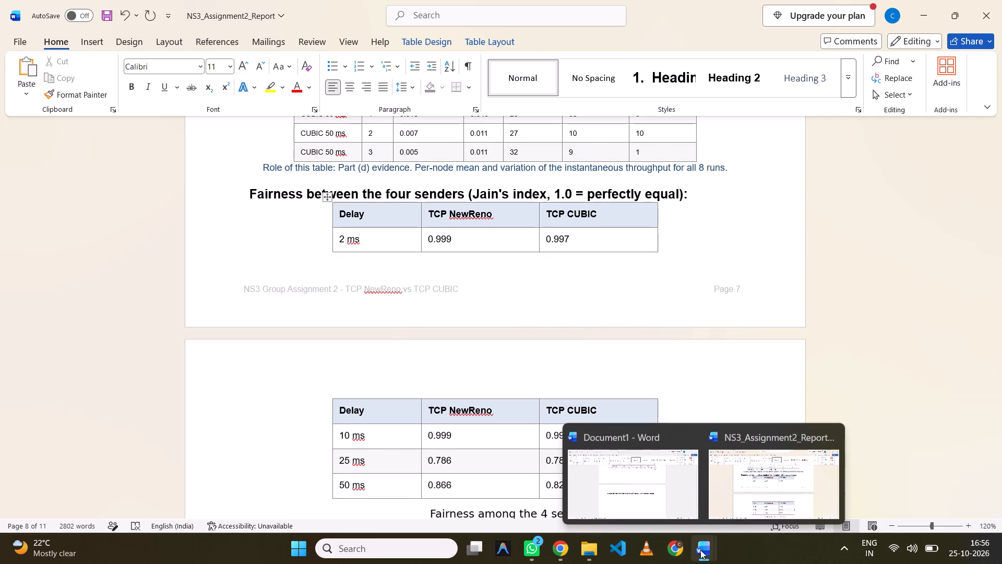
left_click(667, 508)
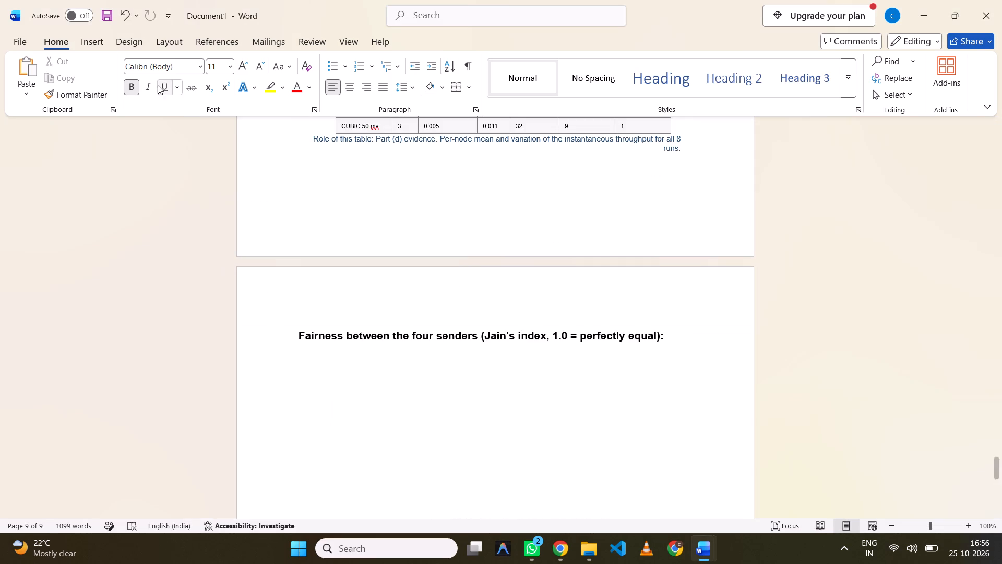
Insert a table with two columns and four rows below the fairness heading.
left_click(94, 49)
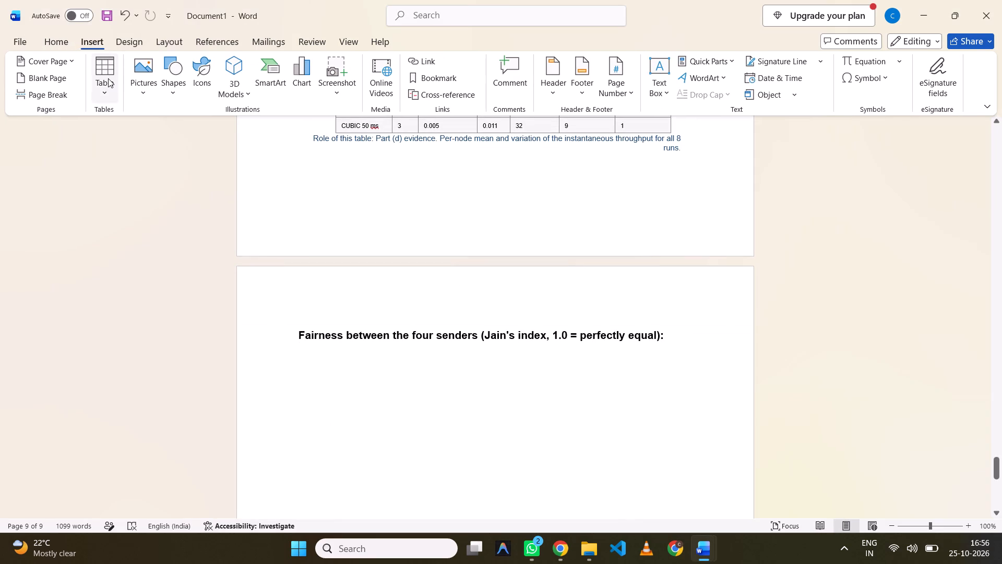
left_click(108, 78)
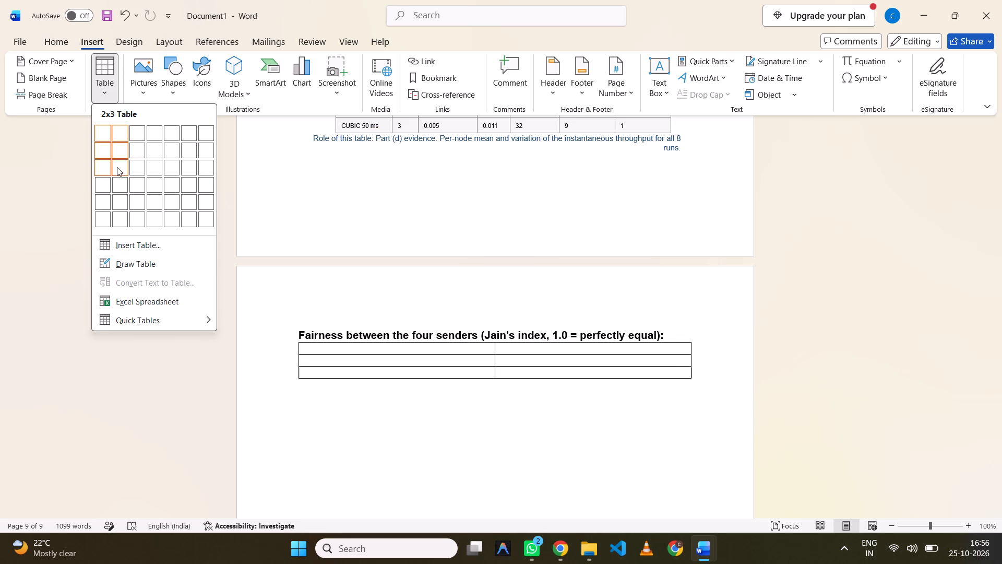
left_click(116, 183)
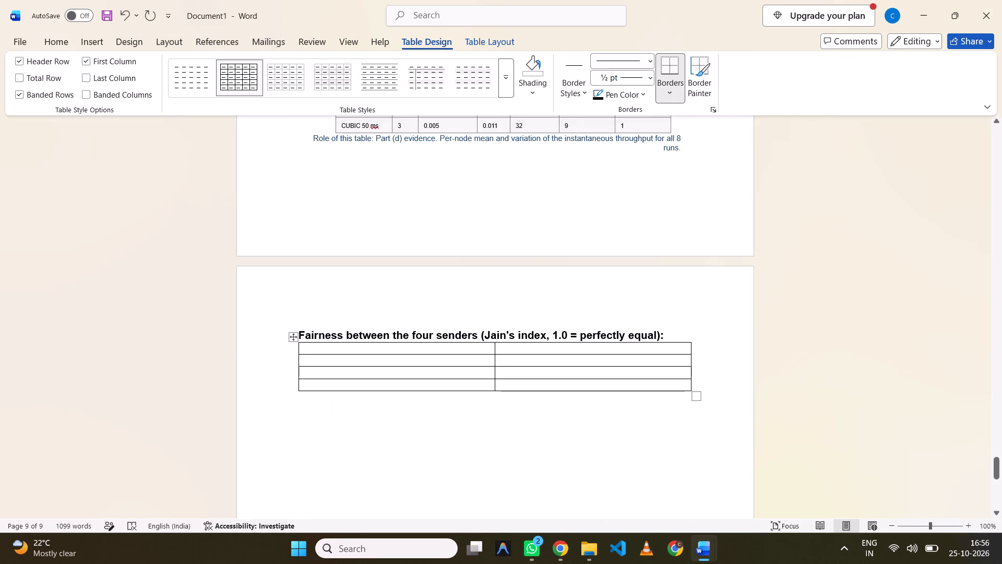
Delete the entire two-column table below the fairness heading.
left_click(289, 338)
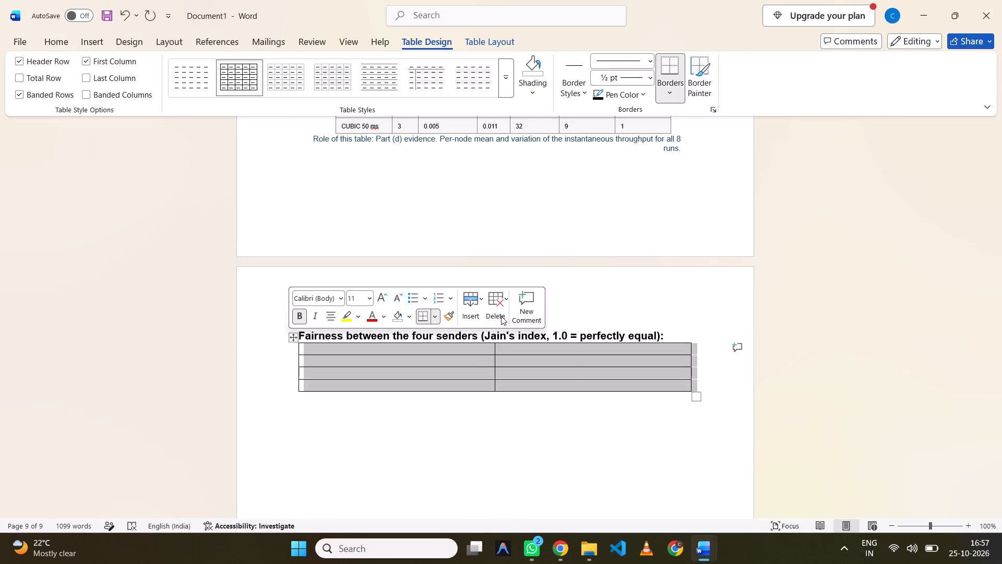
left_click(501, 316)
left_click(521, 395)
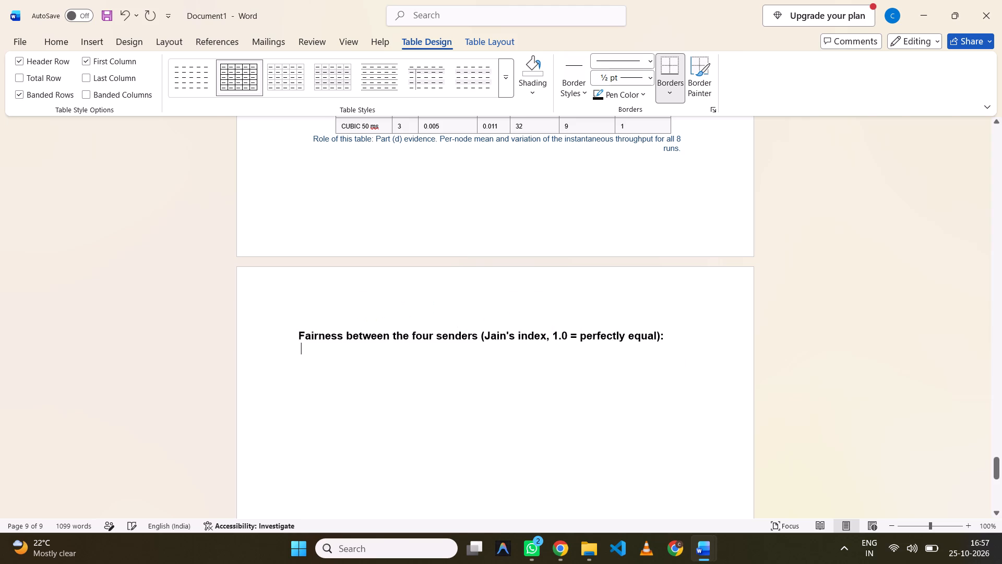
Insert a table with three columns and four rows below the "Fairness between the four senders" heading.
left_click(92, 38)
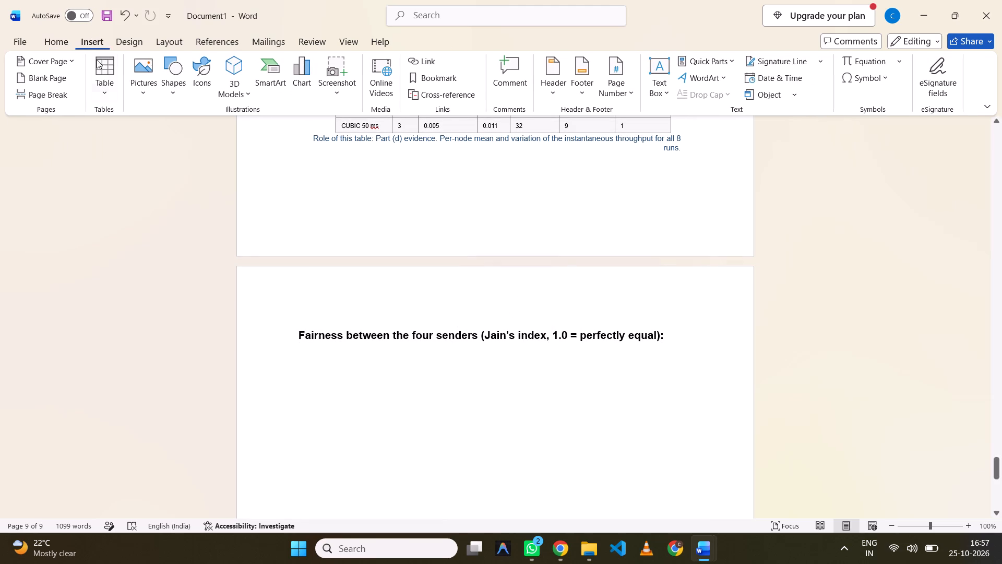
left_click(102, 78)
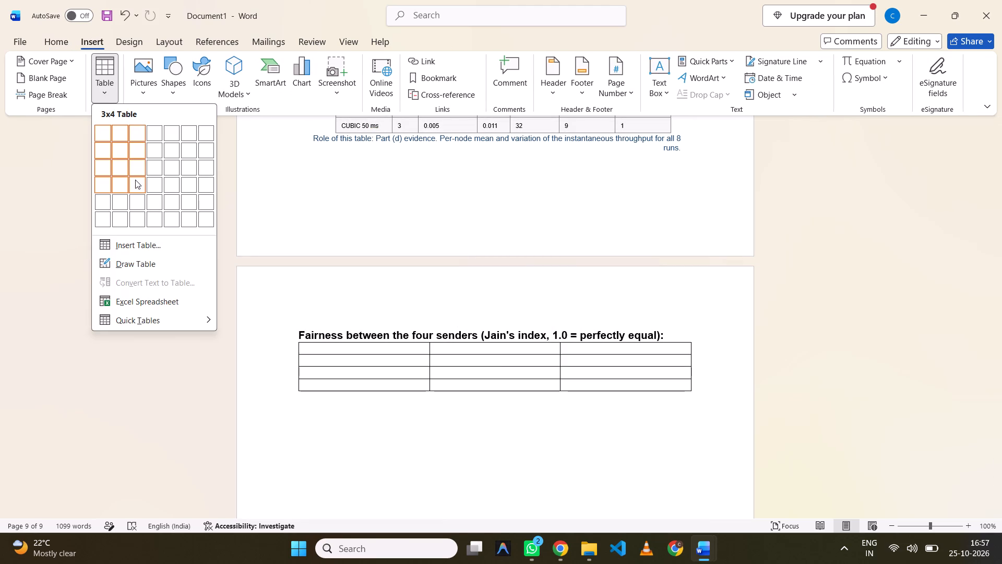
left_click(135, 180)
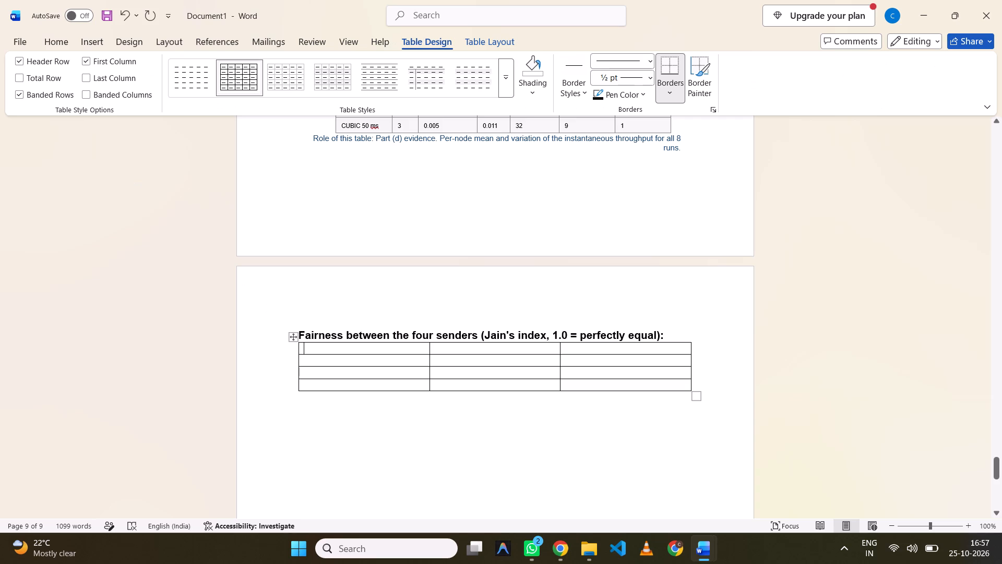
Fill the new table's header row with Delay, TCP NewReno and TCP Cubic, and move to the second row's first cell.
type("Delay")
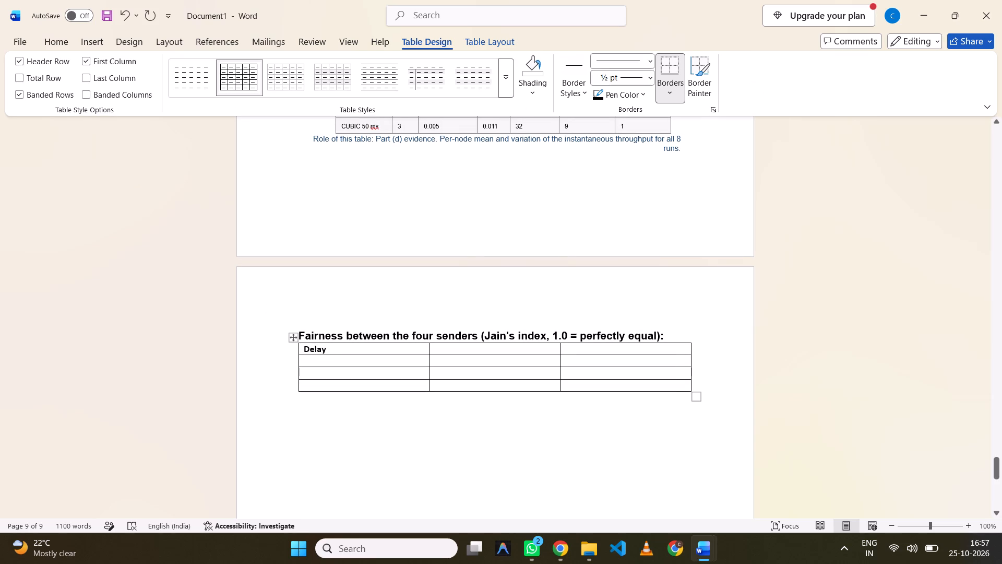
left_click(455, 350)
key("shift+t")
type("CP")
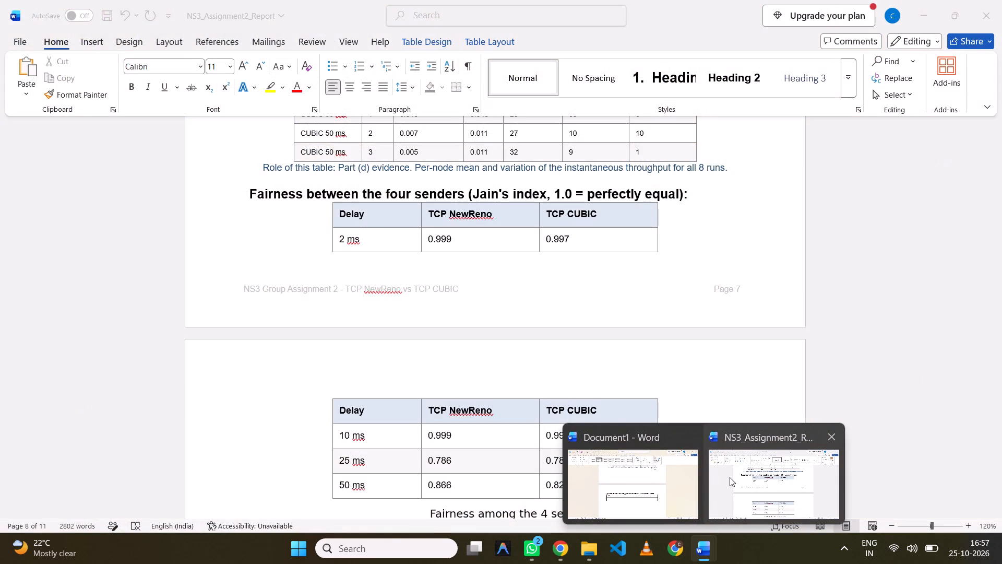
key("space")
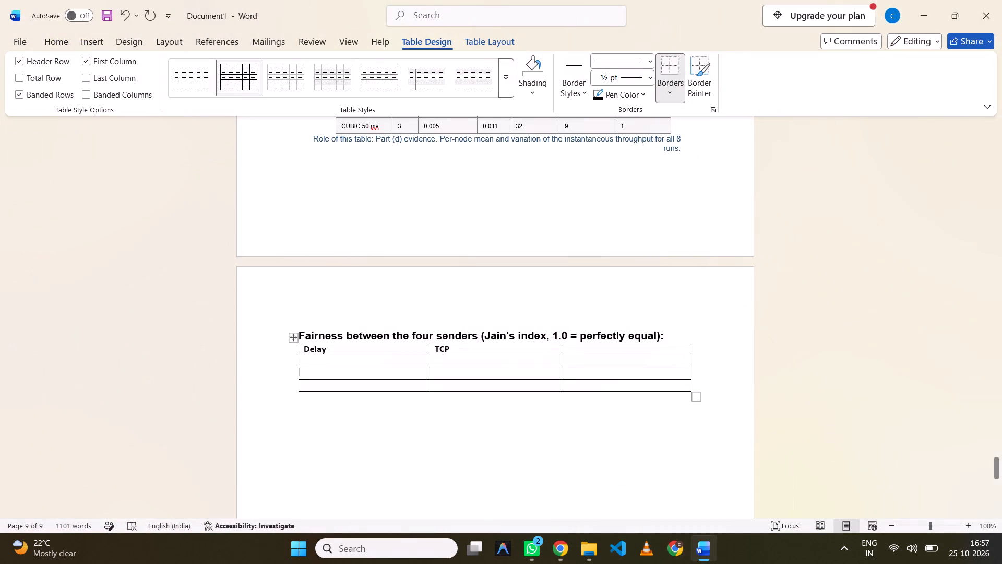
type("New")
key("r")
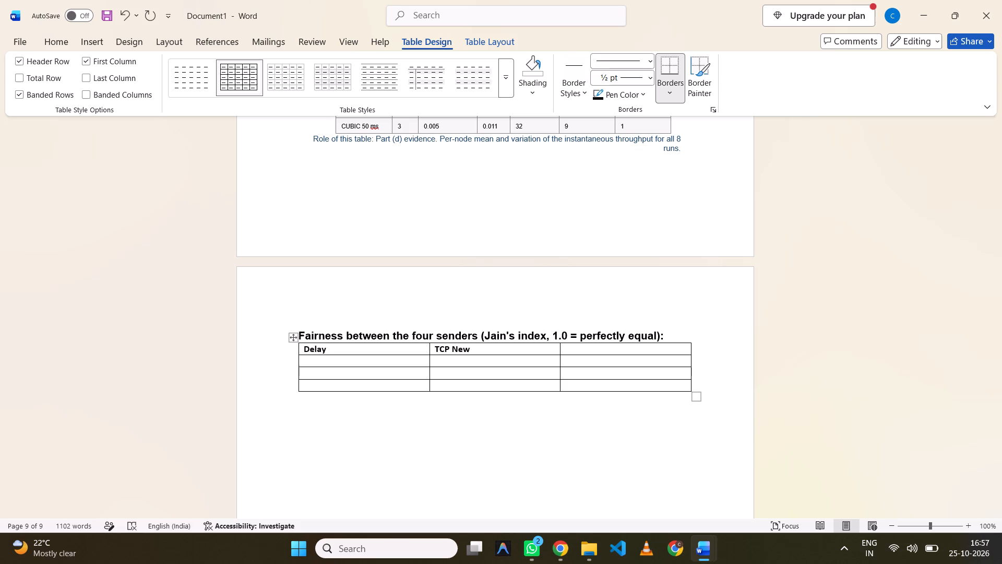
key("BackSpace")
type("Reno")
key("Right")
type("TCP")
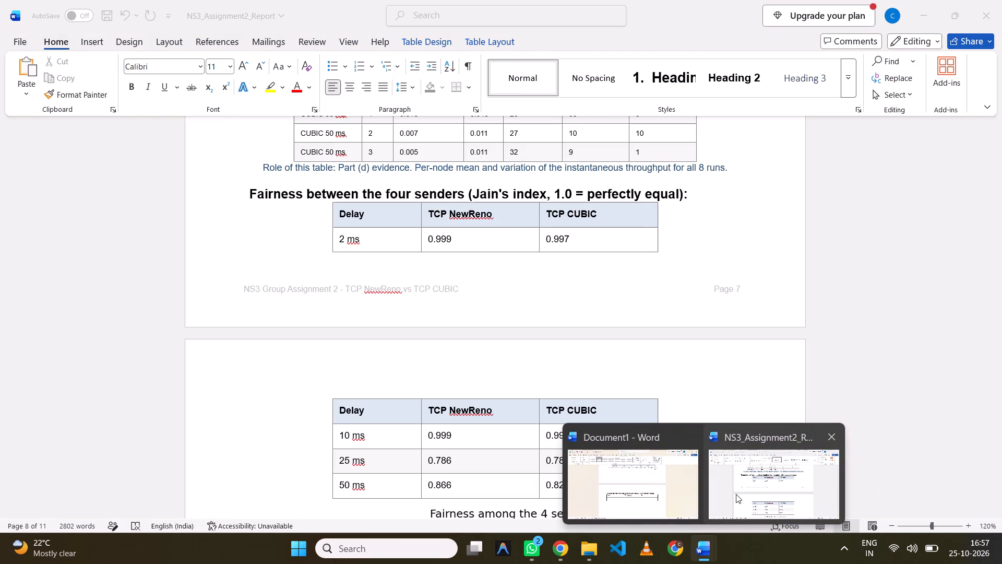
key("space")
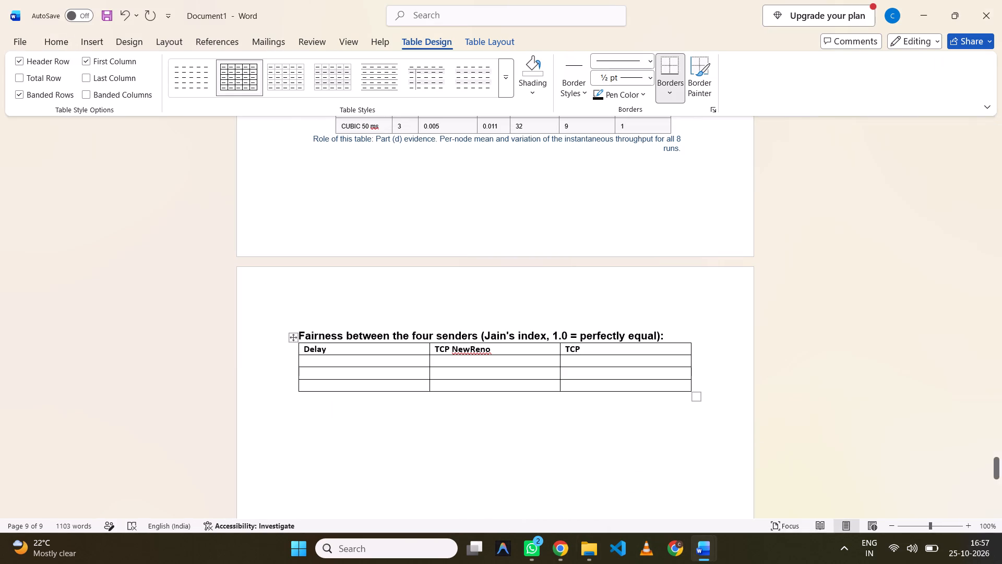
type("Cuv")
key("BackSpace")
type("bic")
left_click(383, 361)
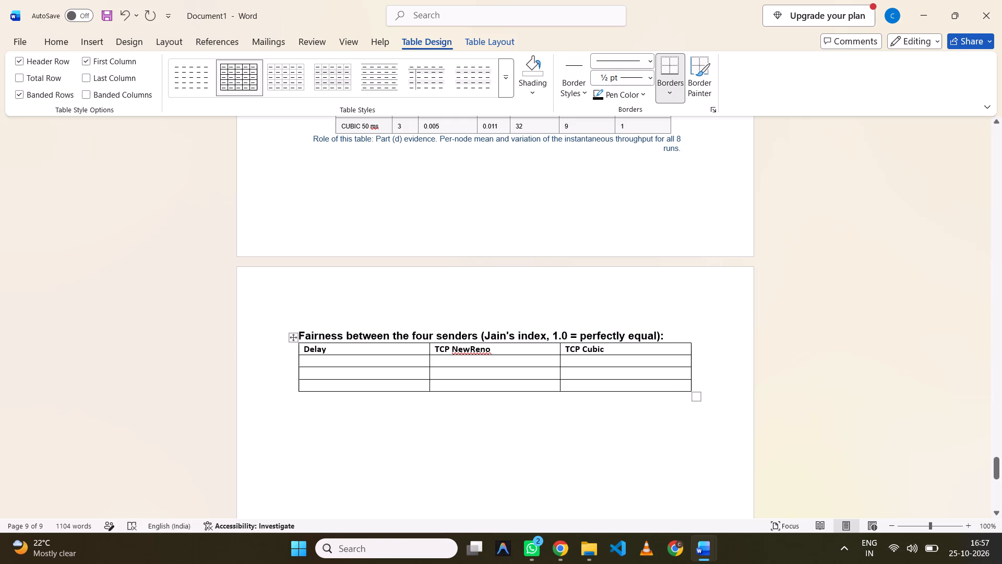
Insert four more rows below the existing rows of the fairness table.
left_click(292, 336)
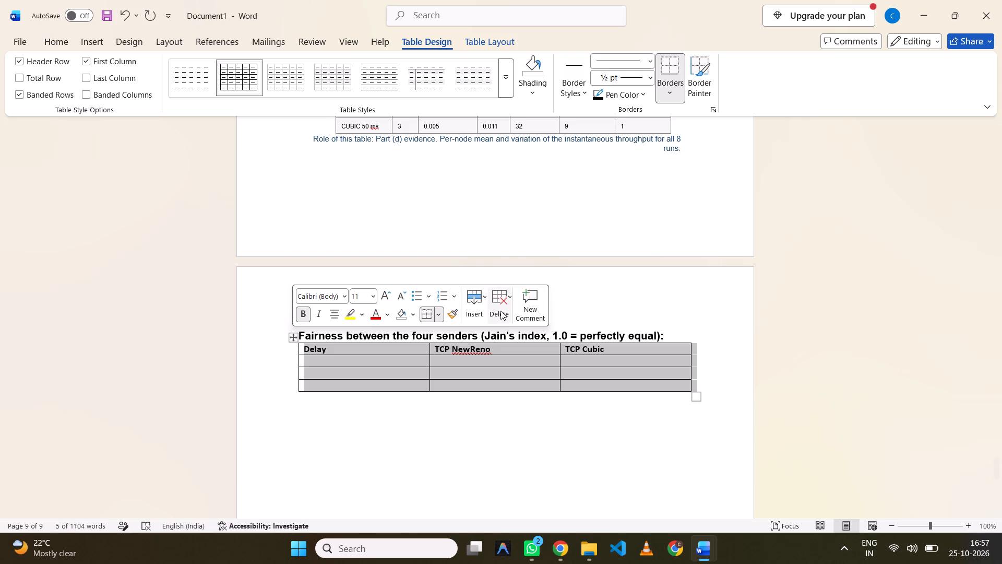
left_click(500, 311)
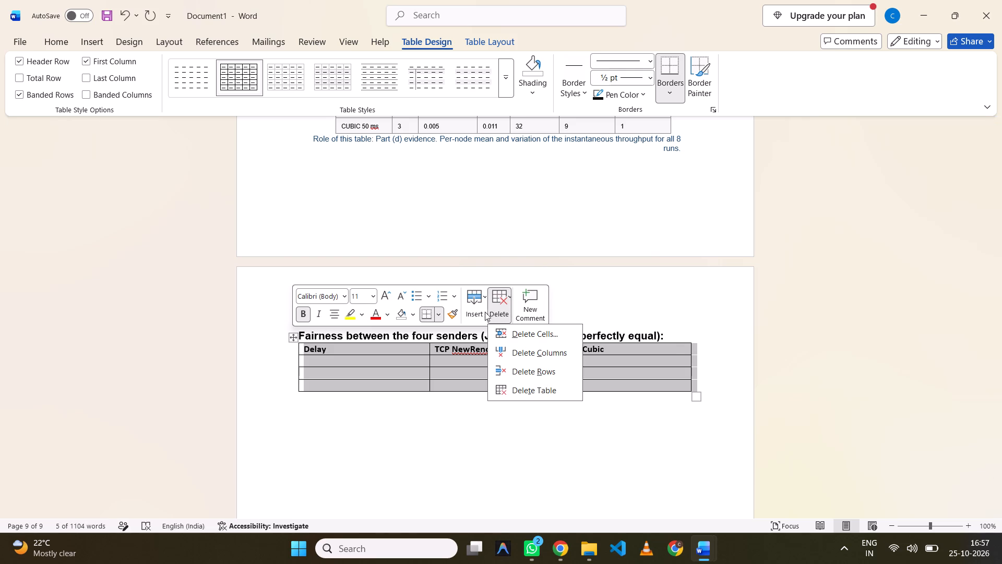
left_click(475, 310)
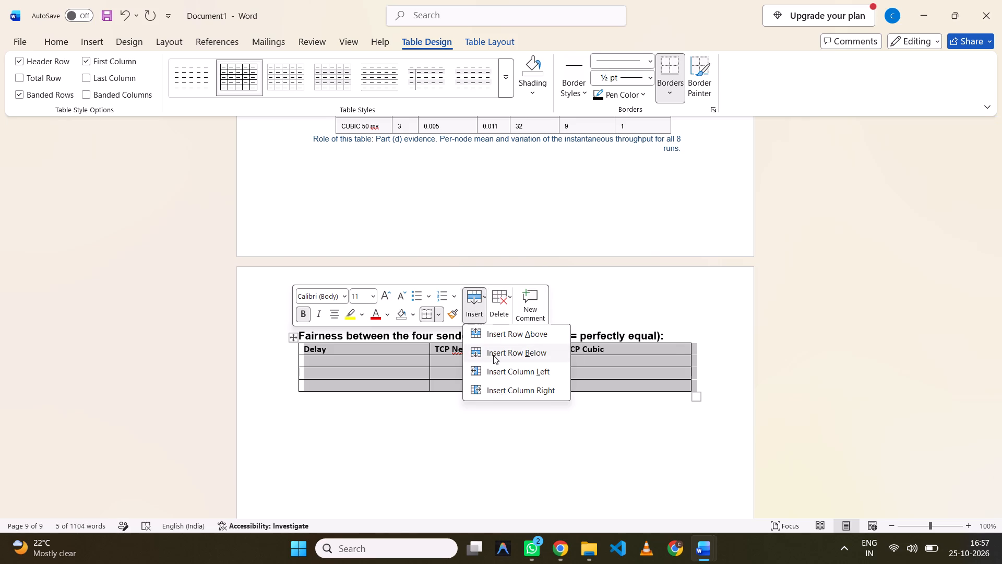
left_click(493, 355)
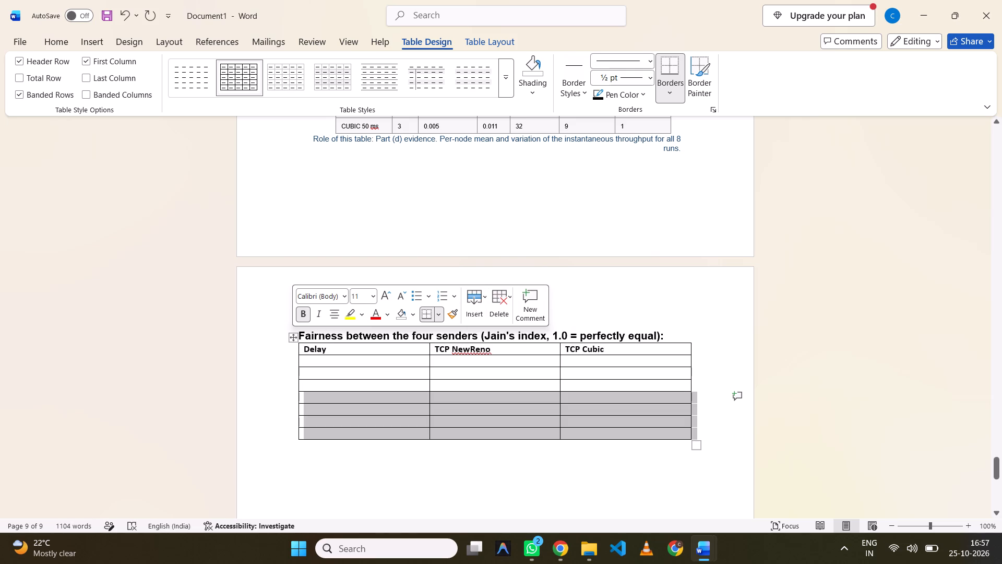
Delete the entire three-column table below the "Fairness between the four senders" heading.
left_click(331, 389)
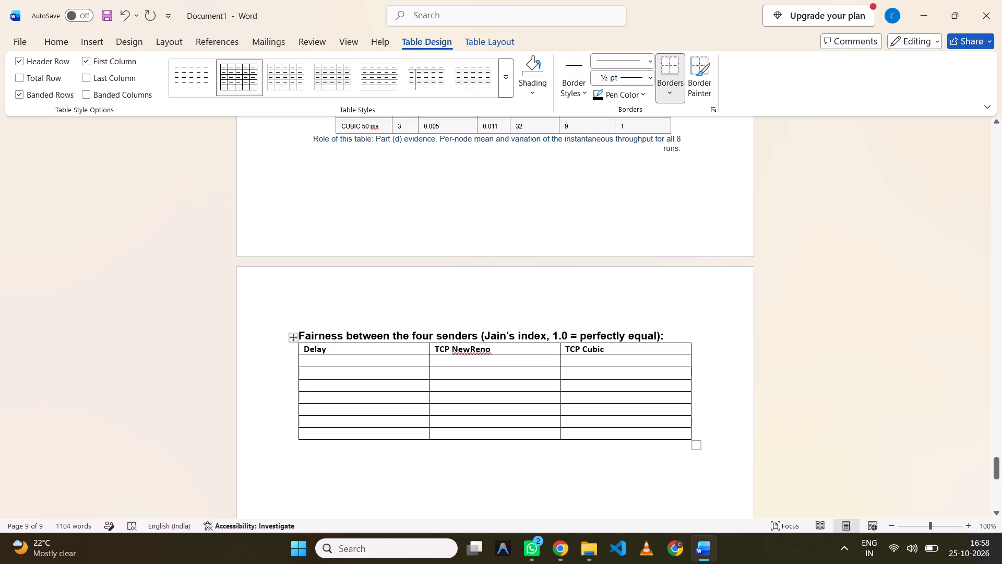
left_click(308, 408)
left_click_drag(304, 396, 614, 434)
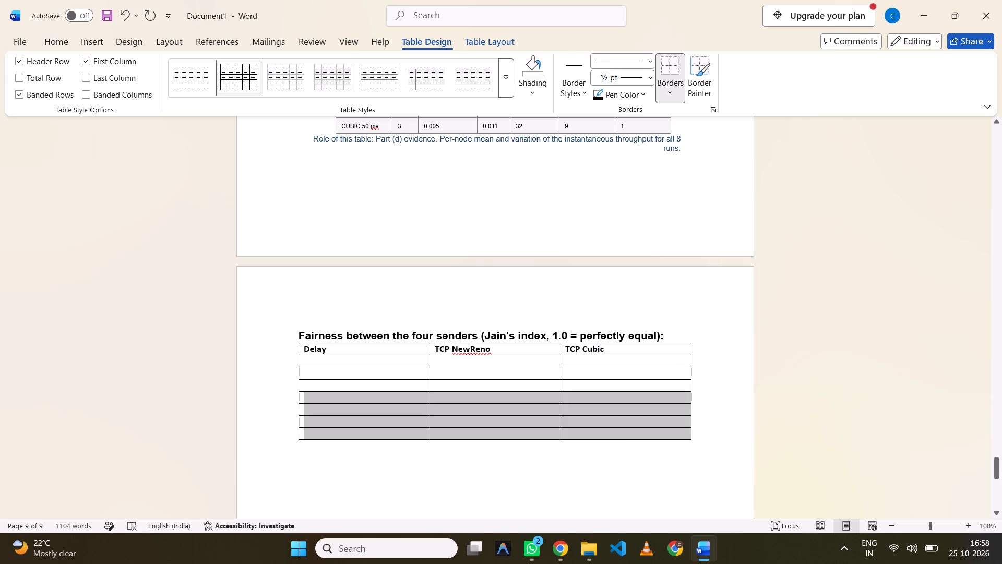
left_click_drag(614, 434, 624, 436)
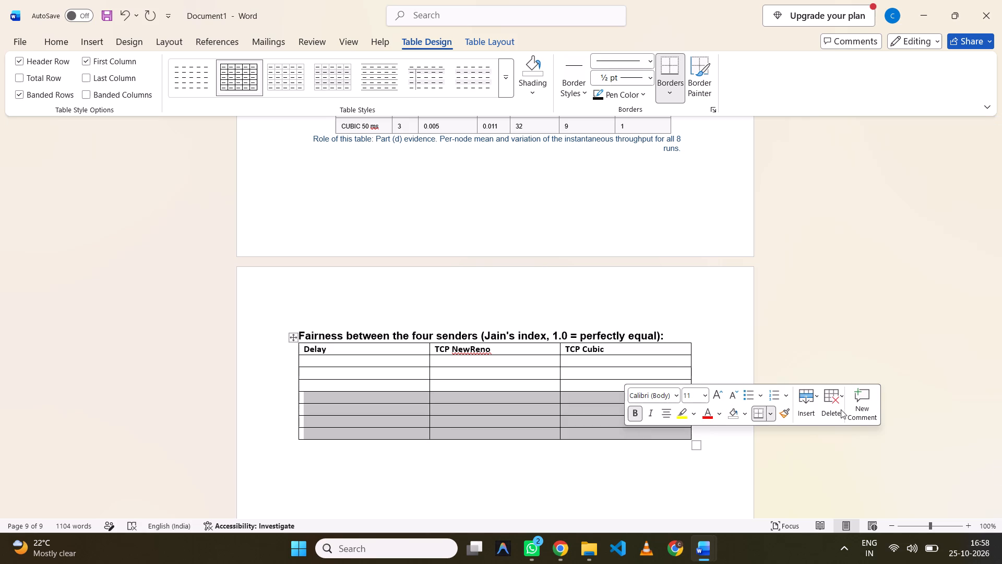
left_click(837, 409)
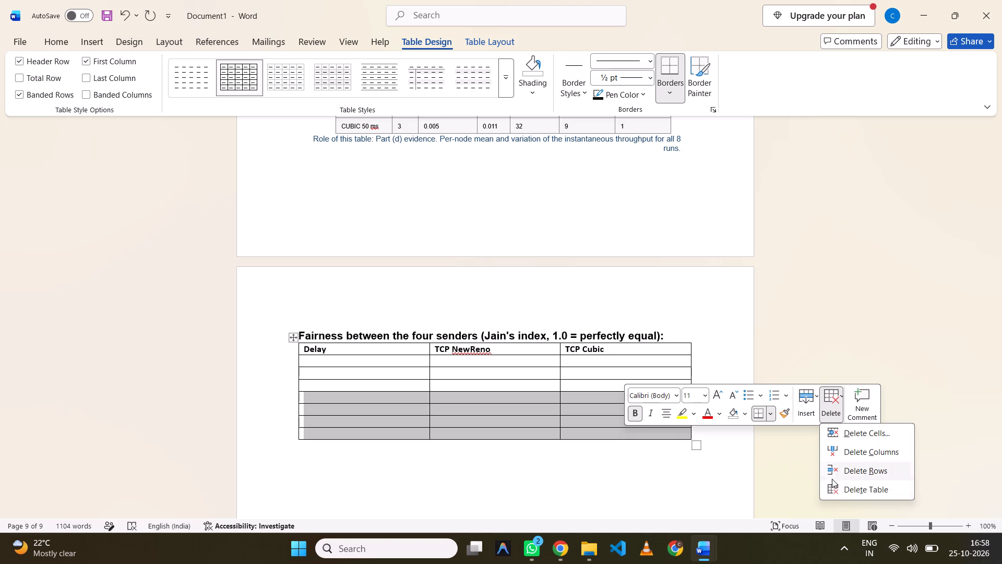
left_click(831, 483)
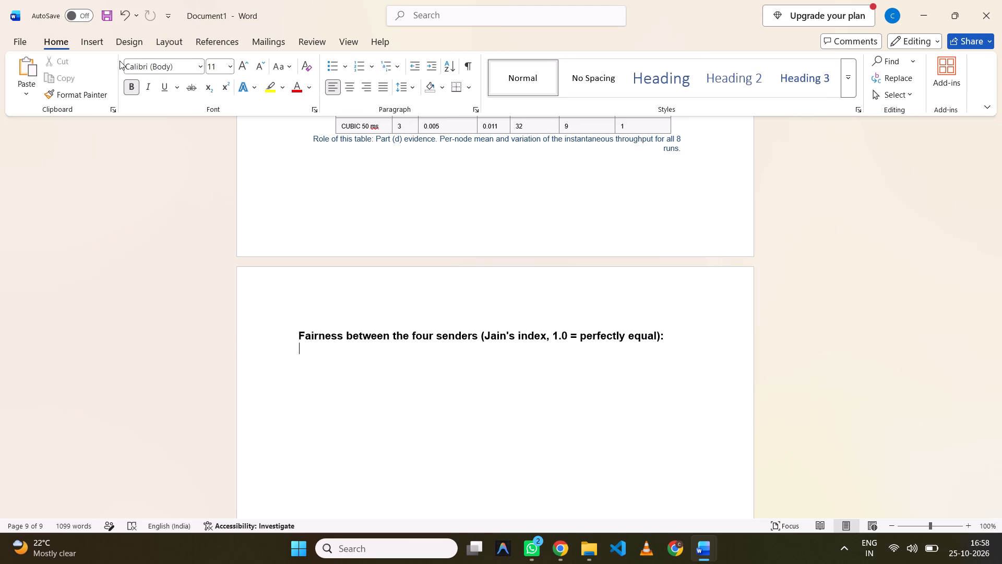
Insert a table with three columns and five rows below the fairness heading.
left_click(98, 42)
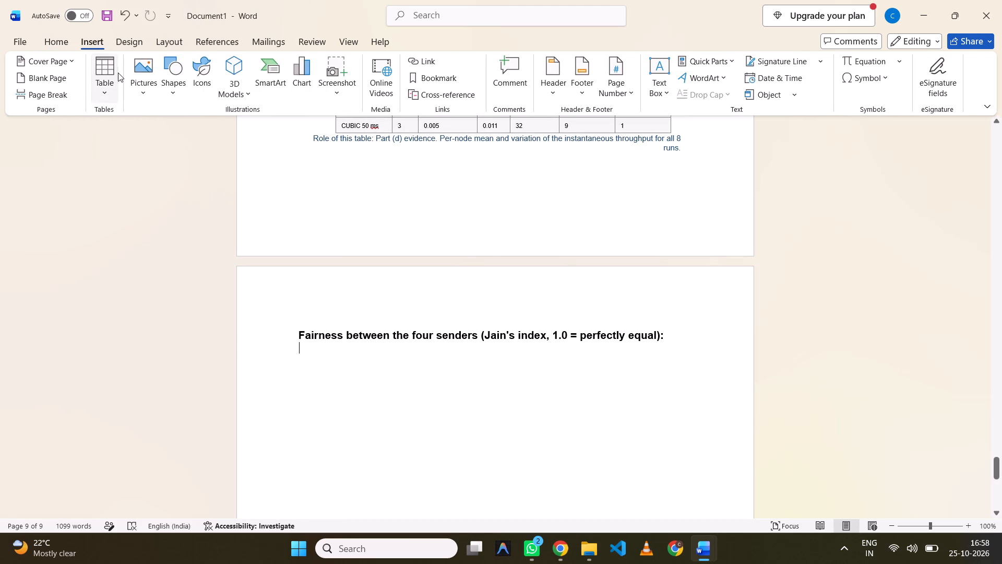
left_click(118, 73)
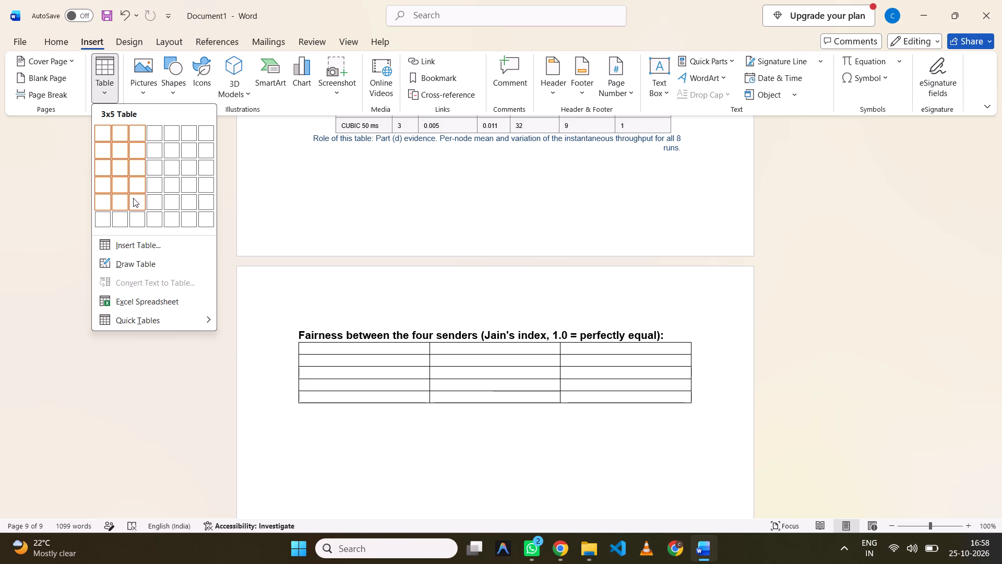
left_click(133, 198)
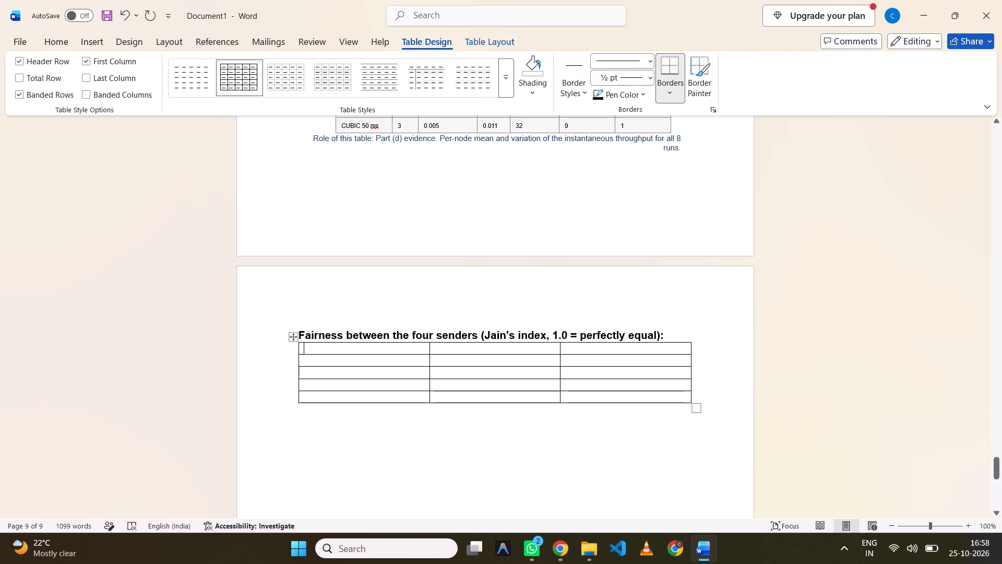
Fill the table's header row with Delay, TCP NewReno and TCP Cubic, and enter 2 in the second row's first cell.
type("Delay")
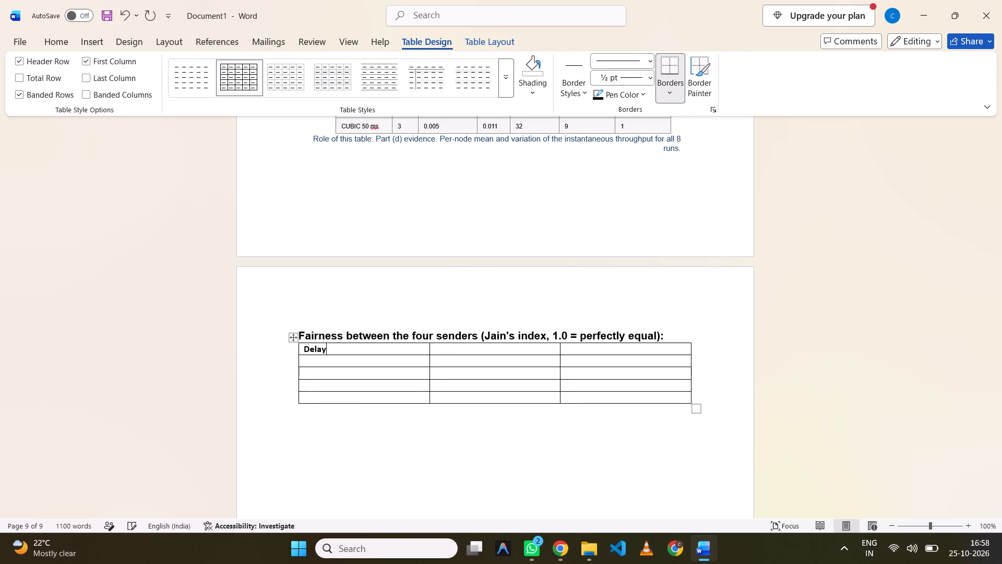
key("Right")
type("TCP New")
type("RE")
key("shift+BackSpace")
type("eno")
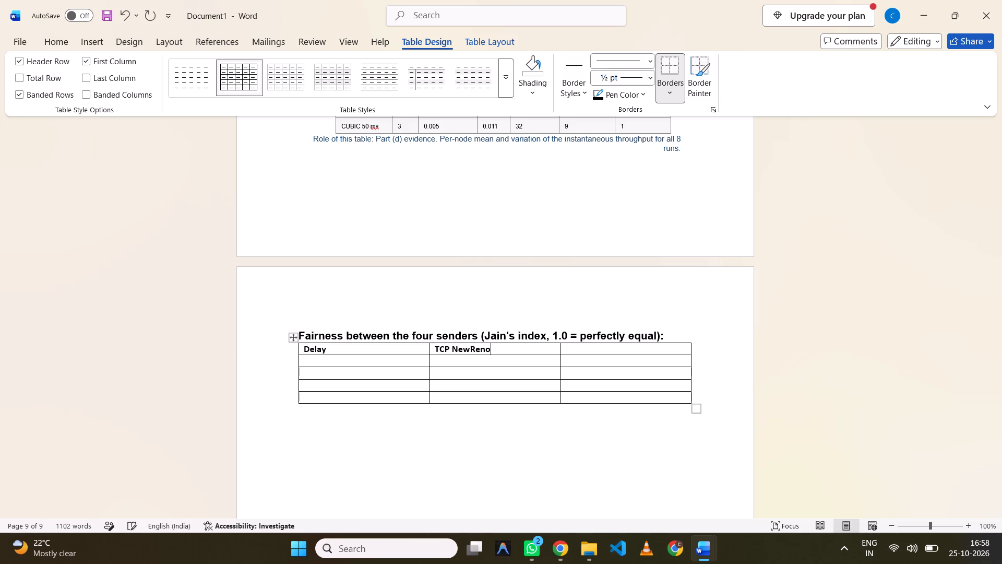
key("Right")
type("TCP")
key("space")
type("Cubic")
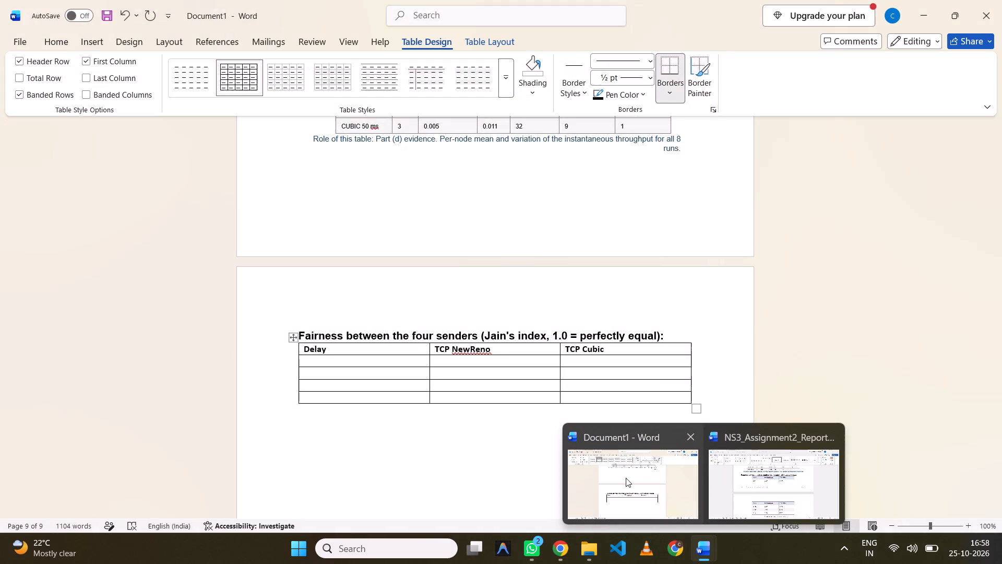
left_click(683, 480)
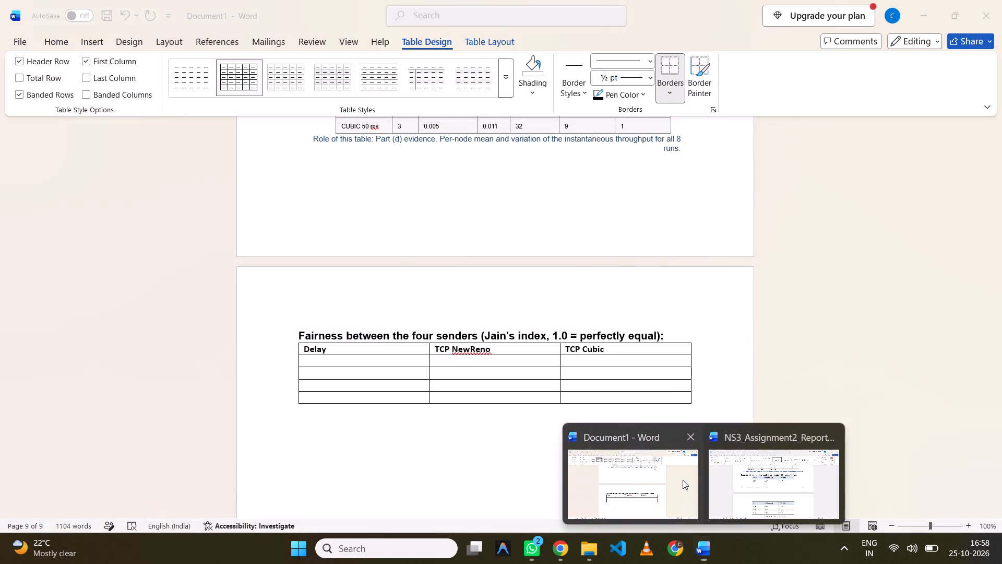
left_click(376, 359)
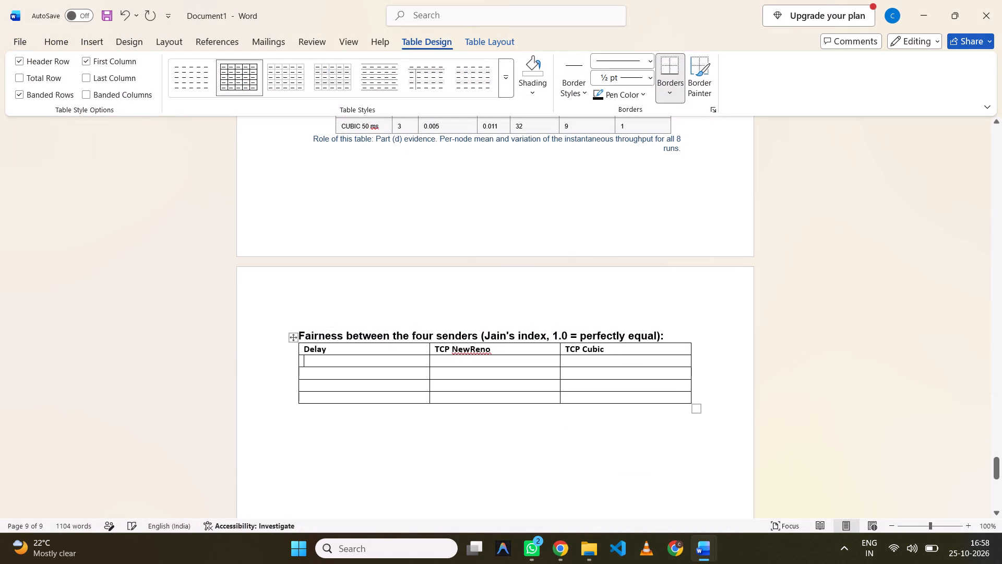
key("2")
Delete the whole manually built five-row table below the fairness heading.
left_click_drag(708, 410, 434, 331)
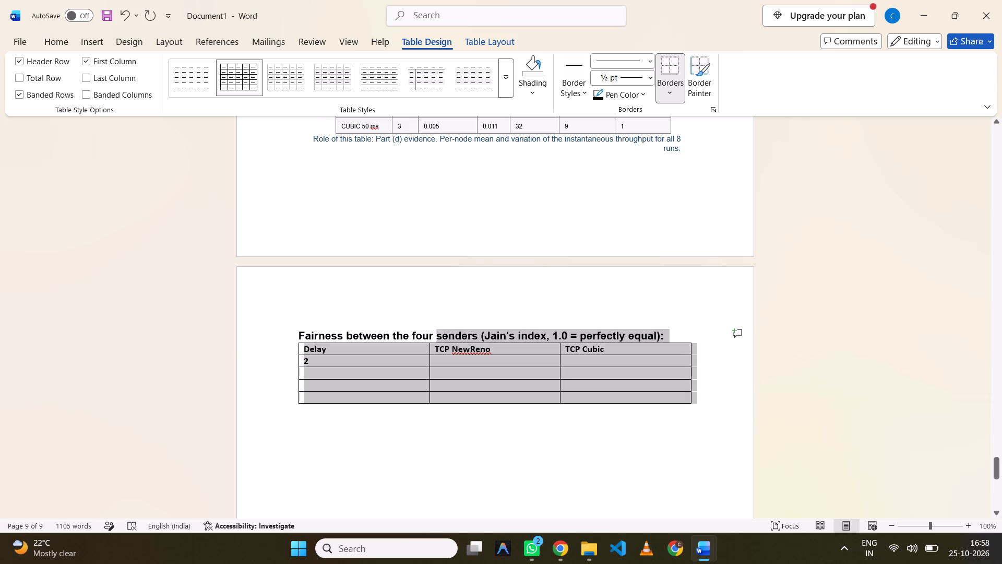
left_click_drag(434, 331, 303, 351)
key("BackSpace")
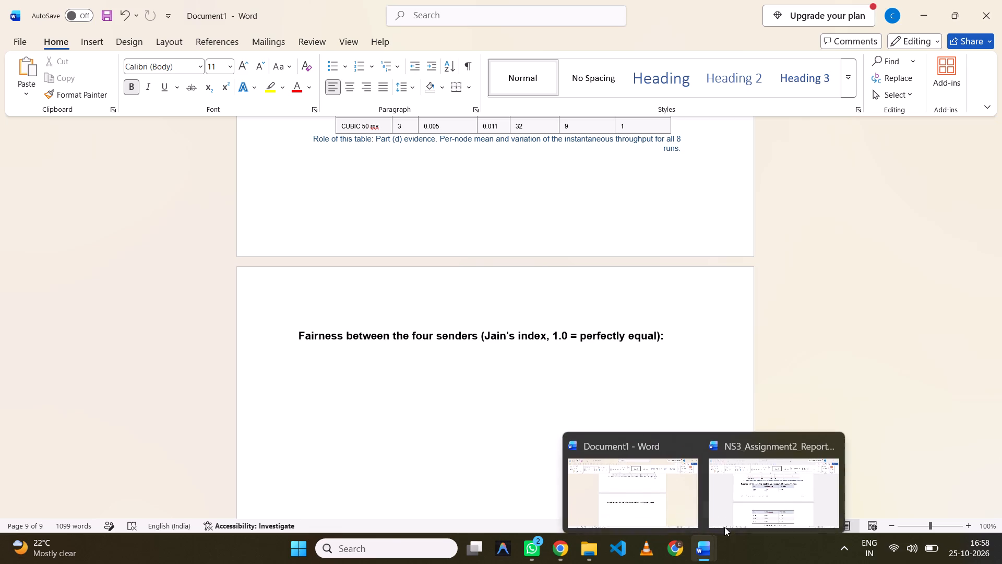
Copy the complete Delay, TCP NewReno and TCP CUBIC fairness table from NS3_Assignment2_Report and paste it below the fairness heading in Document1.
left_click(775, 465)
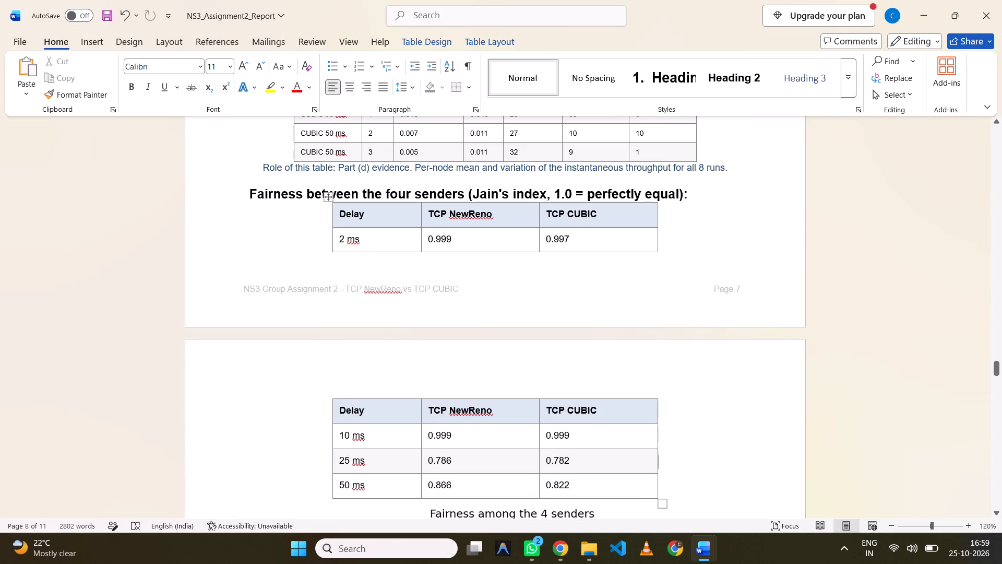
left_click_drag(340, 215, 617, 476)
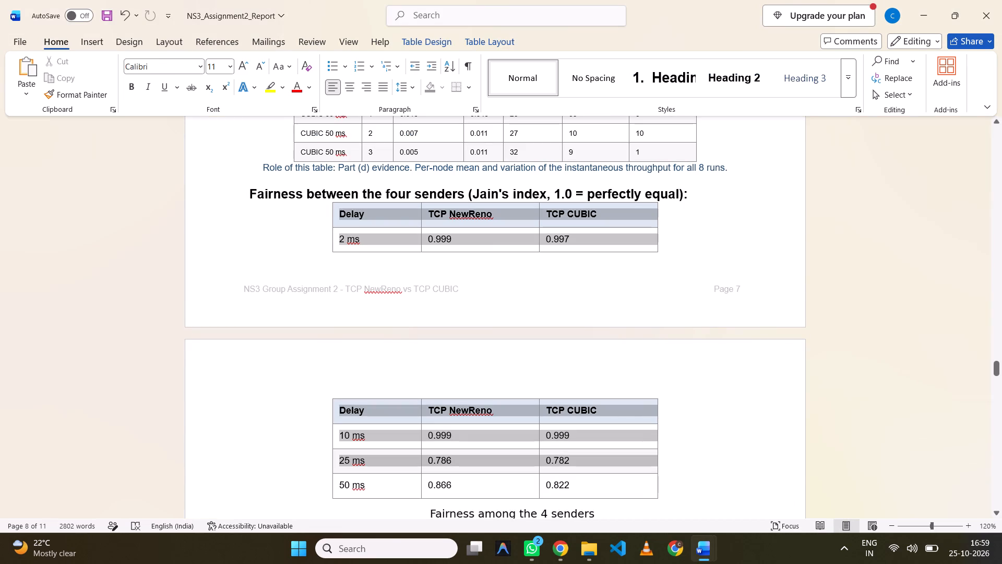
left_click_drag(617, 476, 618, 478)
key("ctrl+c")
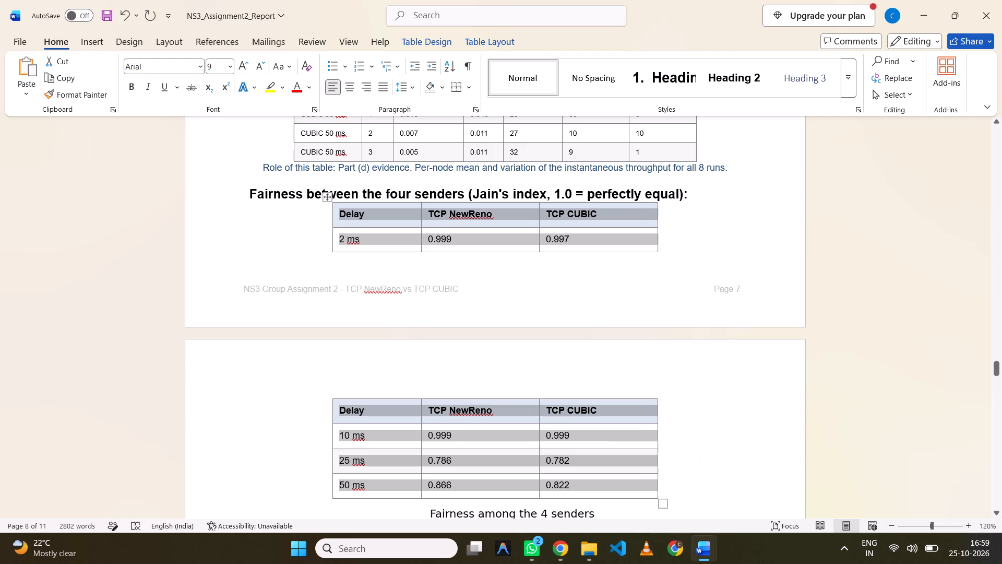
left_click(634, 484)
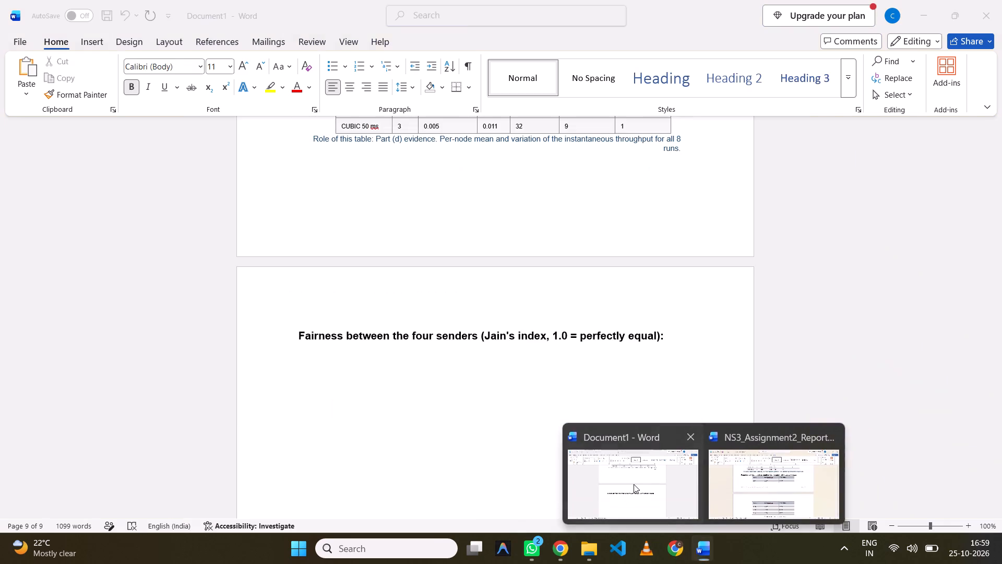
key("ctrl+v")
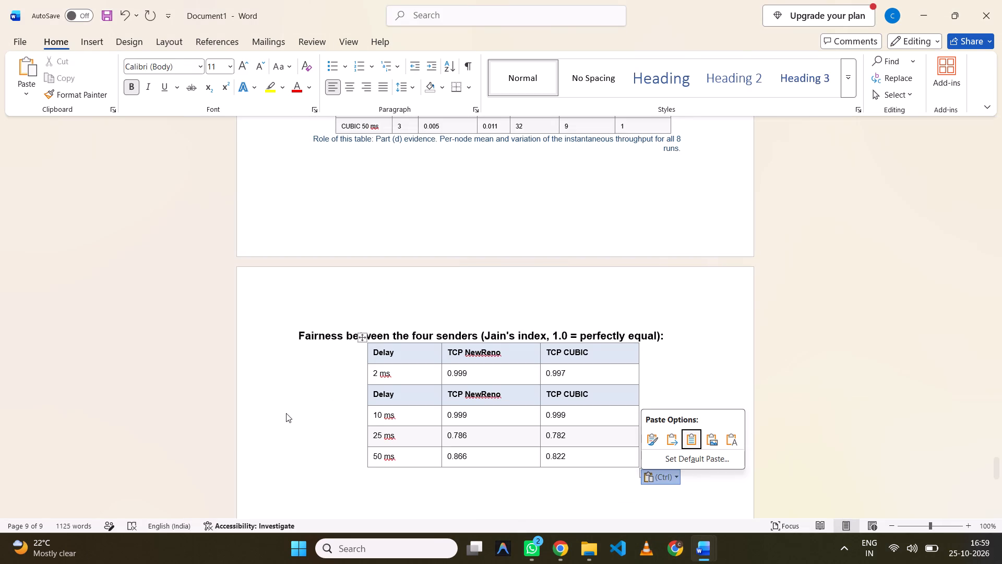
Widen the pasted fairness table's Delay column by moving its outer border outward.
left_click_drag(286, 413, 367, 396)
left_click_drag(367, 396, 344, 402)
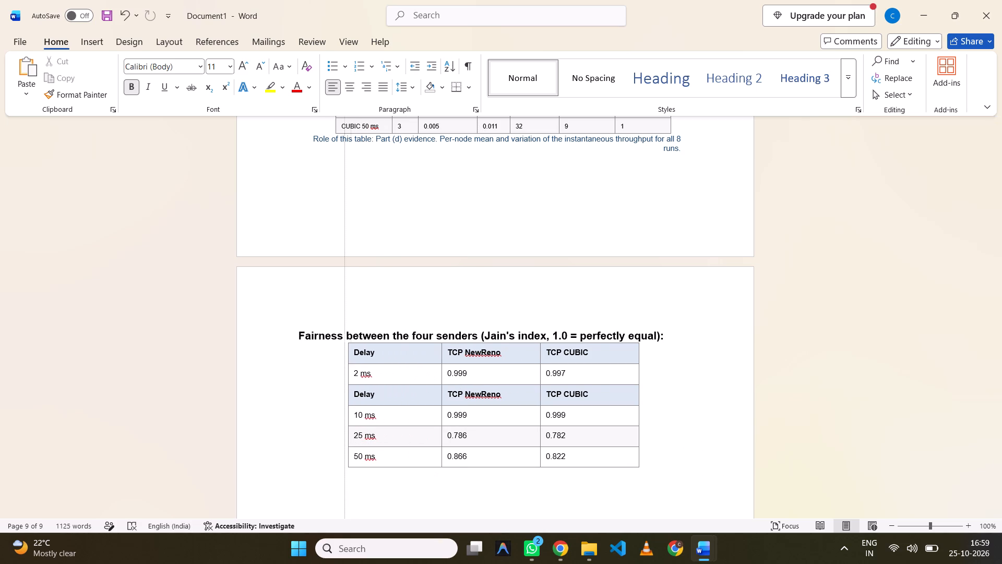
left_click_drag(344, 402, 347, 409)
left_click_drag(347, 409, 333, 406)
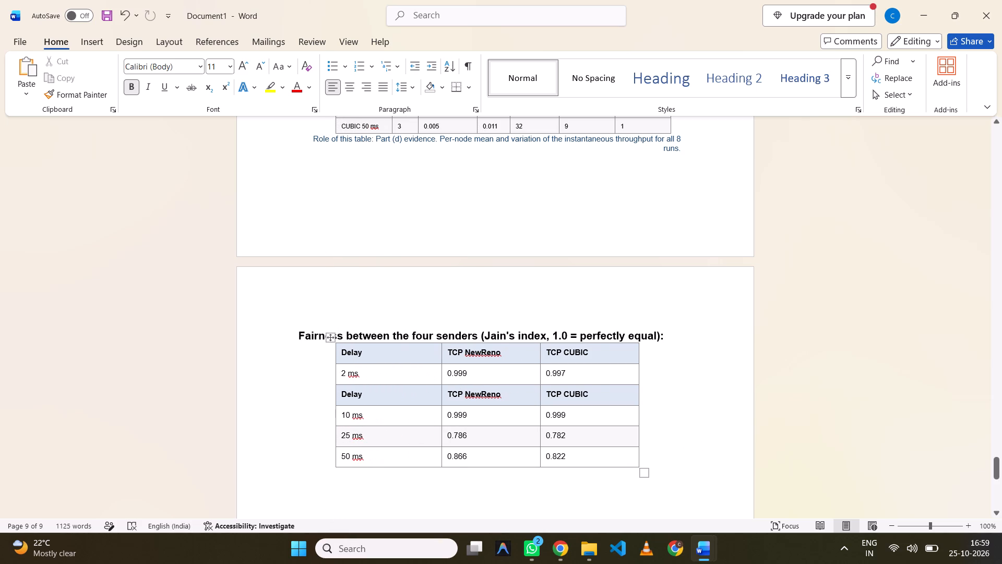
Delete the repeated header row between the 2 ms and 10 ms rows of the fairness table.
left_click(341, 394)
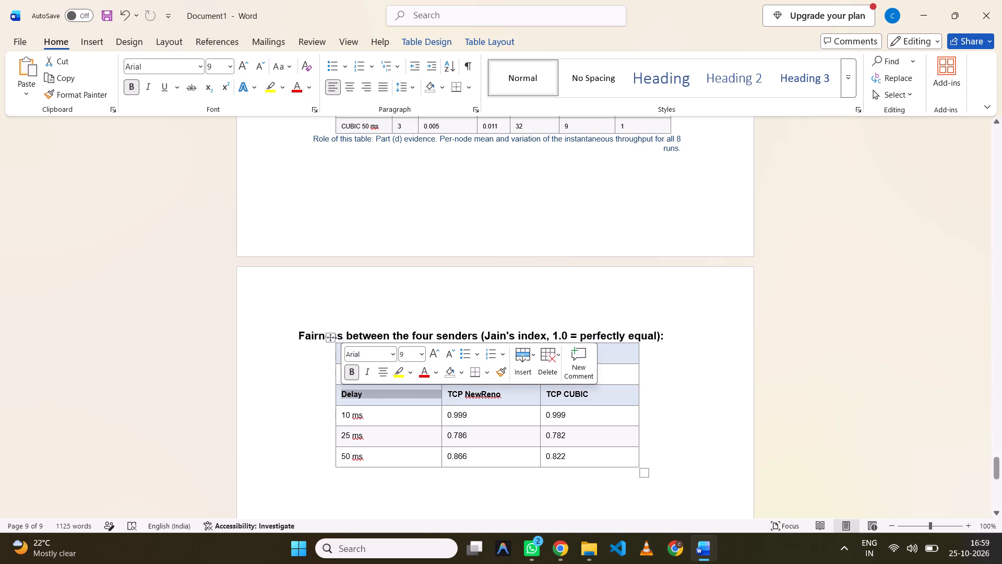
left_click(552, 363)
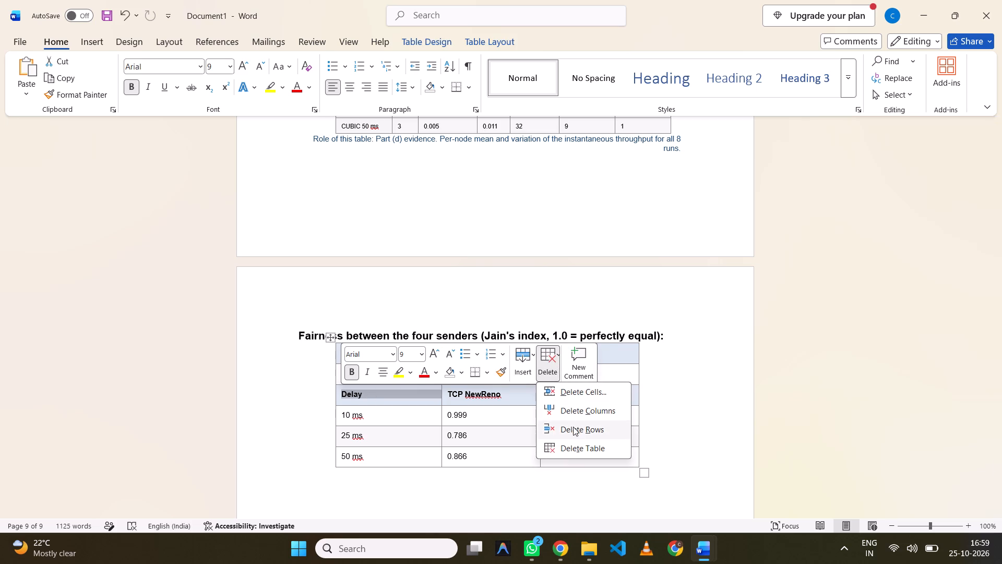
left_click(574, 431)
left_click(618, 437)
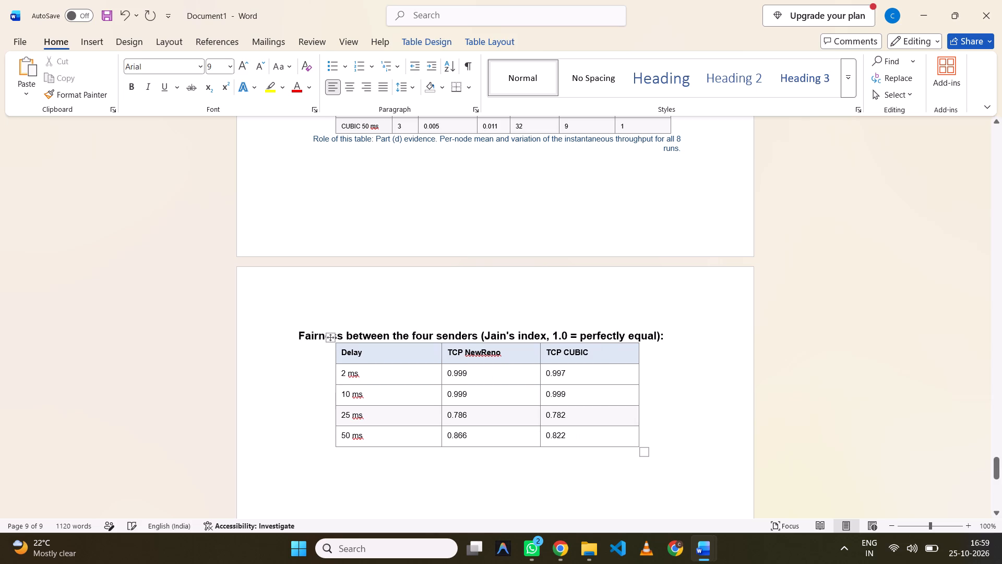
Capture the Fairness among the 4 senders chart with its Figure 5 caption from NS3_Assignment2_Report and paste it below Document1's fairness table.
left_click(691, 433)
scroll(691, 433, "down", 2)
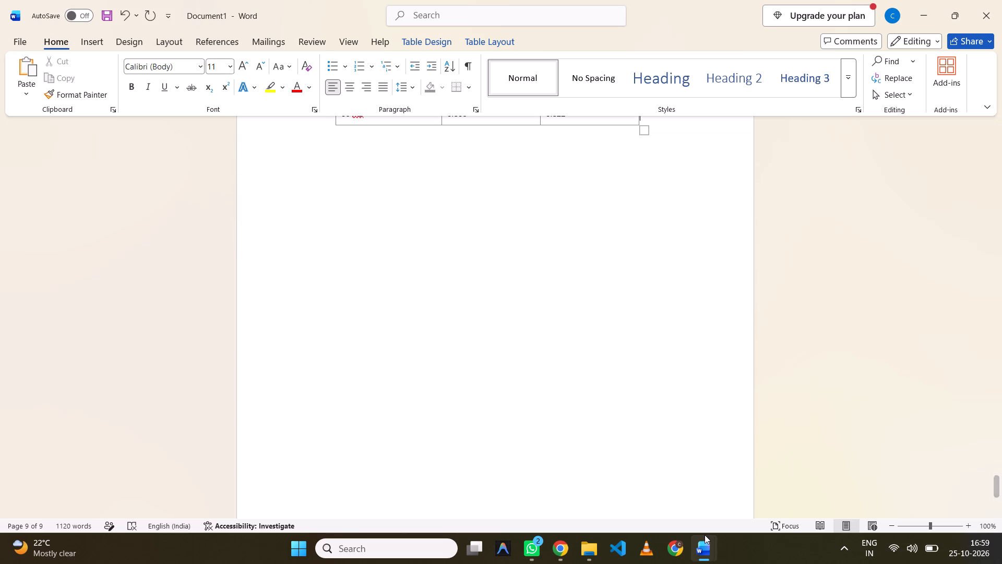
left_click(718, 503)
scroll(642, 429, "down", 1)
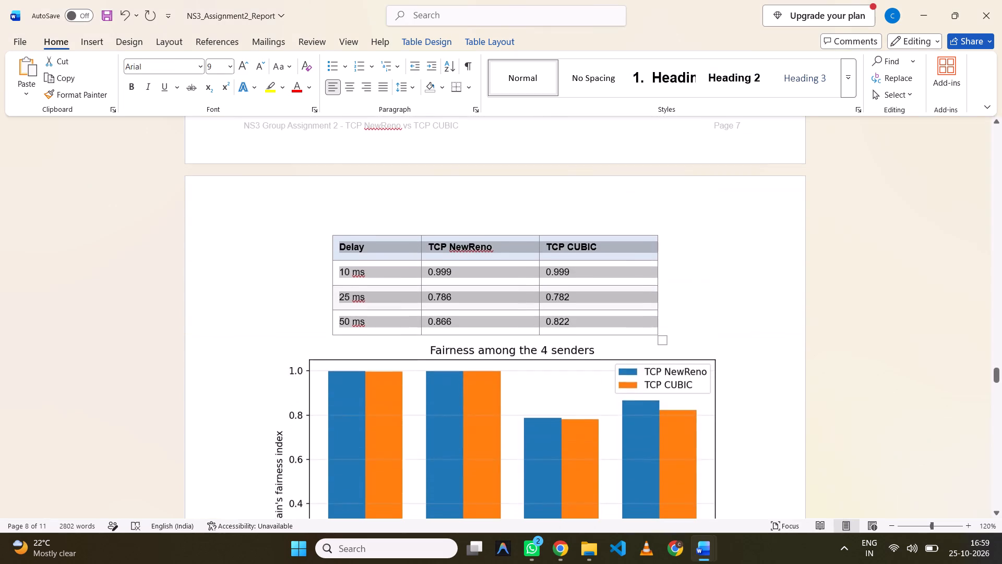
scroll(471, 404, "down", 2)
scroll(471, 404, "up", 2)
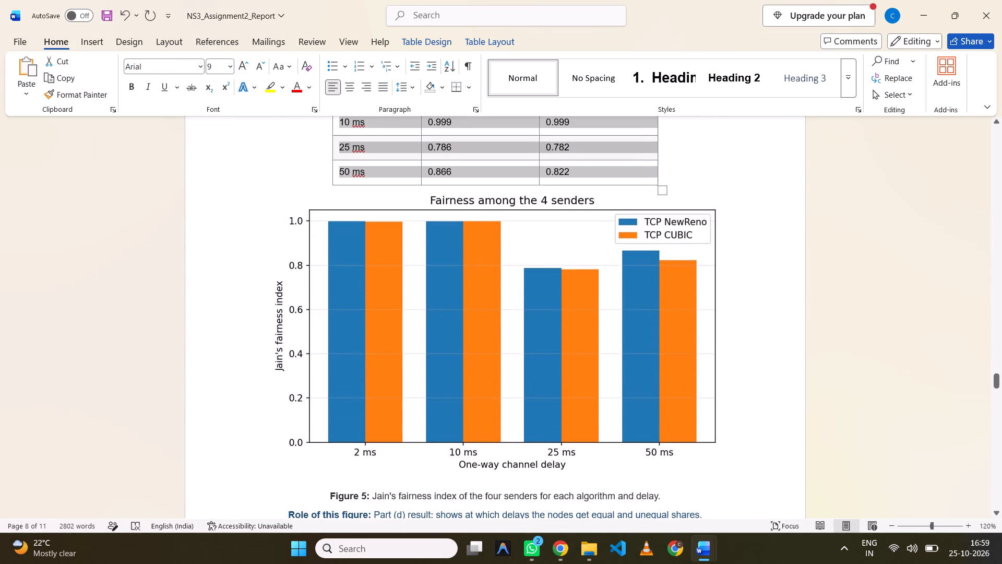
key("Print")
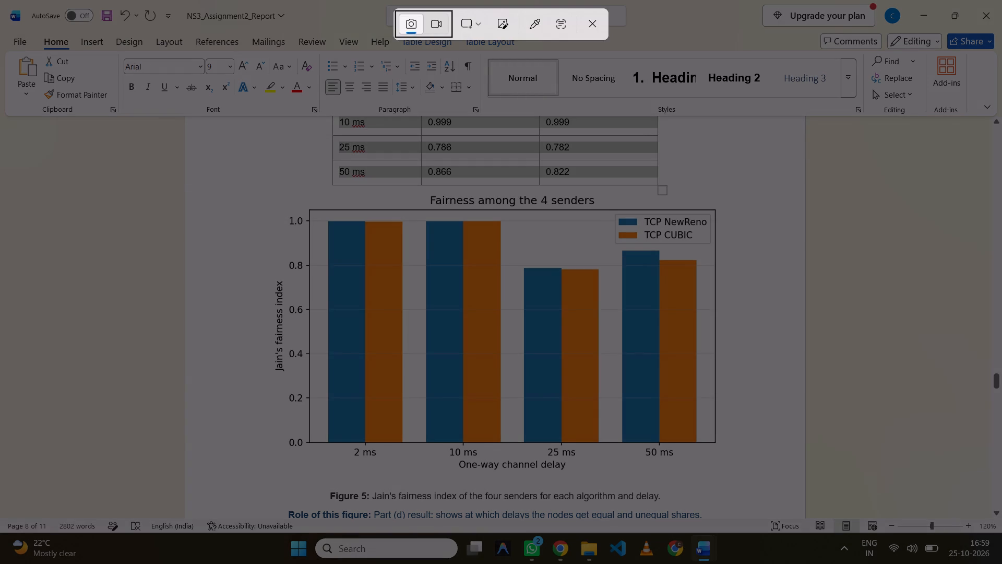
left_click_drag(261, 193, 770, 467)
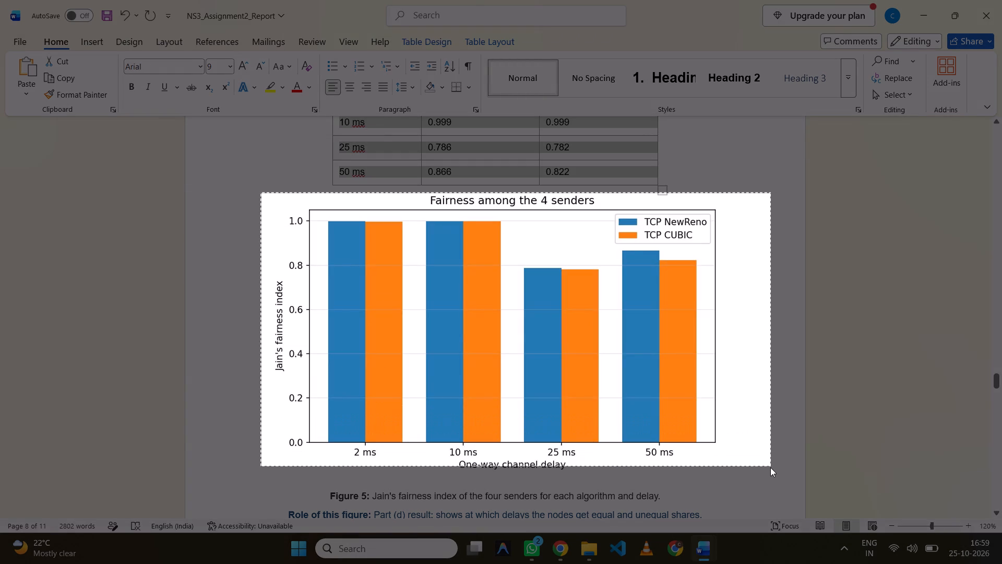
left_click_drag(770, 467, 769, 501)
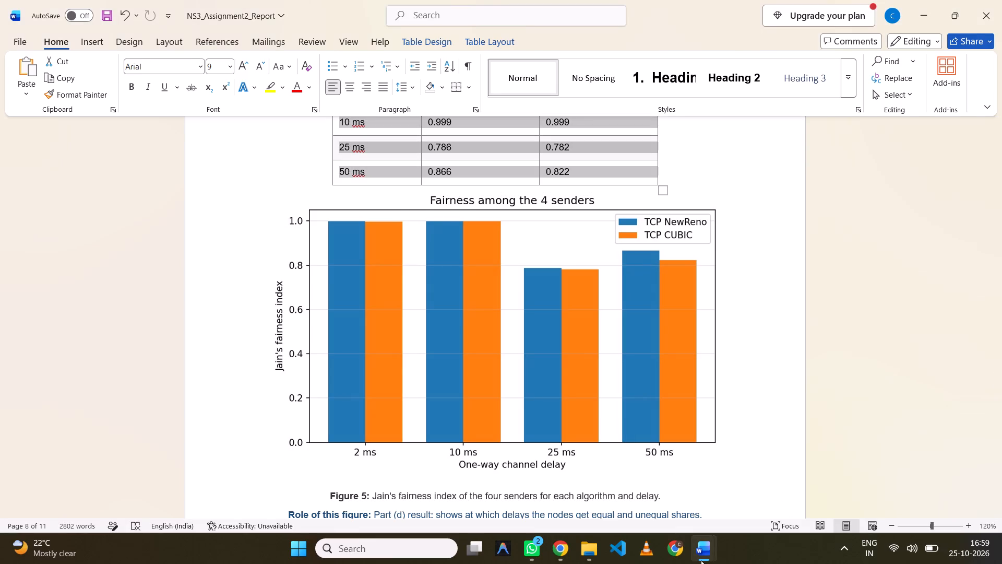
left_click(656, 497)
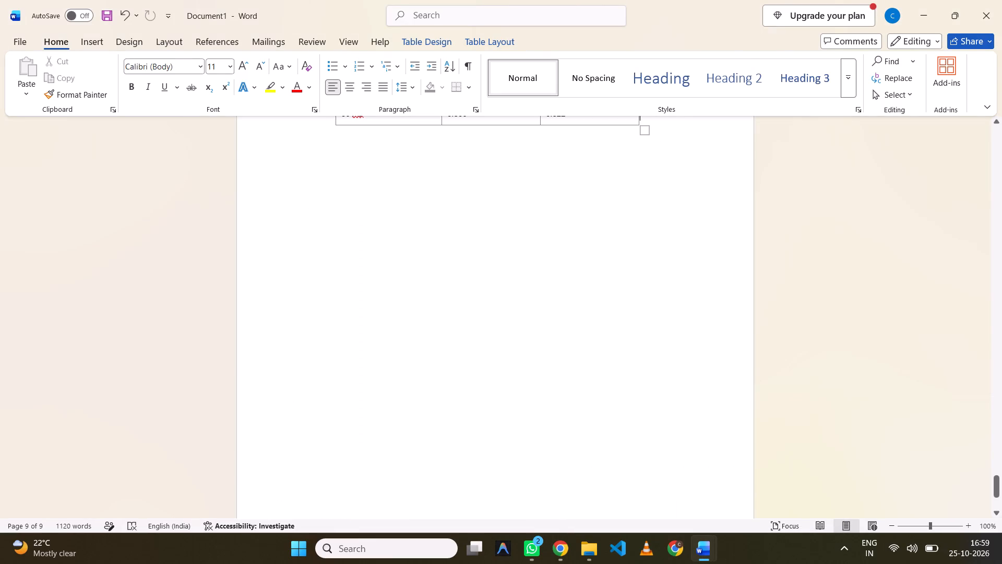
left_click(584, 277)
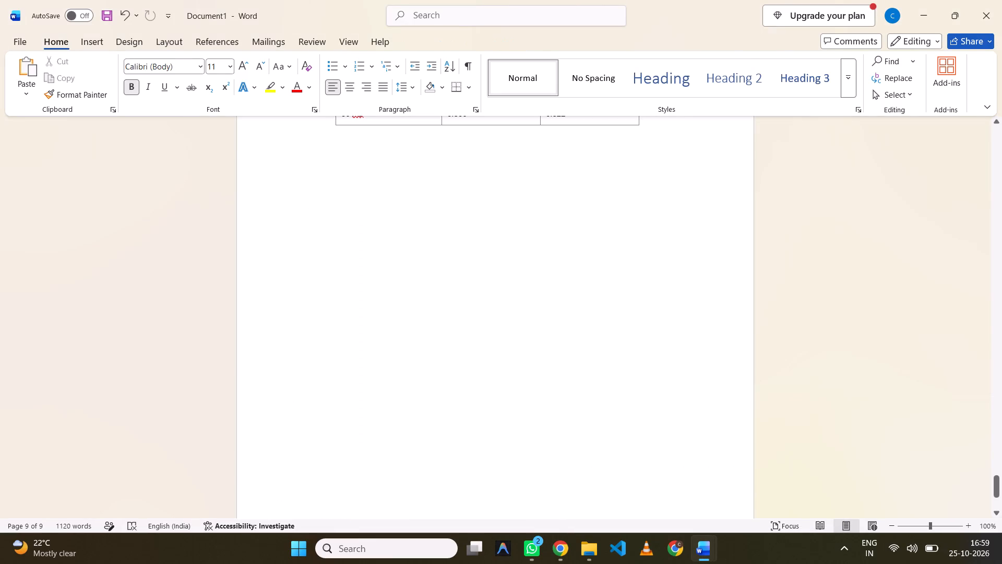
key("Return")
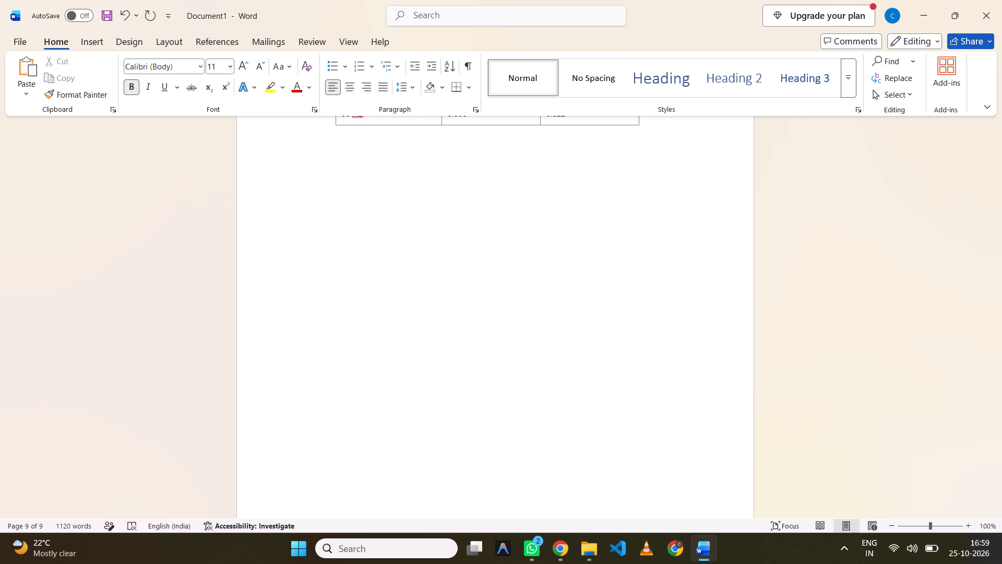
key("ctrl+v")
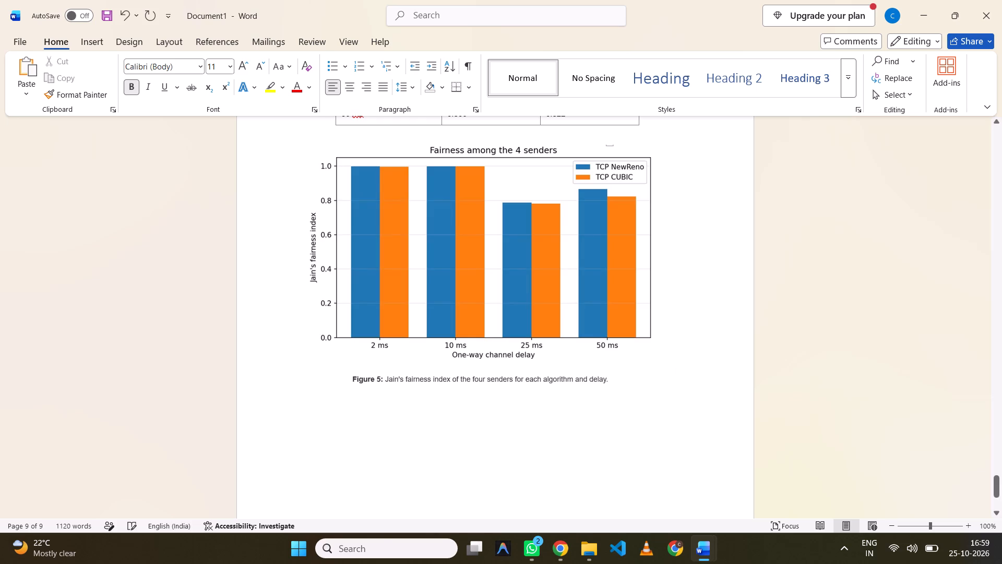
Copy Figure 5's "Role of this figure" line from NS3_Assignment2_Report and paste it under the chart in Document1, followed by blank lines.
left_click(742, 487)
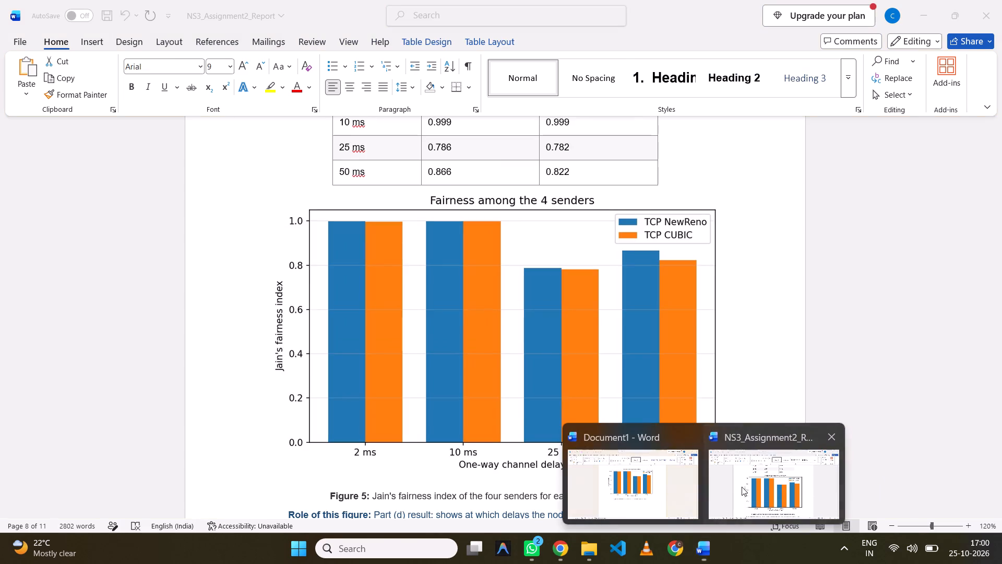
left_click_drag(701, 513, 277, 510)
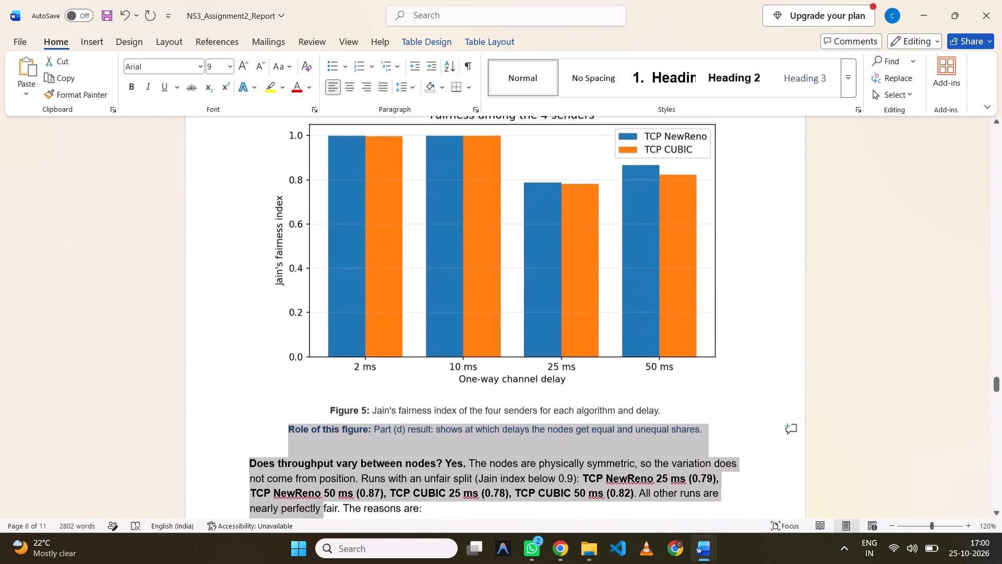
left_click_drag(277, 510, 262, 426)
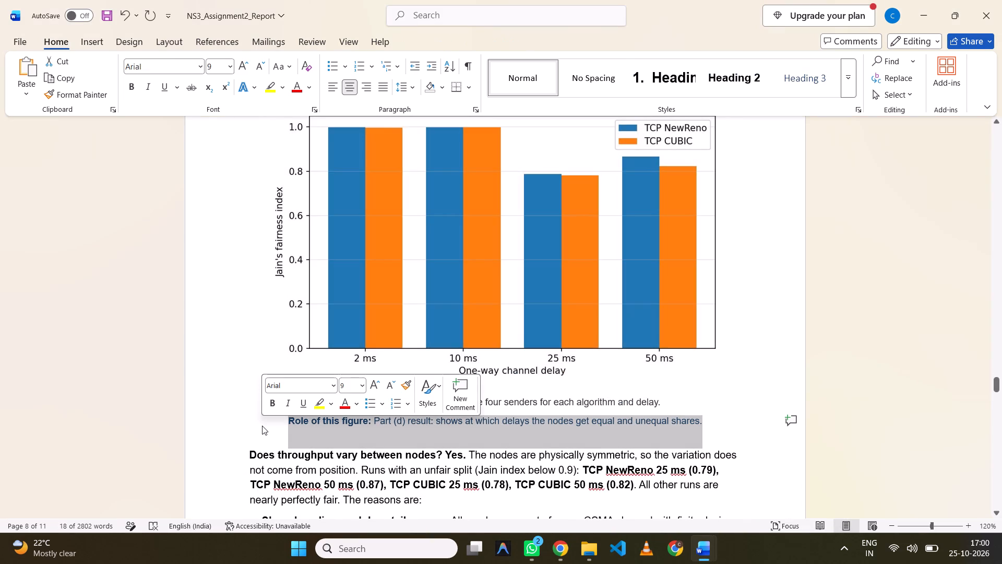
key("ctrl+c")
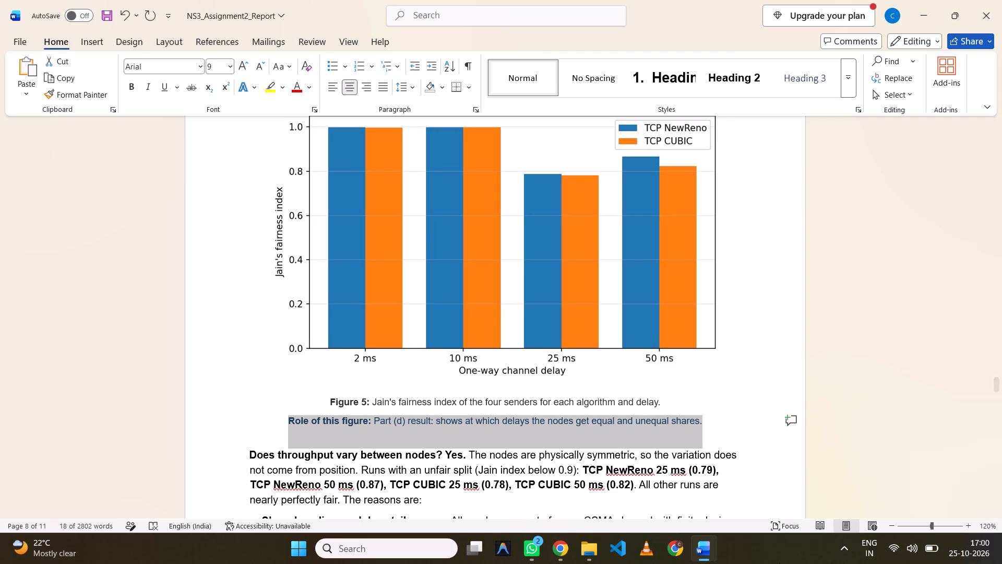
left_click(633, 503)
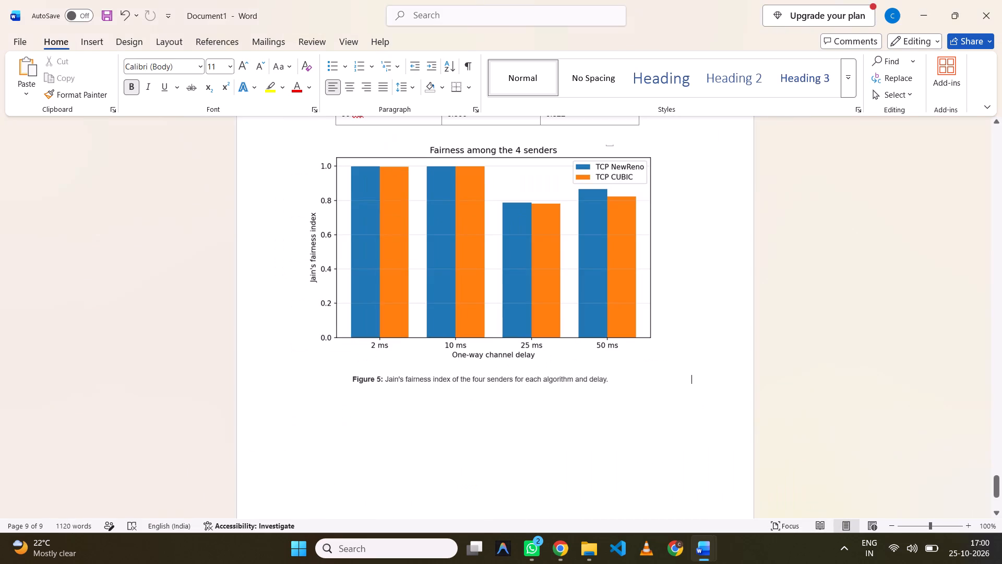
left_click(416, 418)
key("Return")
key("Return")
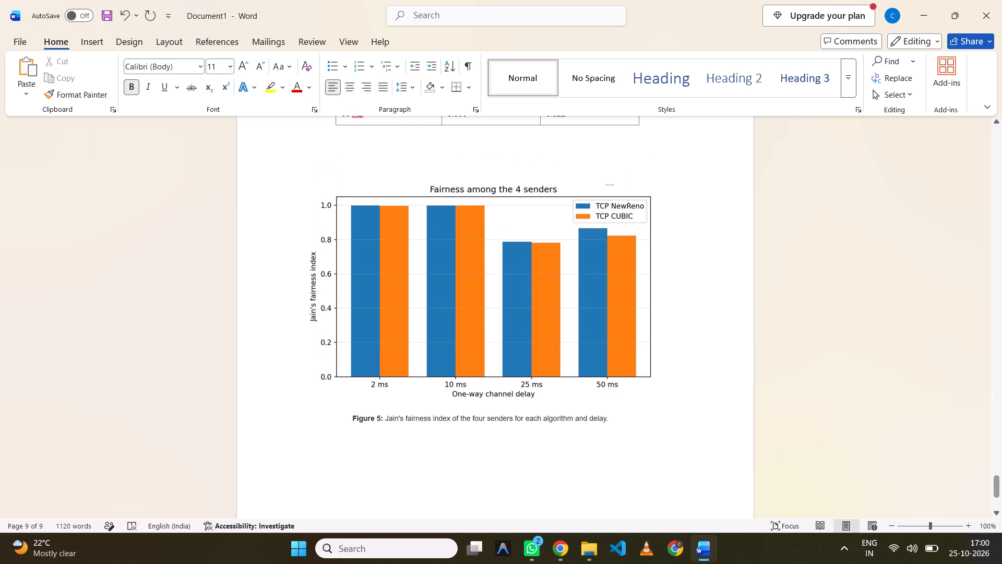
left_click(622, 419)
left_click(620, 443)
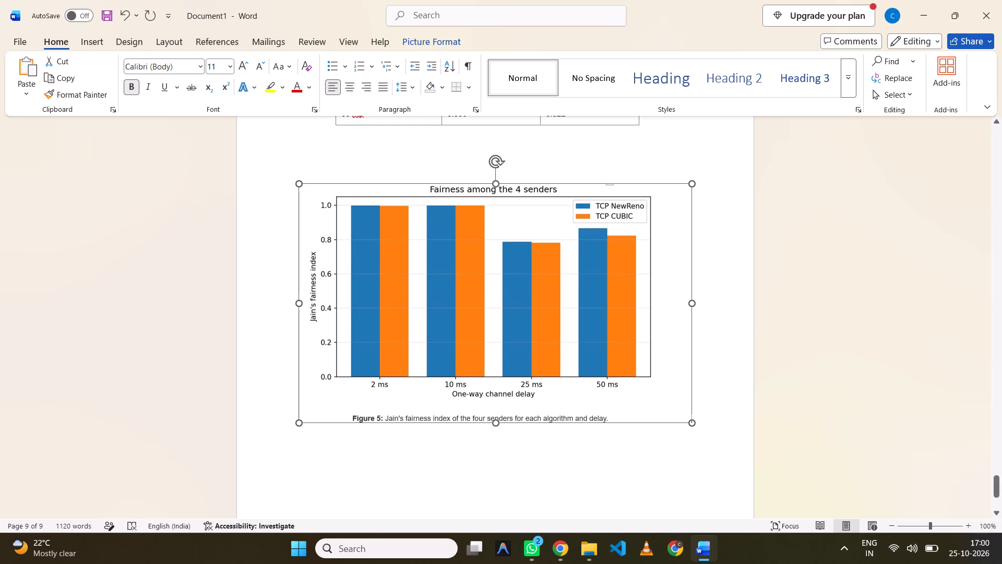
key("Return")
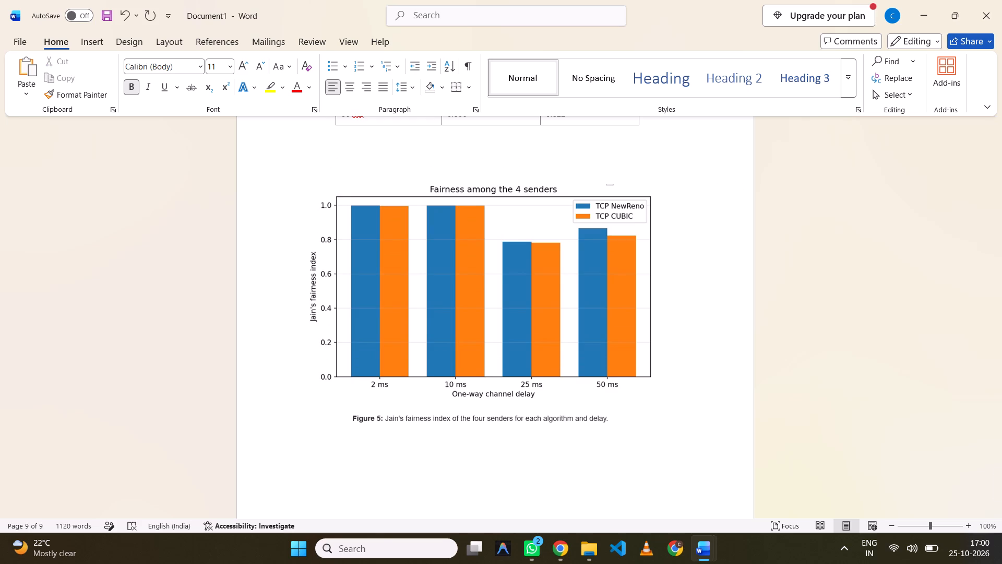
key("ctrl+v")
key("Return")
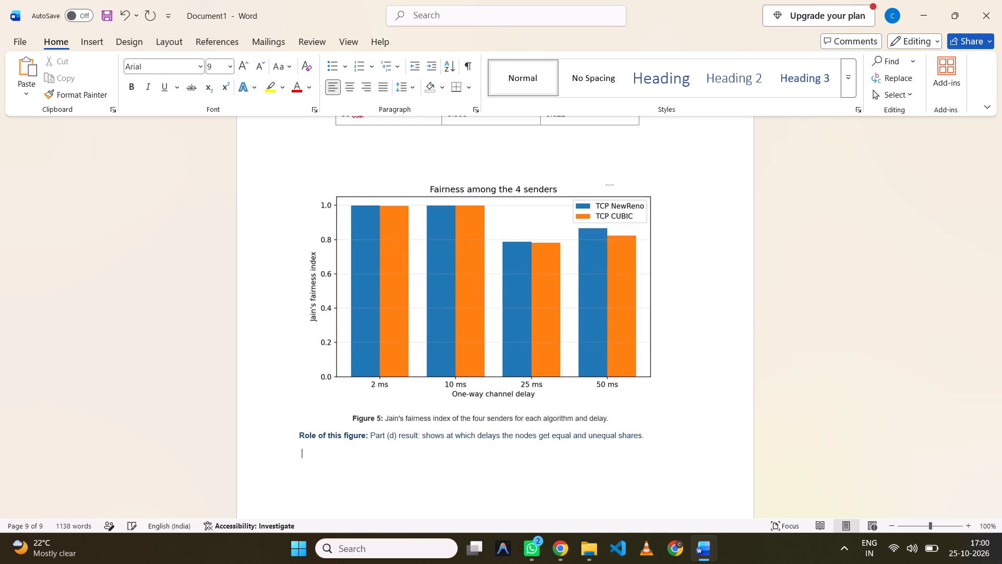
key("Return")
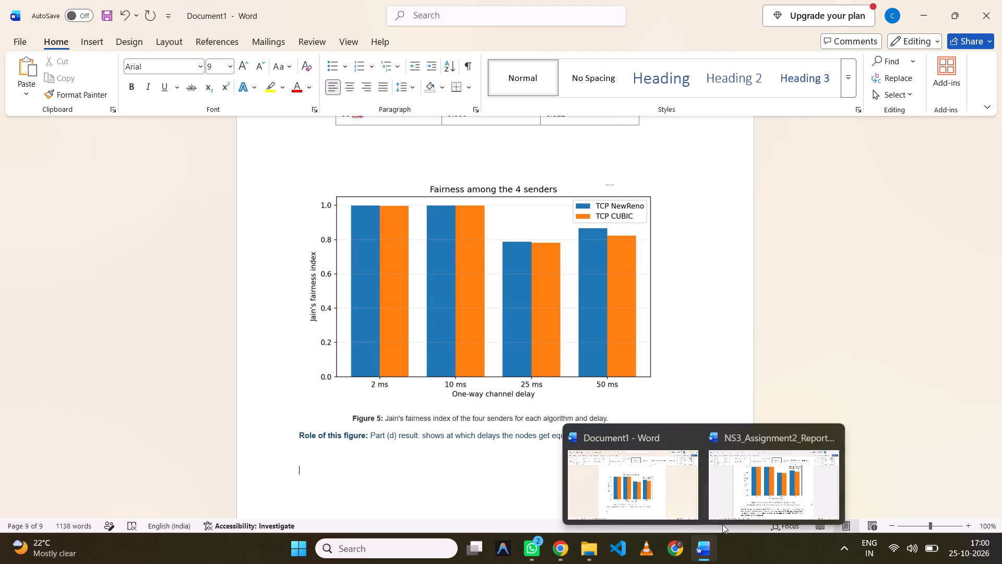
Copy the "Does throughput vary between nodes?" paragraph and its bulleted reasons from NS3_Assignment2_Report and paste them below Document1's Figure 5 role line.
left_click(723, 522)
scroll(648, 464, "down", 1)
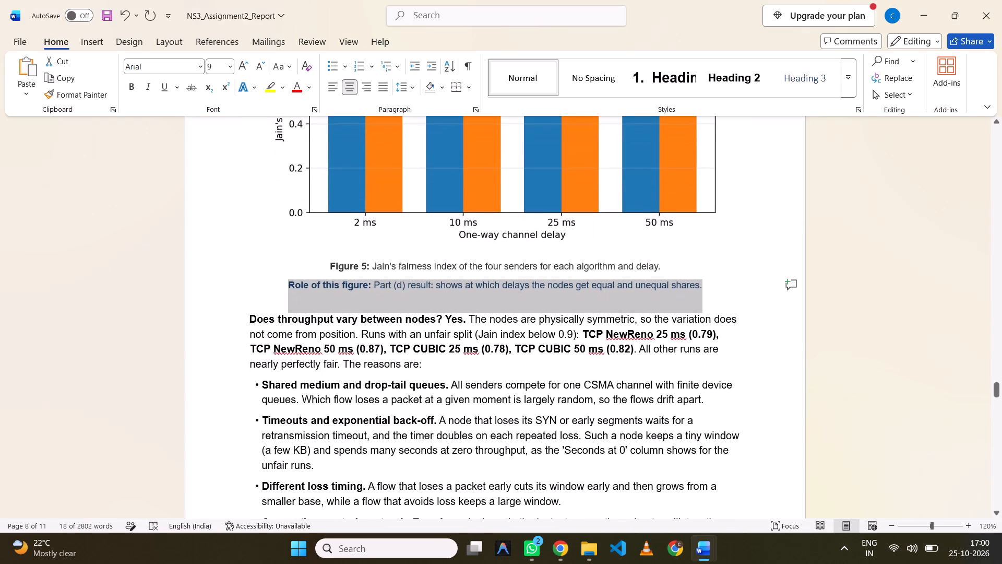
left_click(246, 317)
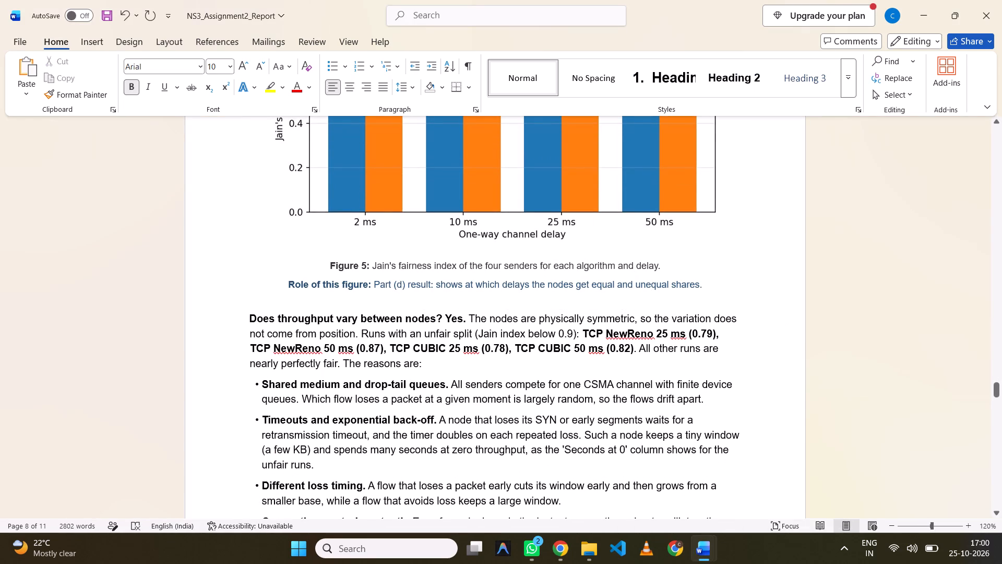
left_click_drag(246, 320, 500, 521)
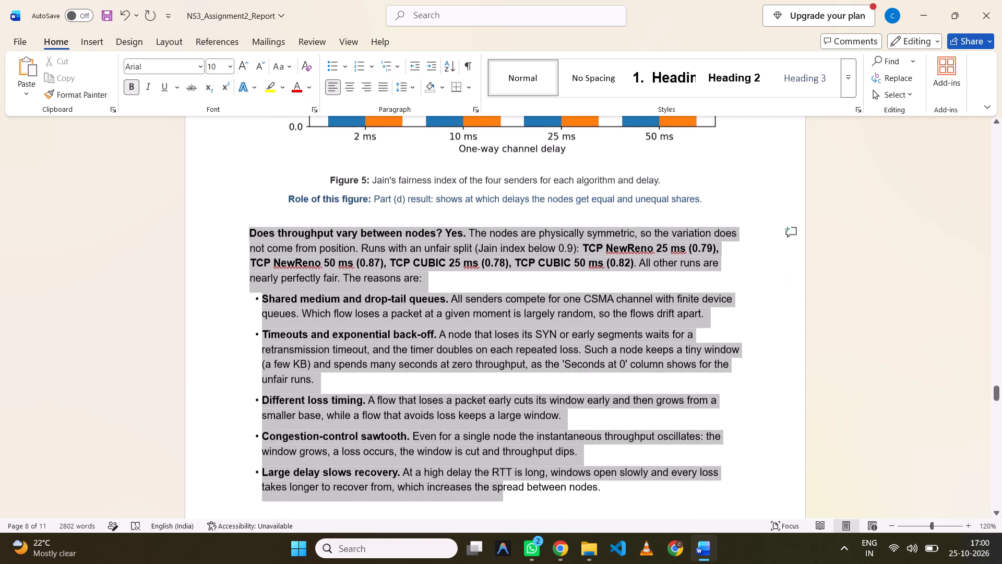
left_click_drag(500, 521, 341, 311)
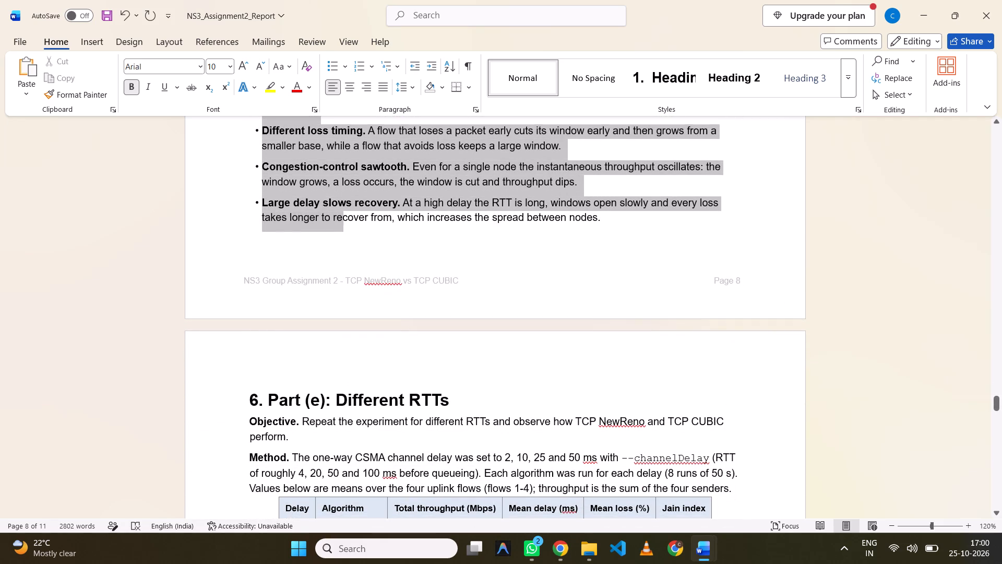
left_click_drag(341, 311, 611, 254)
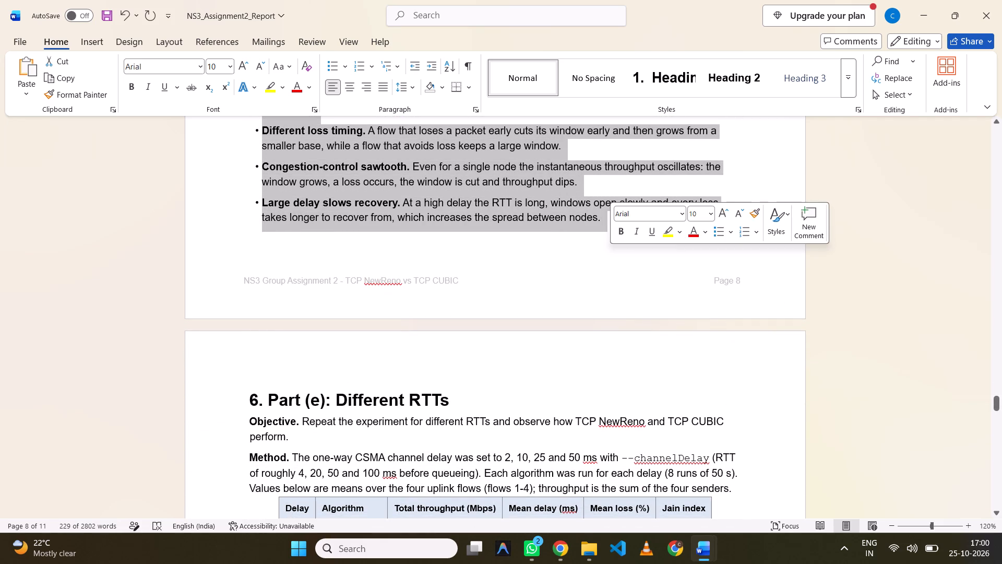
key("ctrl+c")
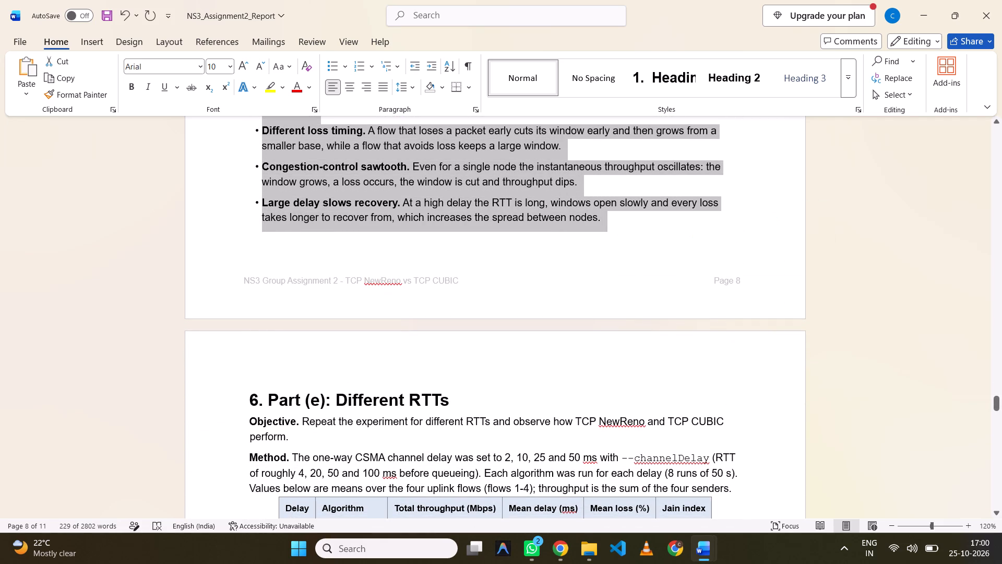
left_click(643, 462)
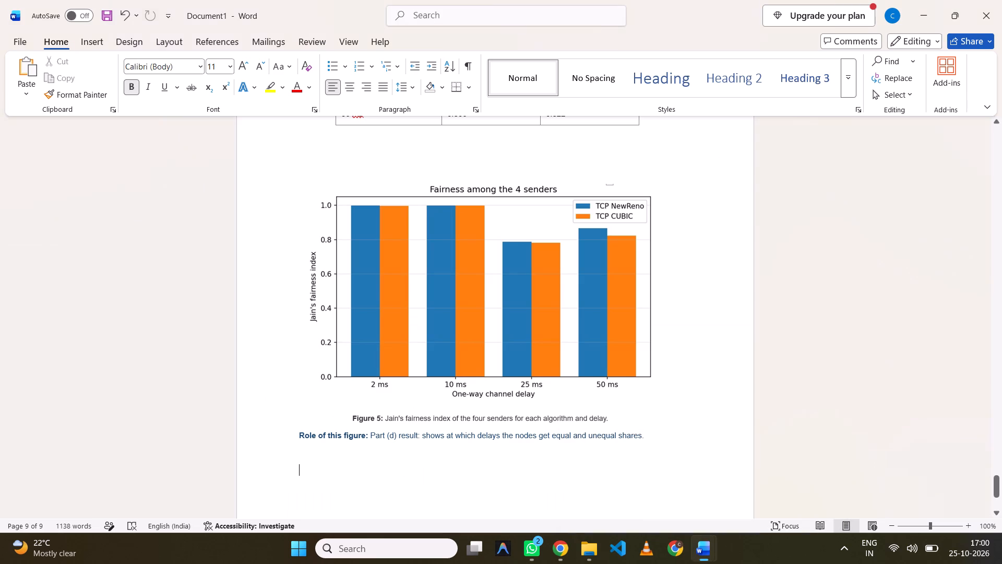
scroll(504, 428, "down", 1)
key("ctrl+v")
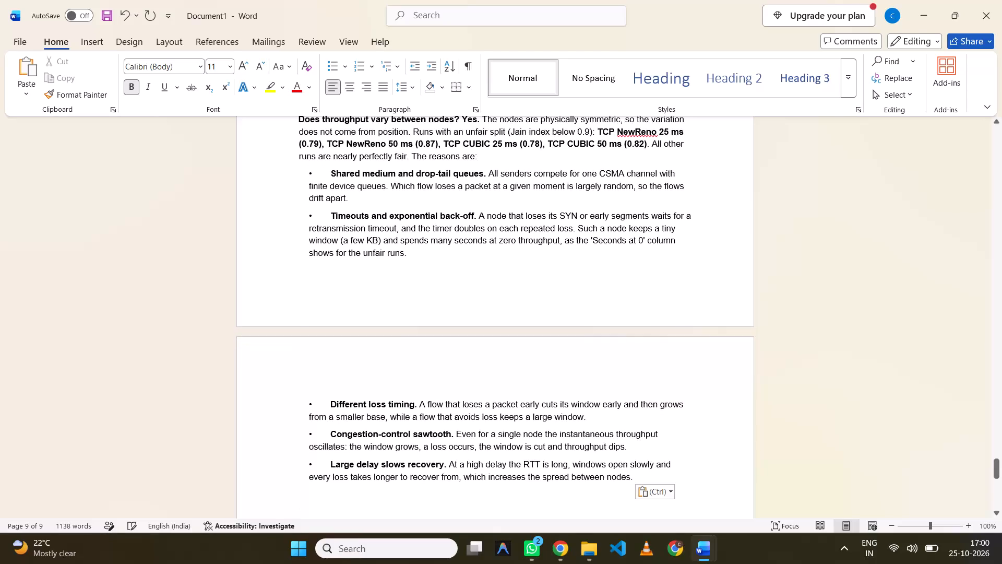
scroll(504, 428, "down", 1)
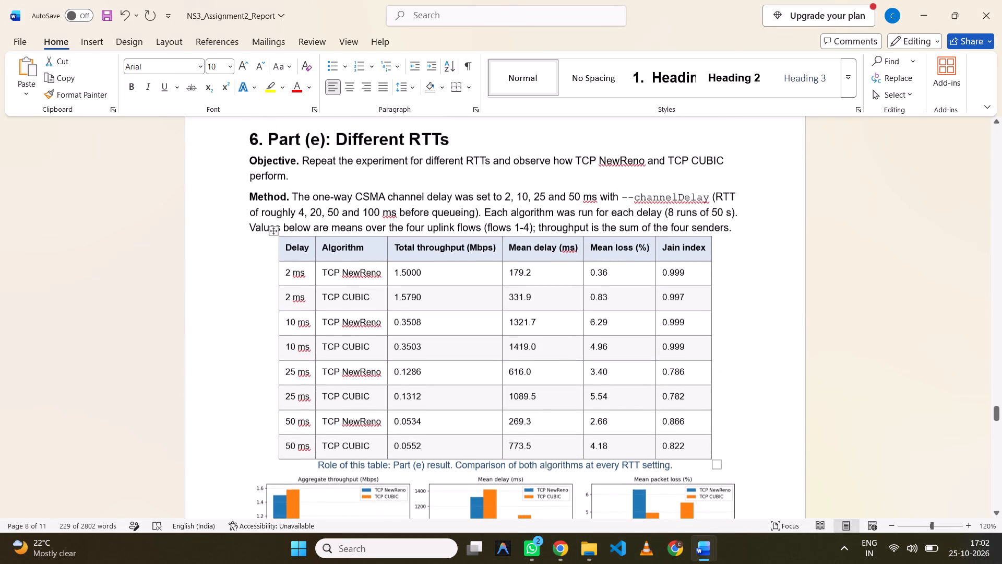
scroll(524, 406, "up", 1)
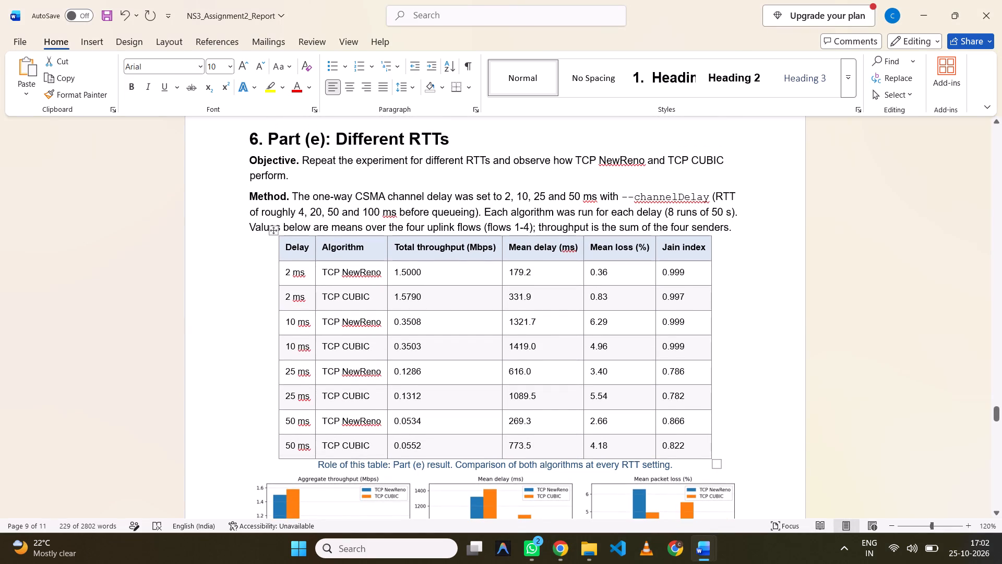
left_click_drag(283, 248, 290, 247)
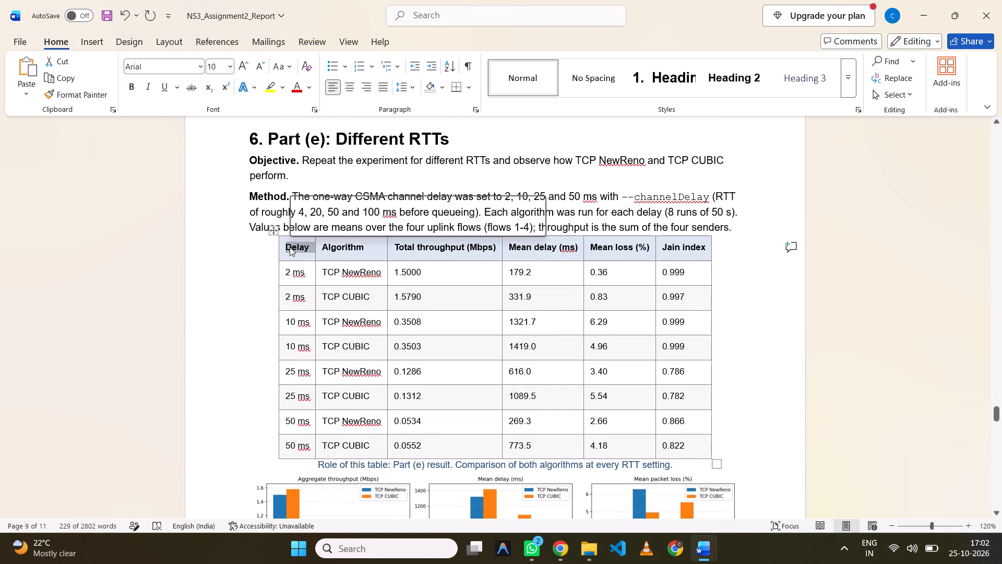
left_click(283, 247)
left_click_drag(283, 247, 661, 448)
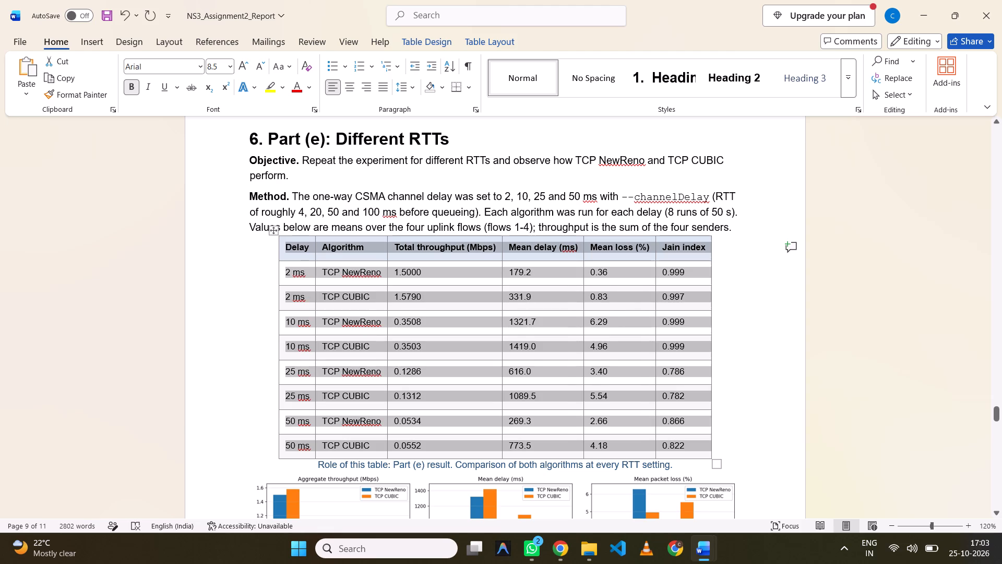
left_click_drag(661, 448, 743, 464)
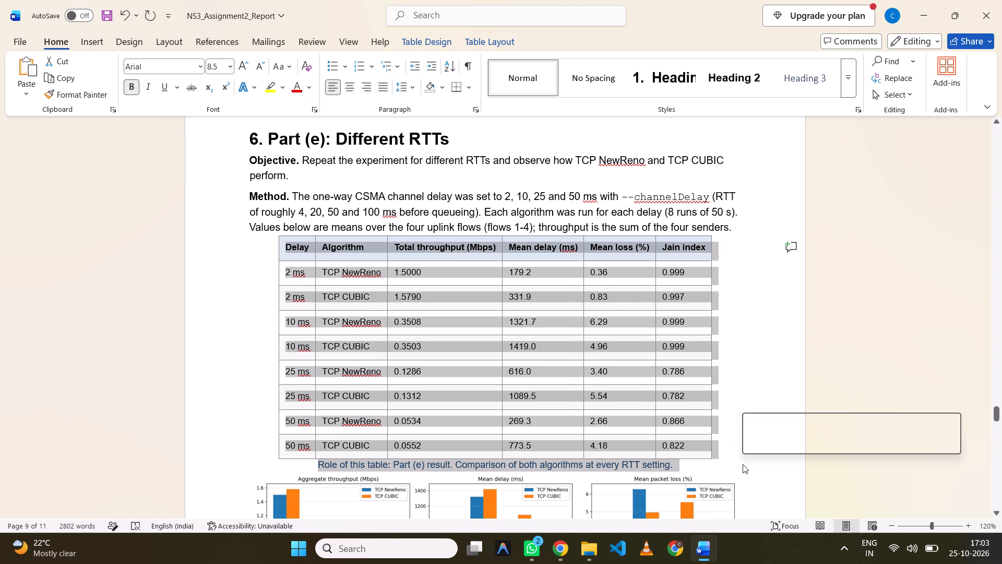
key("ctrl+c")
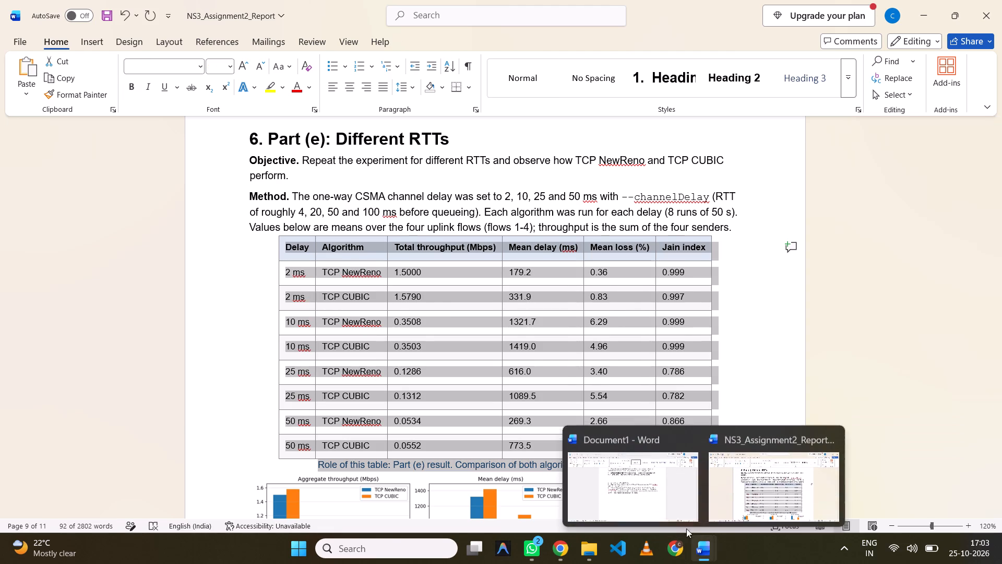
Paste the Part (e) results table and its role caption below the Method paragraph in Document1, with blank lines around them.
left_click(636, 500)
left_click(516, 444)
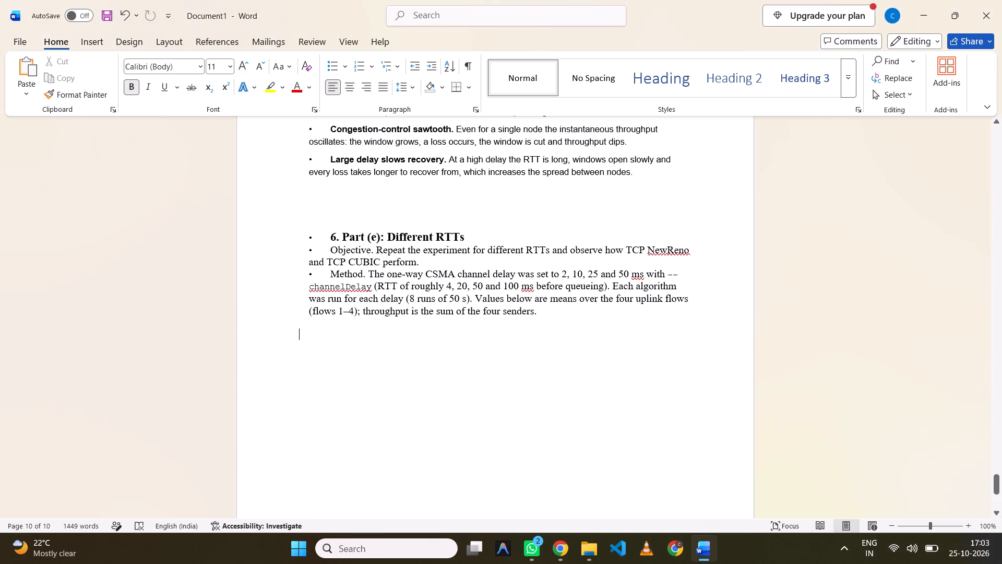
key("Return")
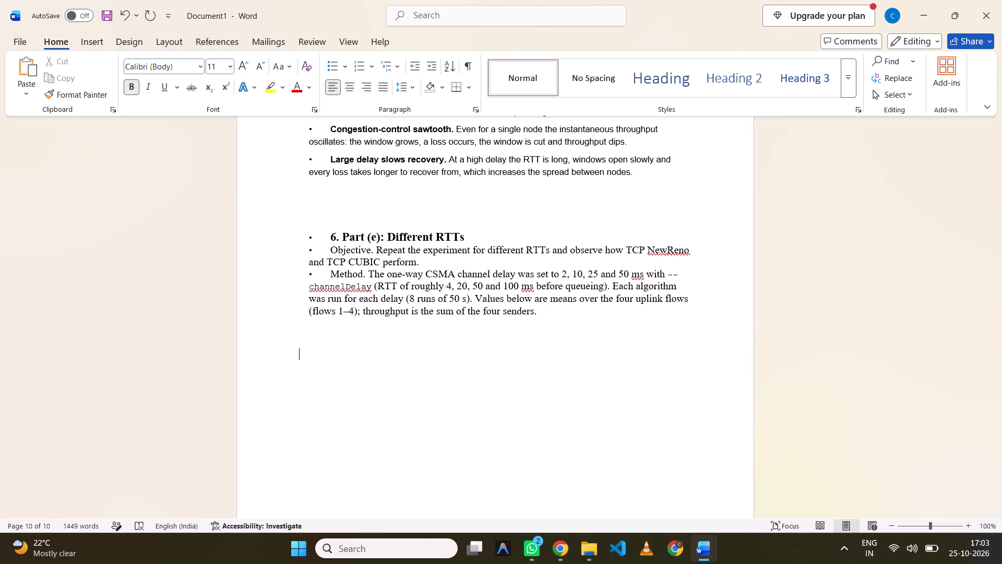
key("ctrl+v")
scroll(516, 444, "down", 1)
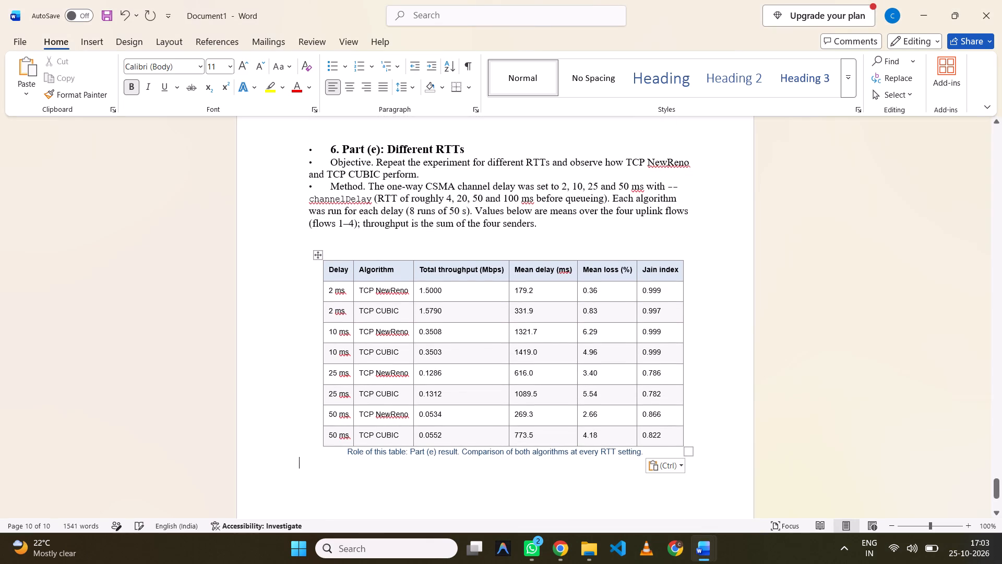
key("Return")
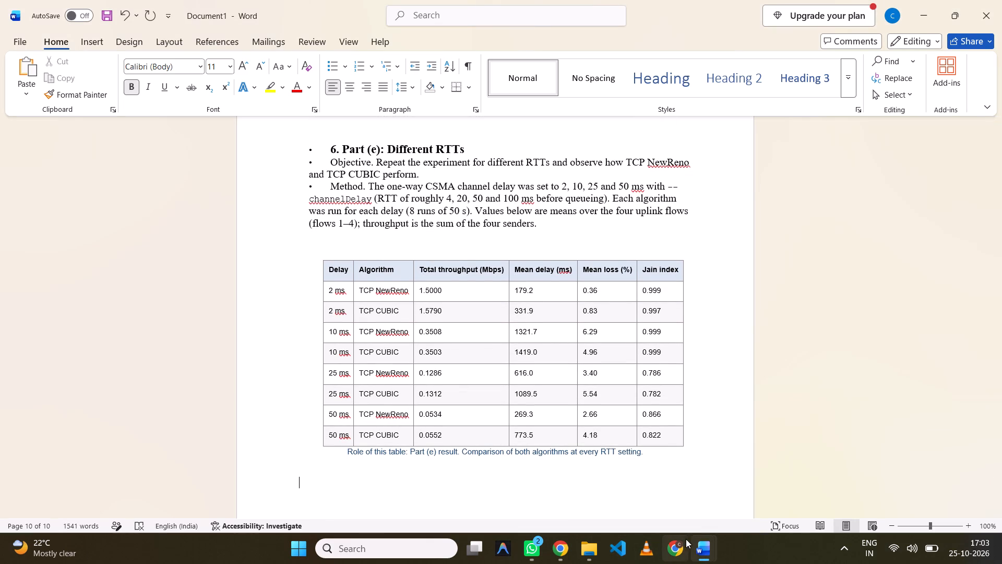
Snip Figure 6's three bar charts with their caption from NS3_Assignment2_Report and paste the image below the Part (e) table in Document1.
left_click(726, 515)
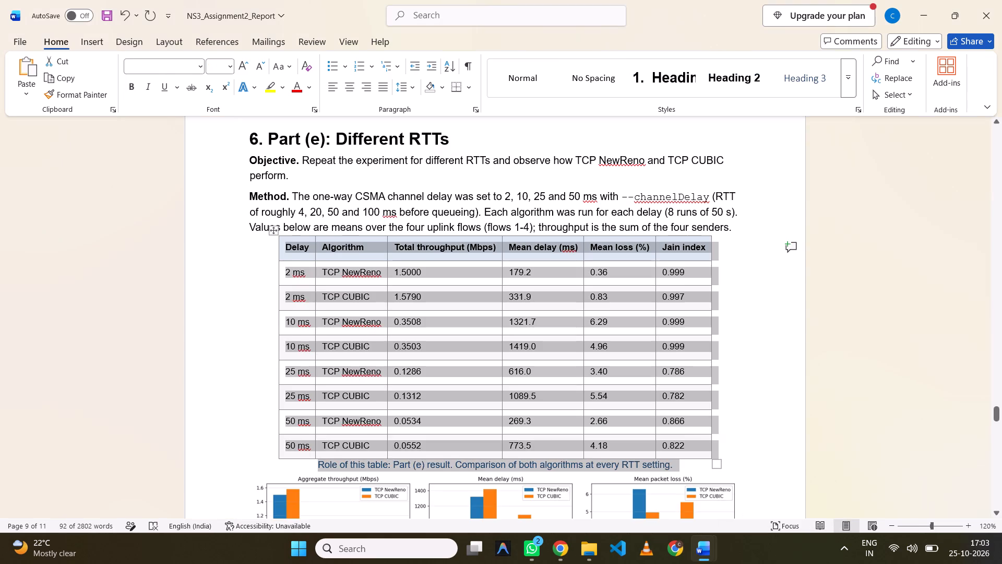
scroll(597, 440, "down", 2)
left_click(438, 522)
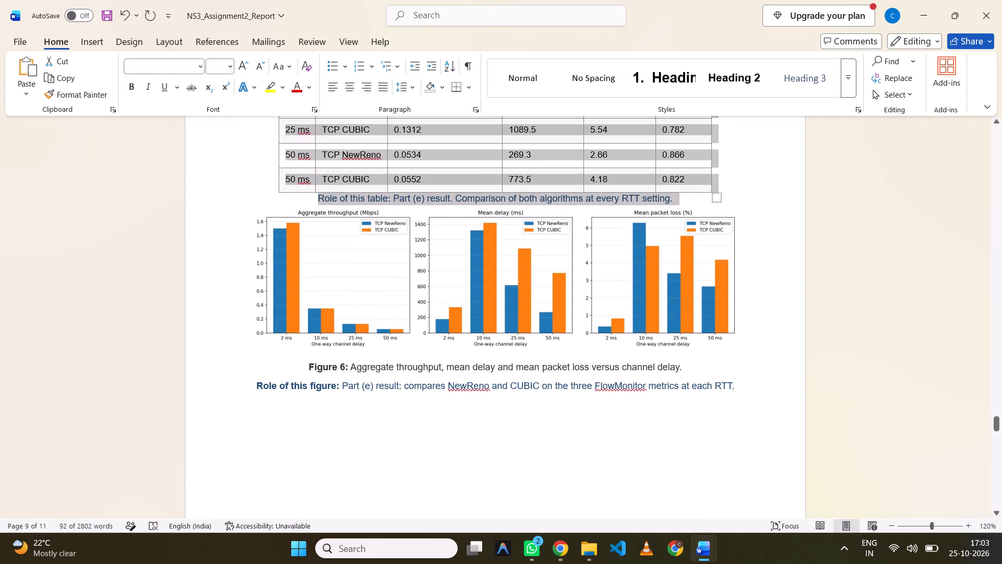
key("Print")
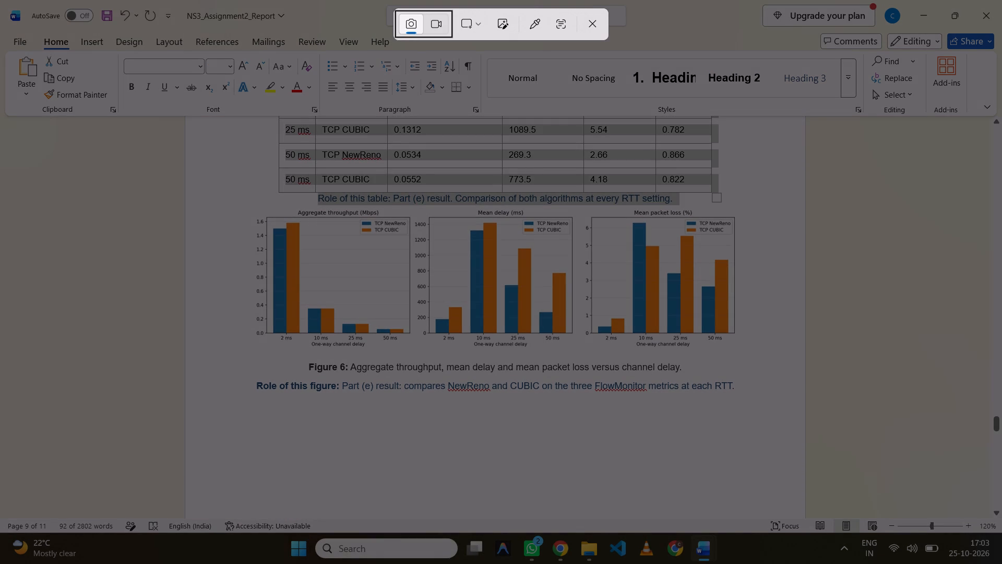
left_click(246, 208)
left_click_drag(224, 206, 744, 362)
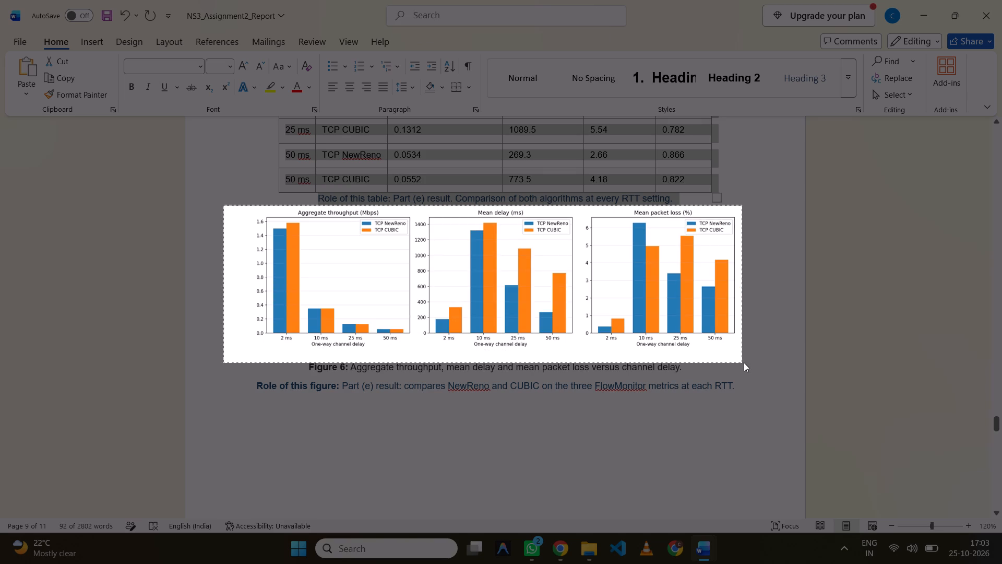
left_click_drag(744, 362, 767, 374)
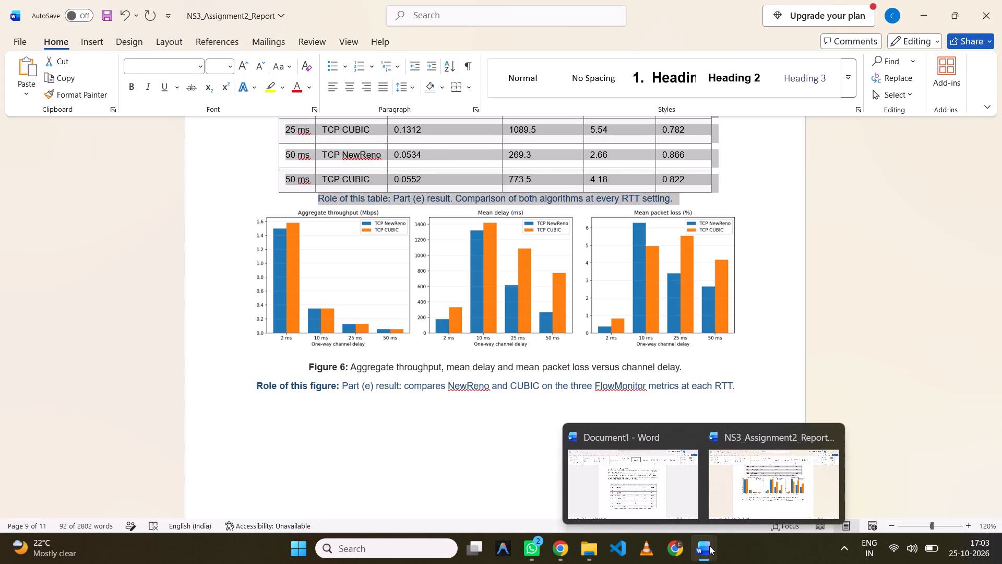
left_click(648, 489)
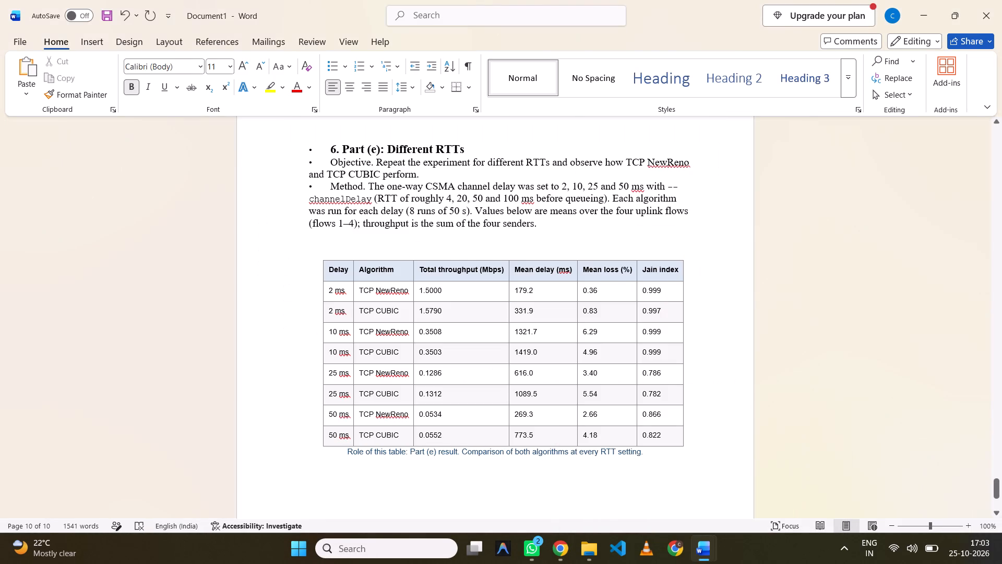
key("ctrl+v")
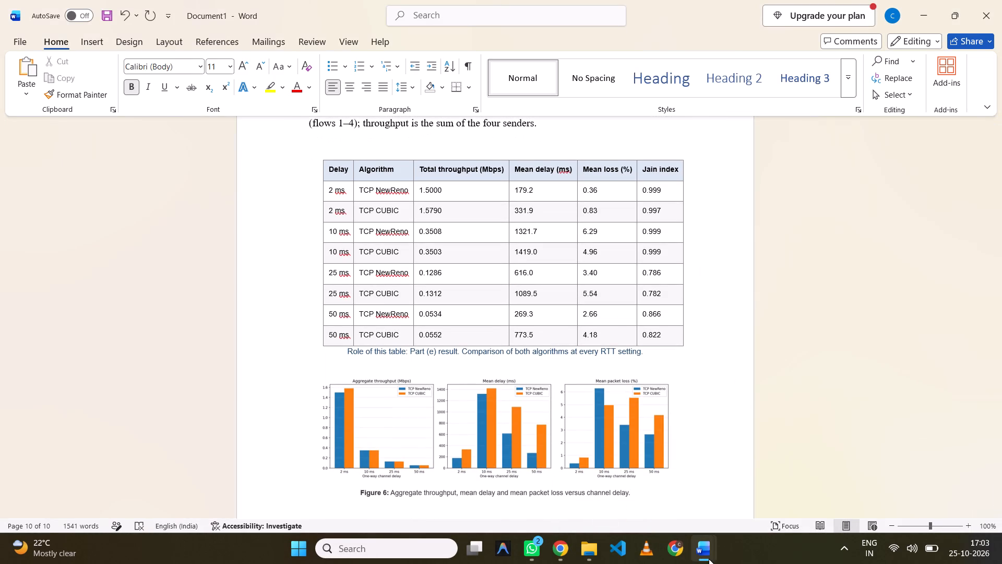
Copy the "Role of this figure" line under Figure 6 from NS3_Assignment2_Report and paste it below the Figure 6 image in Document1.
left_click(735, 477)
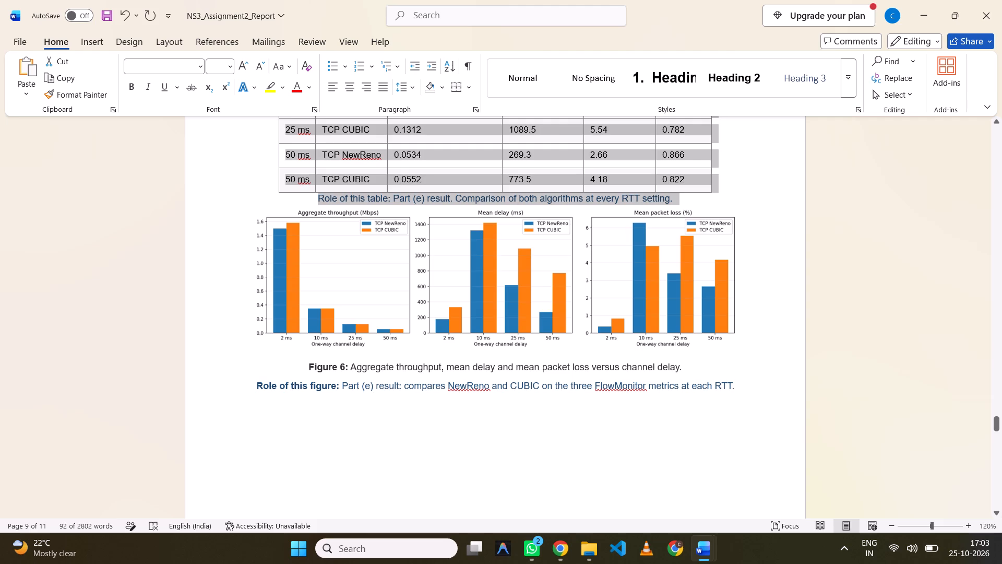
left_click_drag(735, 390, 232, 449)
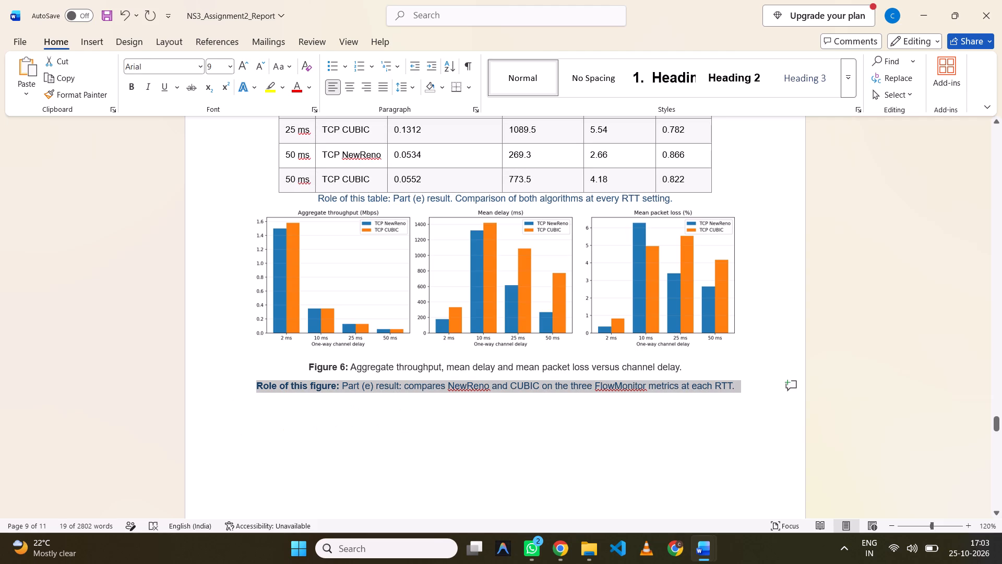
key("ctrl+c")
left_click(641, 495)
scroll(558, 466, "down", 1)
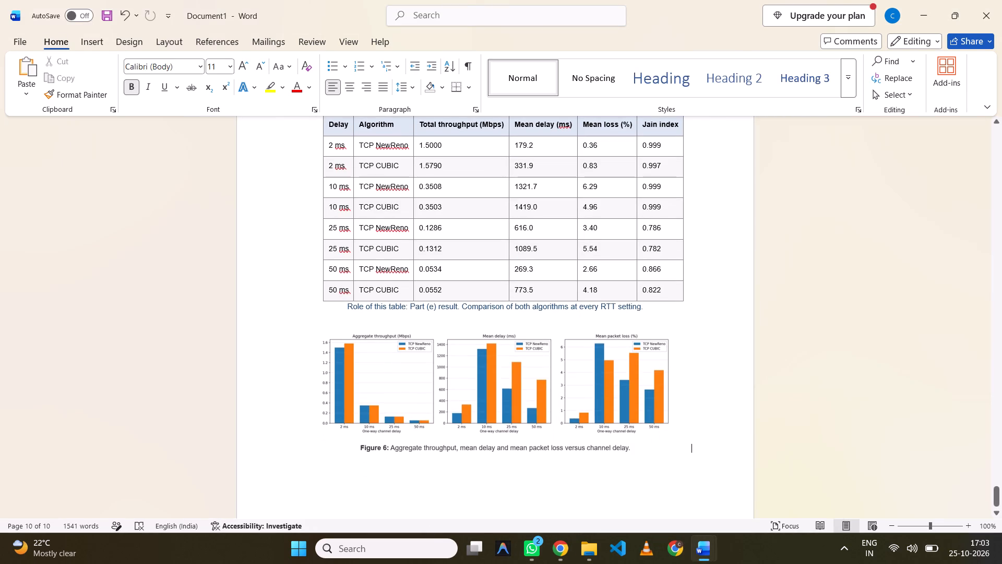
key("Return")
key("ctrl+v")
scroll(558, 466, "down", 1)
key("Return")
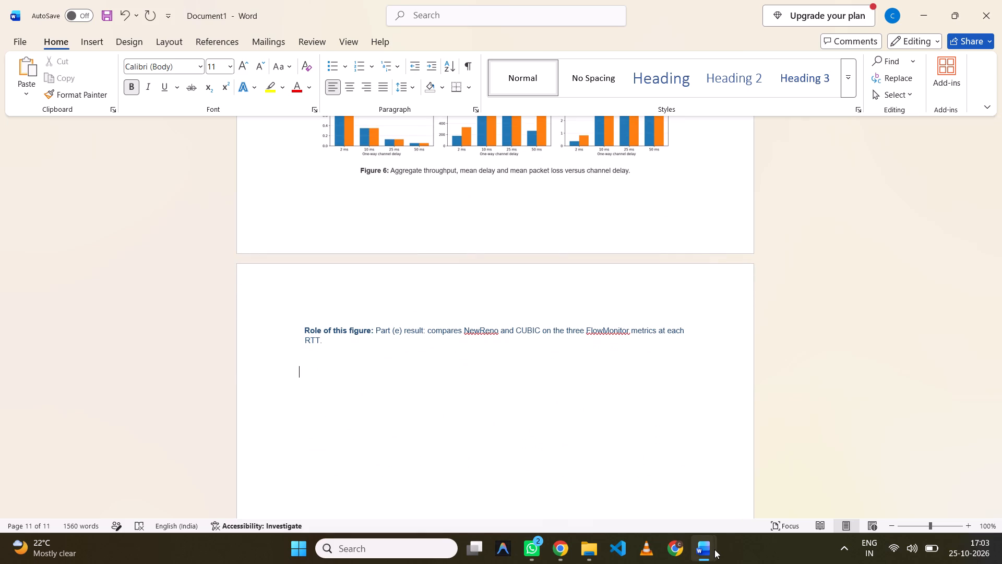
Check ChatGPT's Page 11 text, and snip Figure 7's congestion-window charts with caption from NS3_Assignment2_Report into Document1 below the Figure 6 role line.
left_click(559, 553)
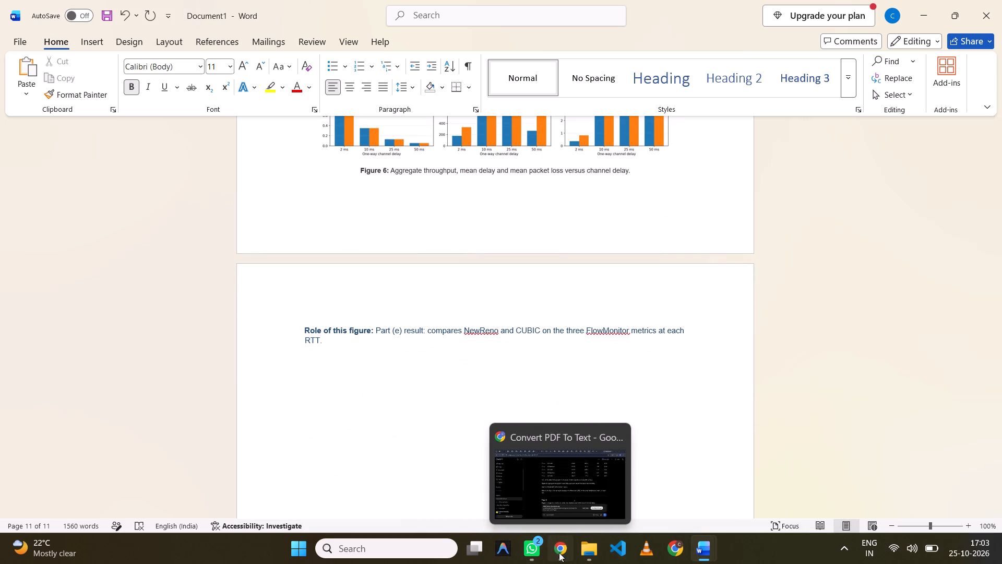
scroll(338, 391, "down", 2)
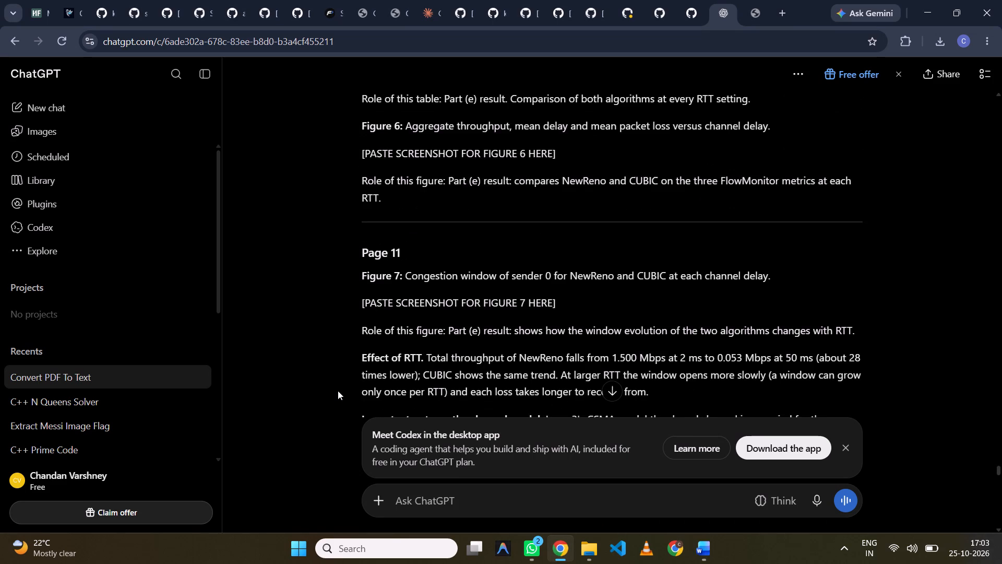
scroll(338, 391, "down", 3)
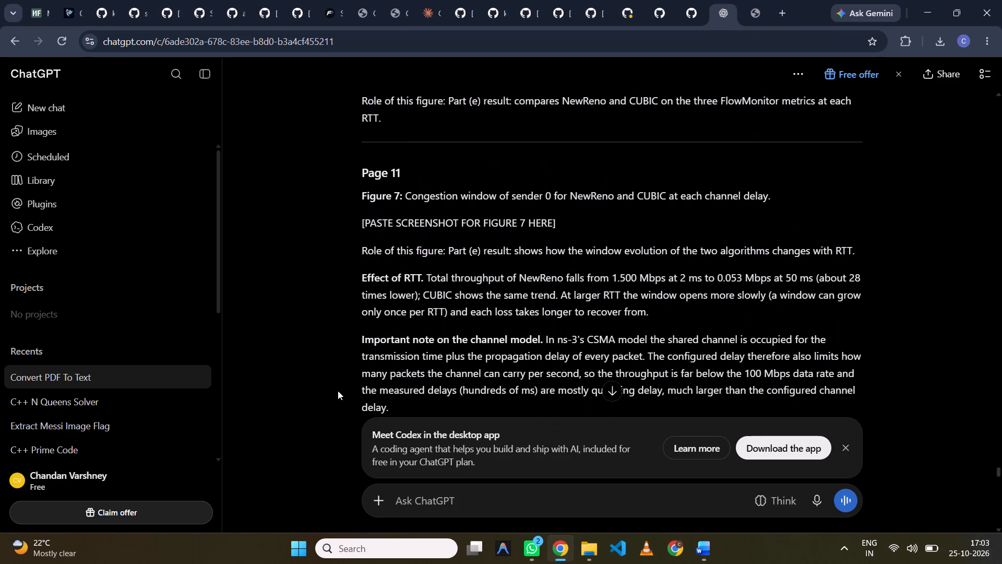
scroll(338, 391, "down", 1)
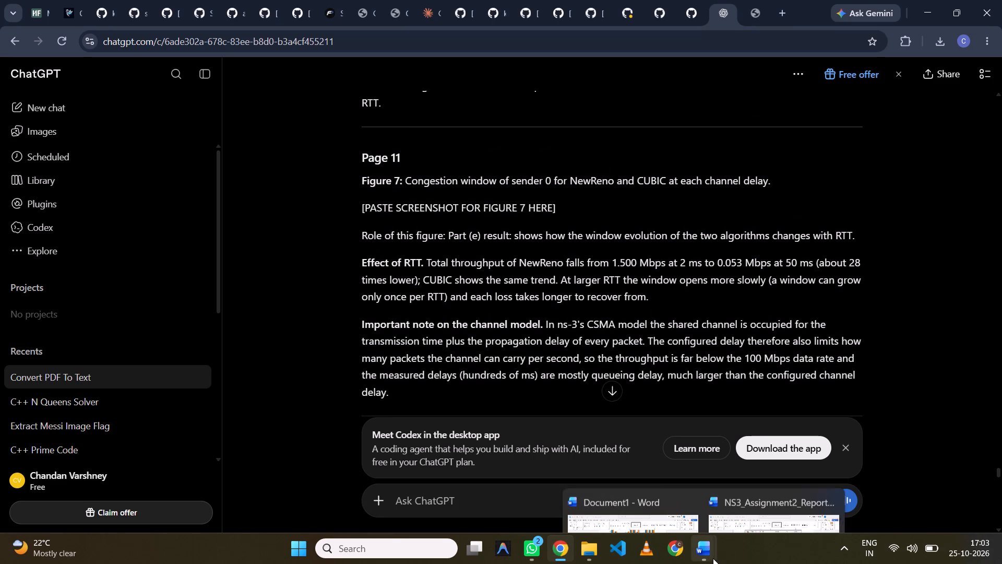
left_click(749, 512)
scroll(658, 398, "down", 2)
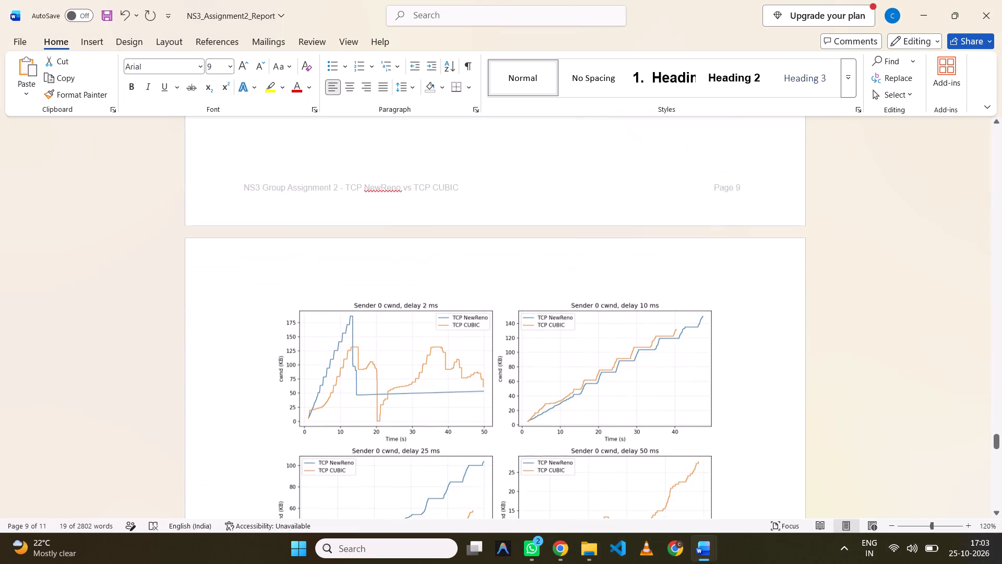
scroll(658, 398, "down", 2)
scroll(658, 398, "up", 1)
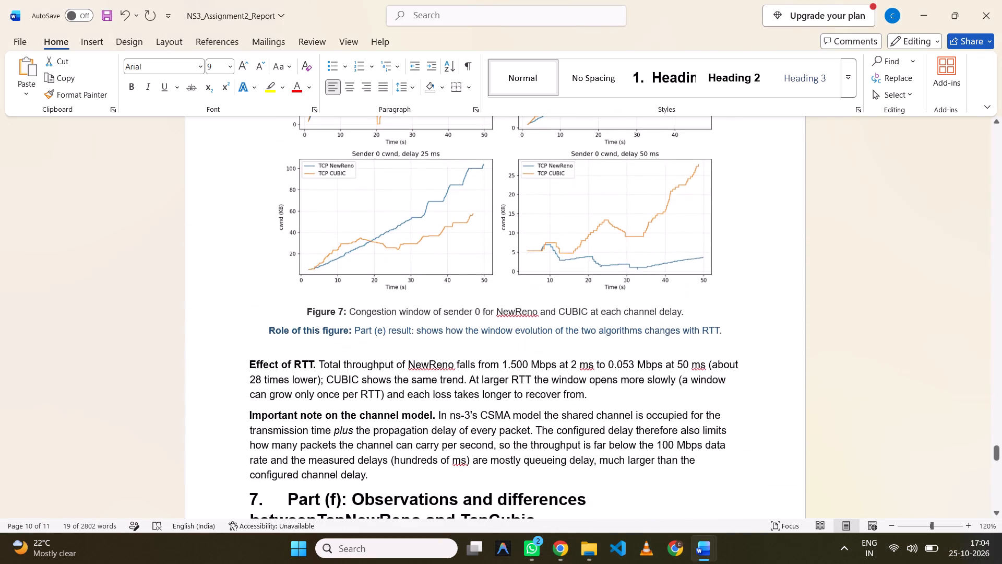
scroll(658, 398, "up", 1)
key("Print")
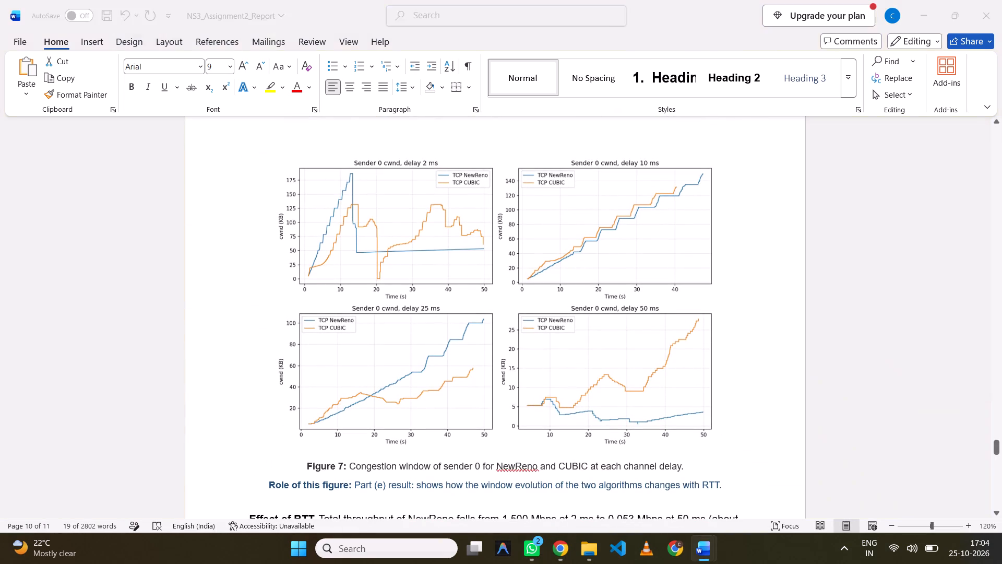
left_click_drag(249, 155, 736, 477)
left_click(612, 504)
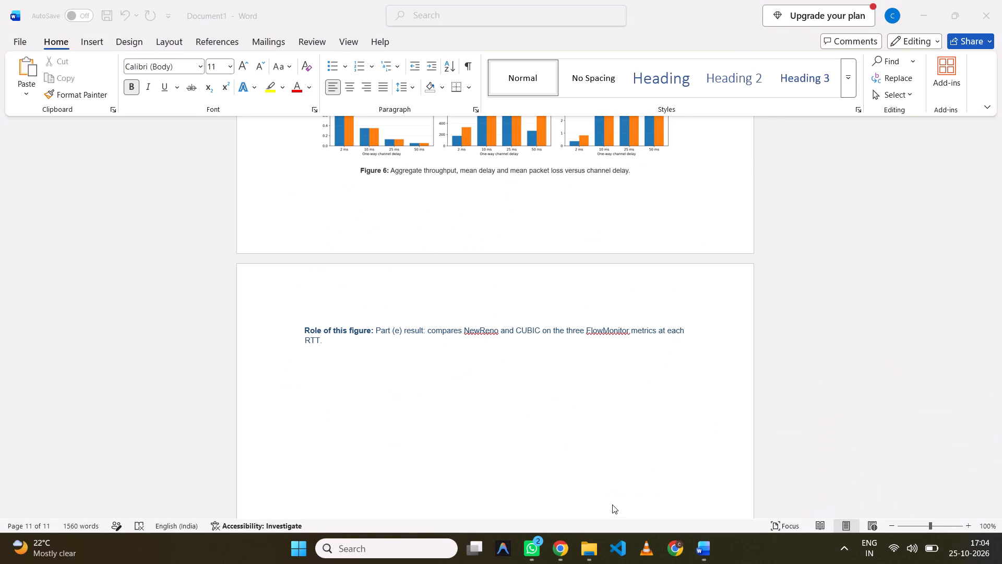
key("ctrl+v")
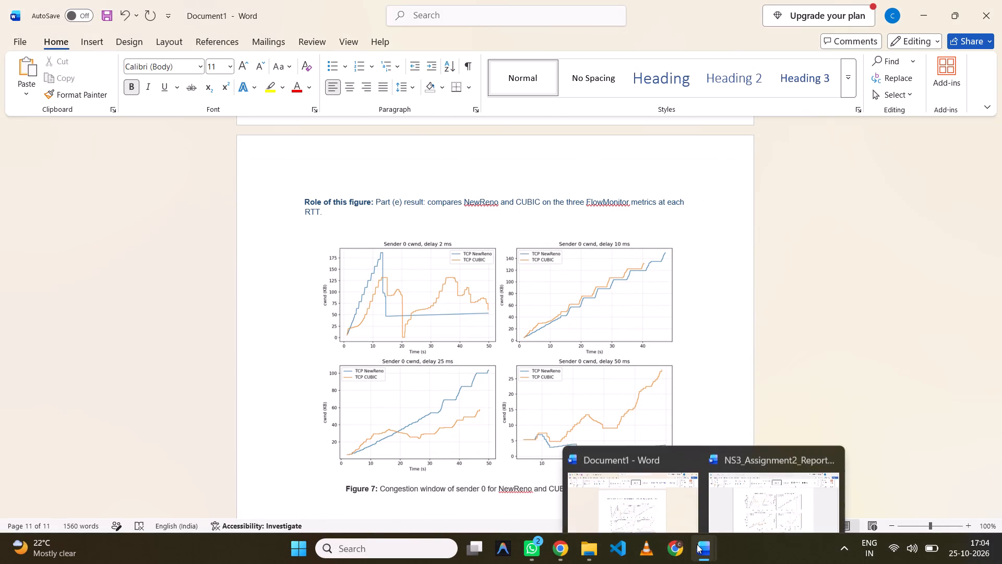
Copy the "Effect of RTT" and "Important note on the channel model" paragraphs from NS3_Assignment2_Report and paste them below Figure 7 in Document1.
left_click(716, 495)
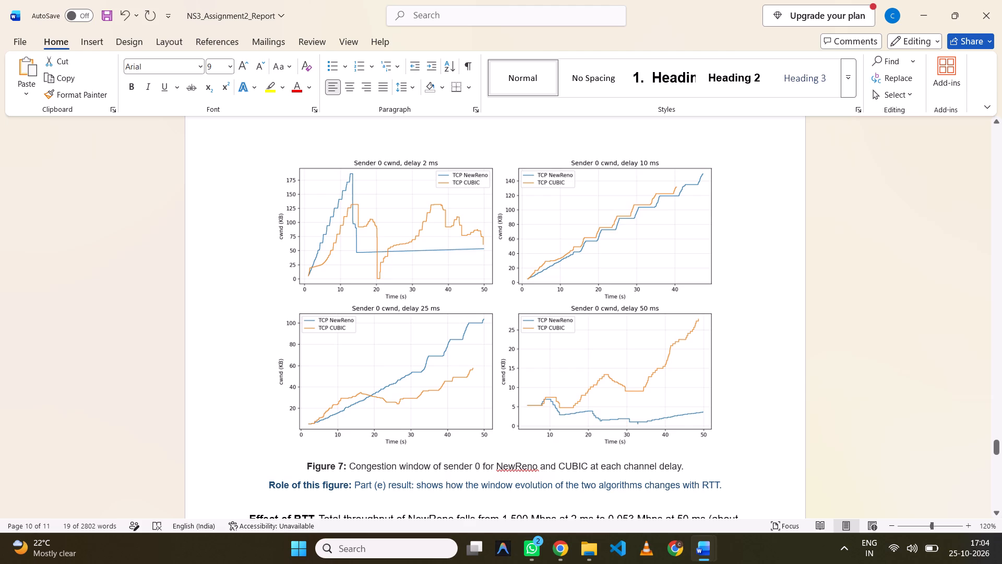
left_click_drag(724, 485, 315, 471)
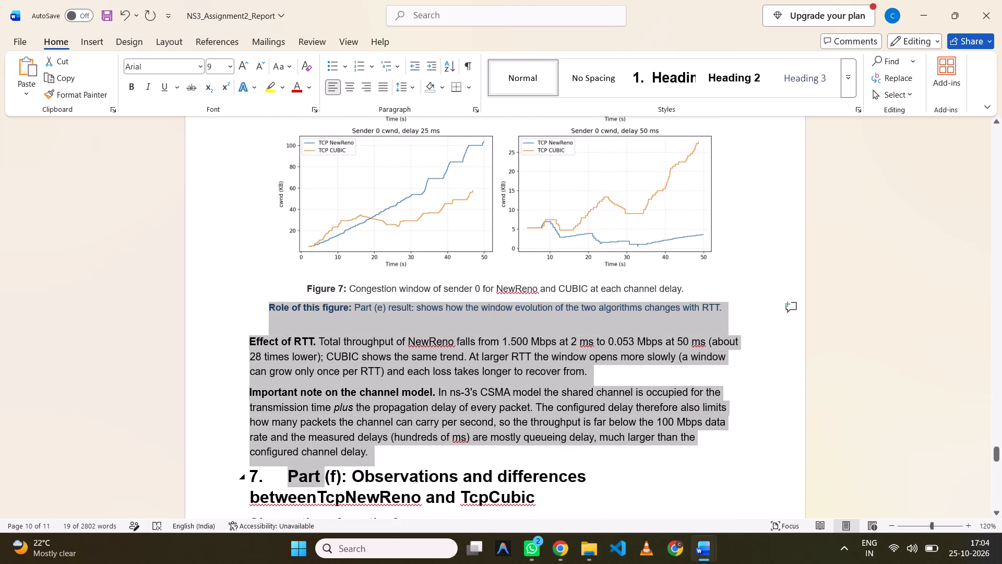
left_click_drag(315, 471, 380, 452)
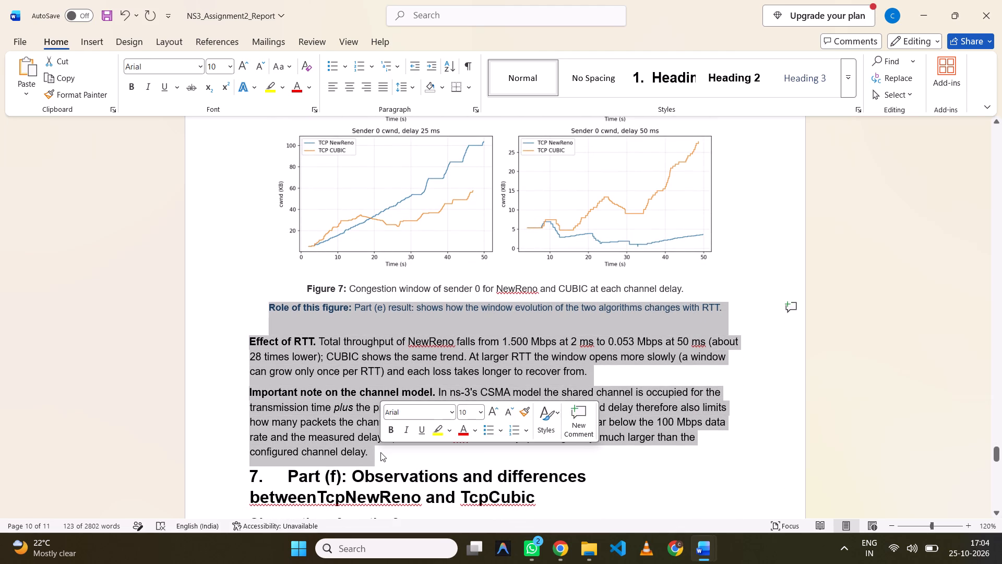
key("ctrl+c")
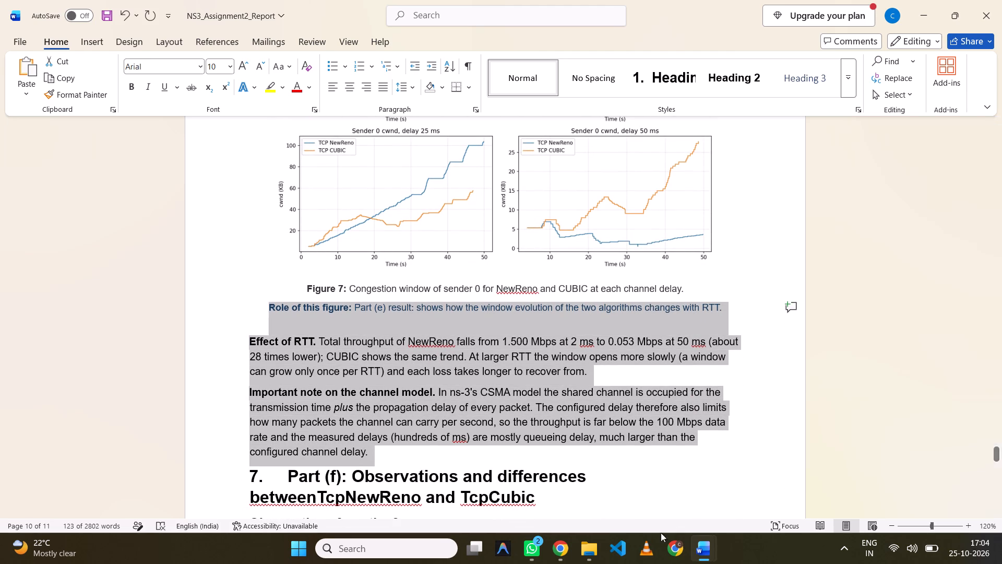
left_click(641, 493)
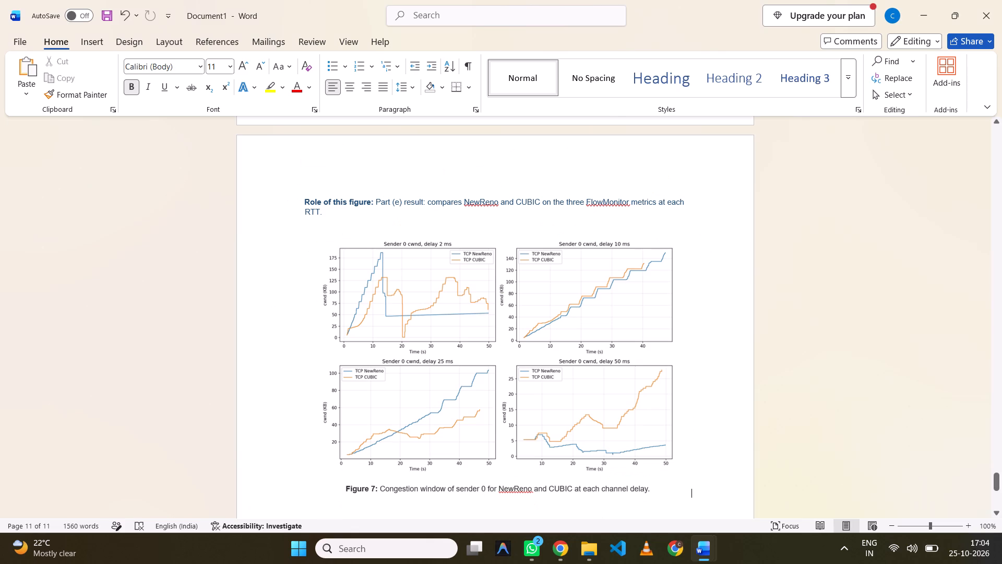
key("Return")
key("ctrl+v")
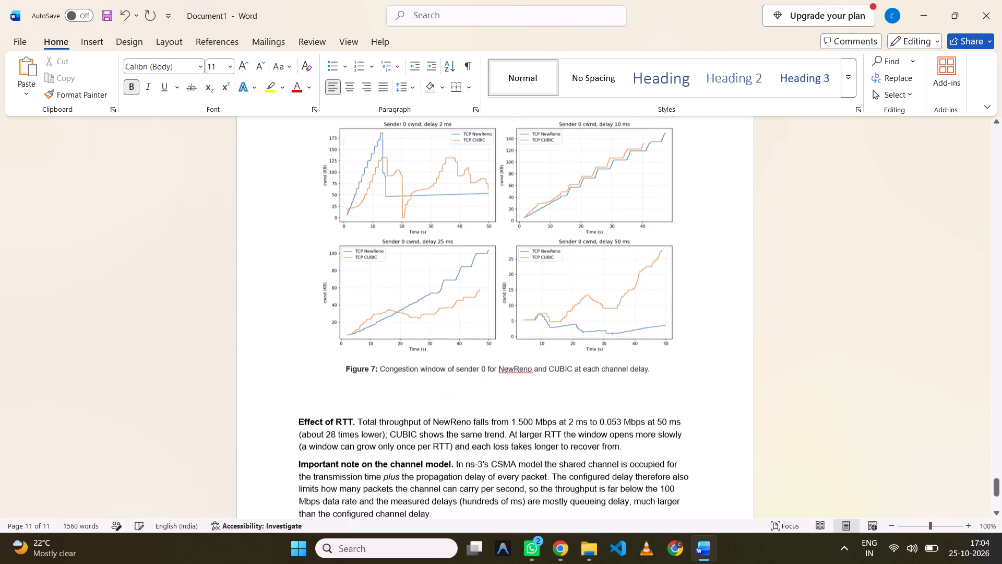
scroll(628, 477, "down", 1)
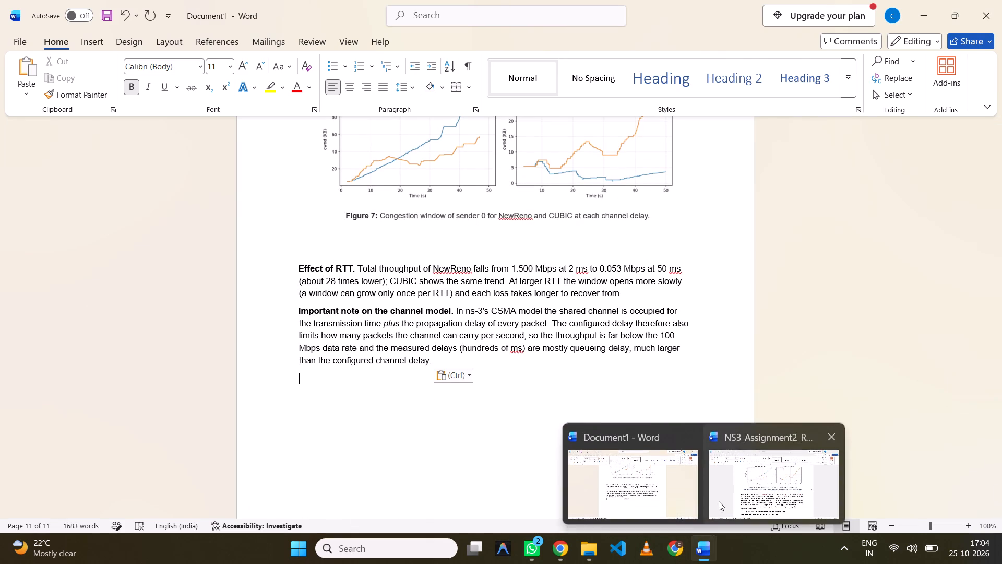
Copy the "Role of this figure" line under Figure 7 from NS3_Assignment2_Report and paste it directly below the Figure 7 image in Document1.
left_click(719, 501)
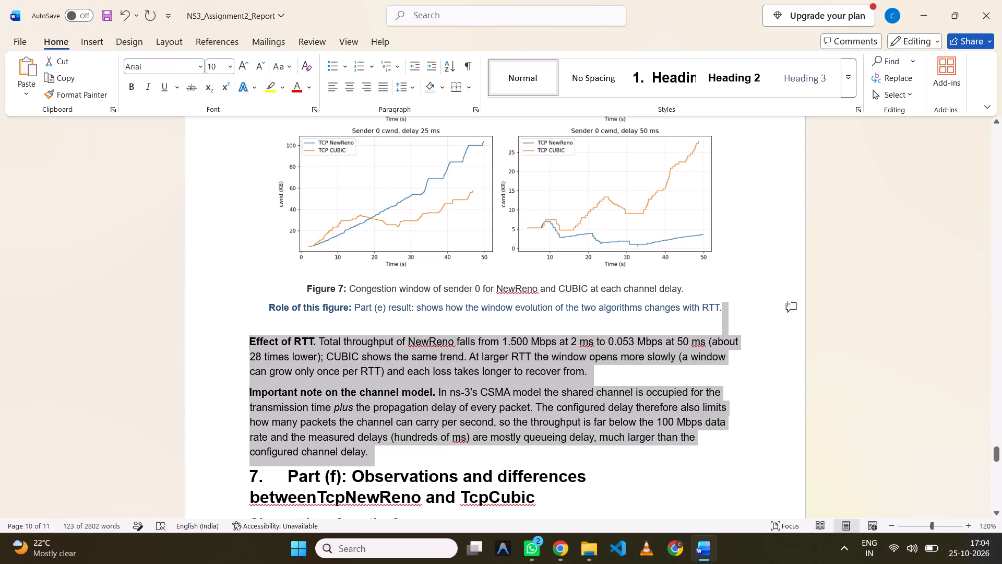
left_click(265, 307)
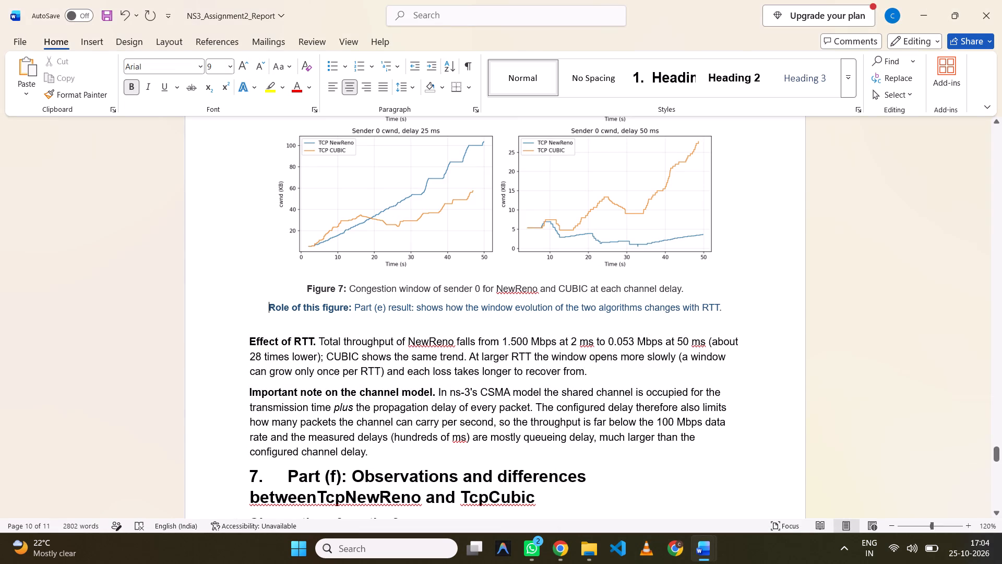
left_click_drag(720, 309, 275, 311)
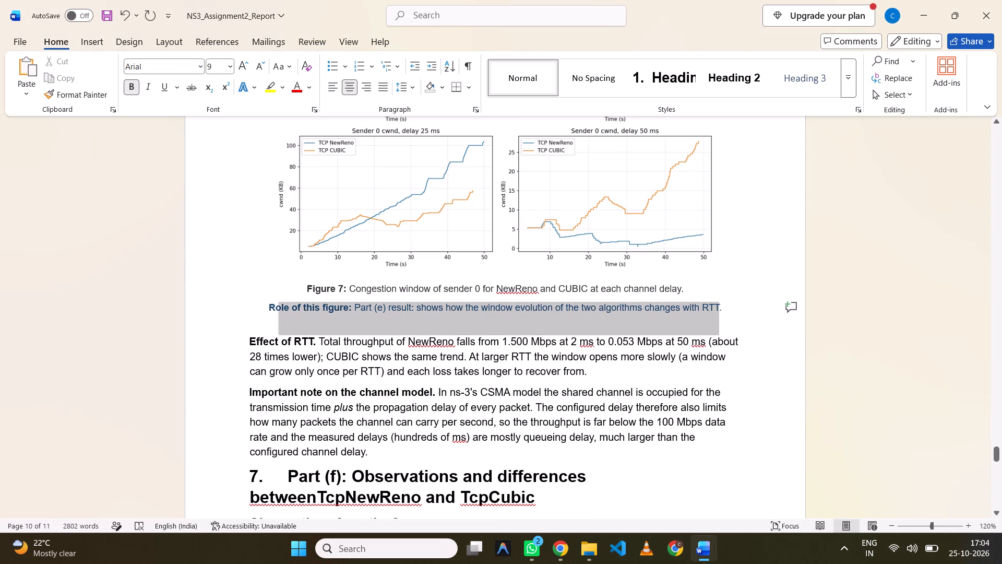
left_click_drag(275, 311, 266, 310)
key("ctrl+c")
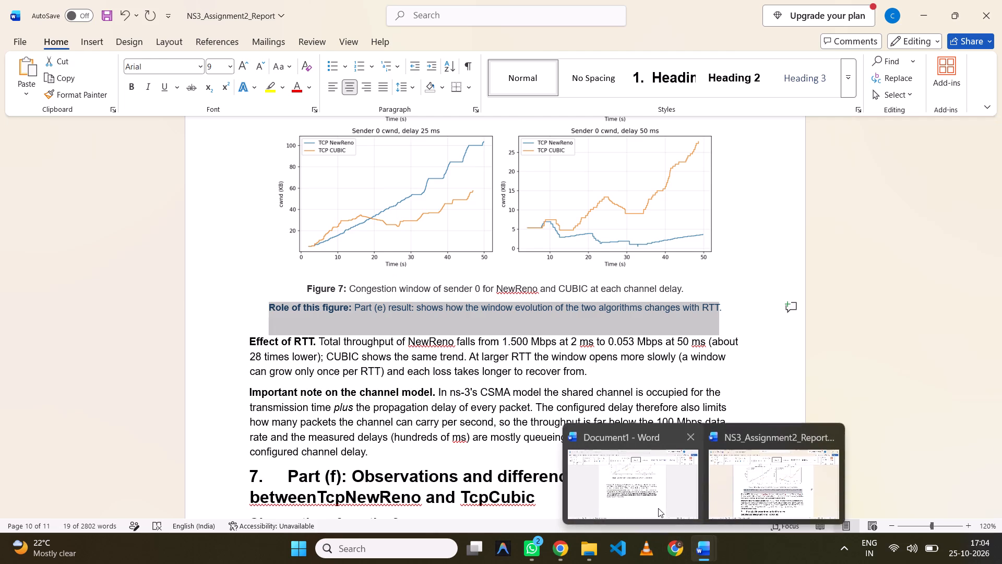
left_click(658, 508)
left_click(650, 234)
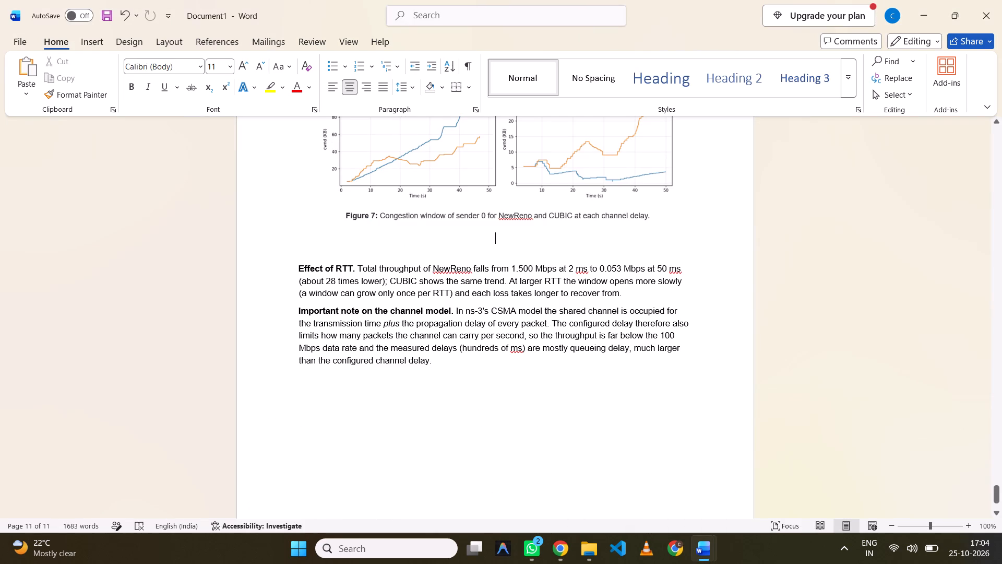
key("Left")
key("Left")
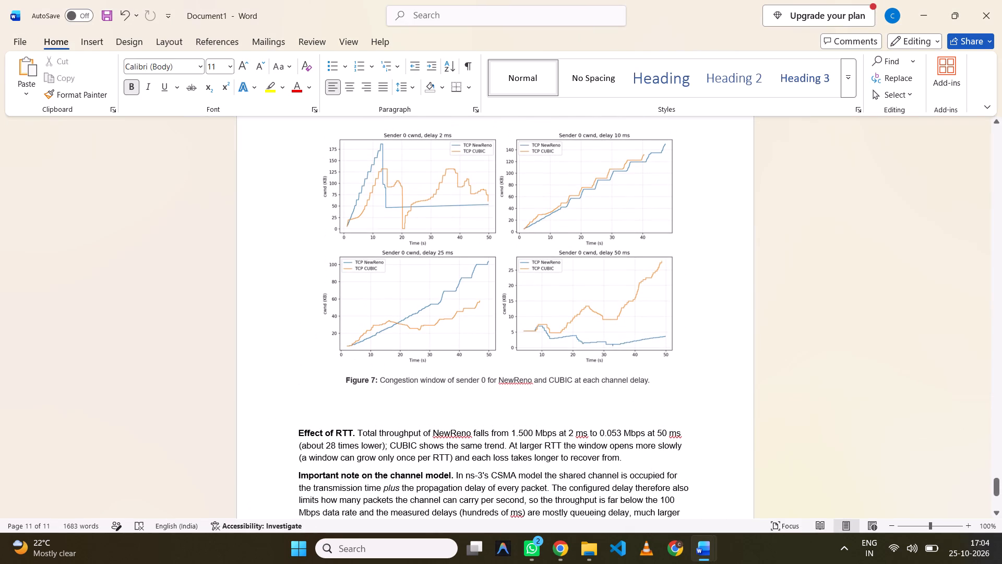
key("Right")
key("Return")
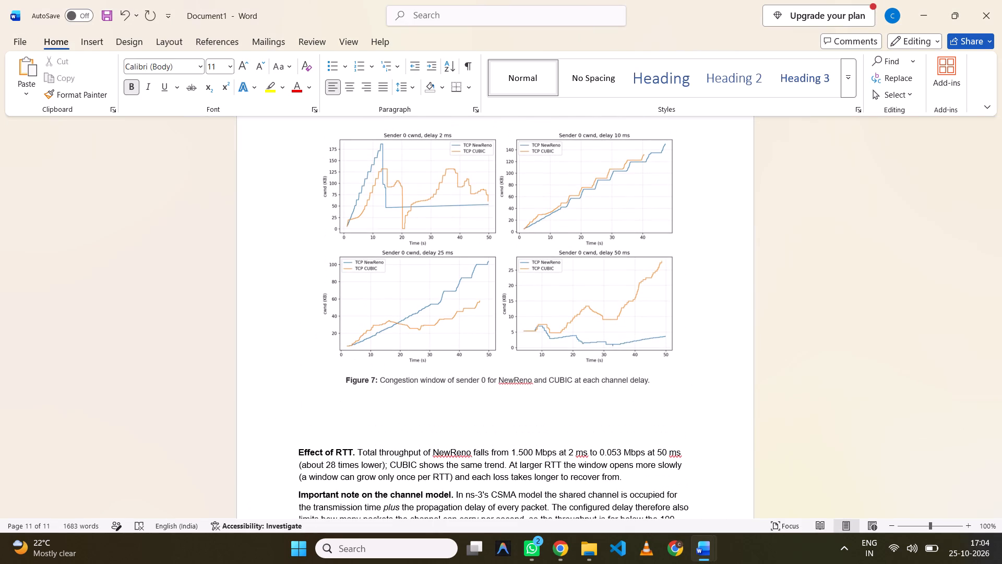
key("ctrl+v")
scroll(650, 234, "down", 3)
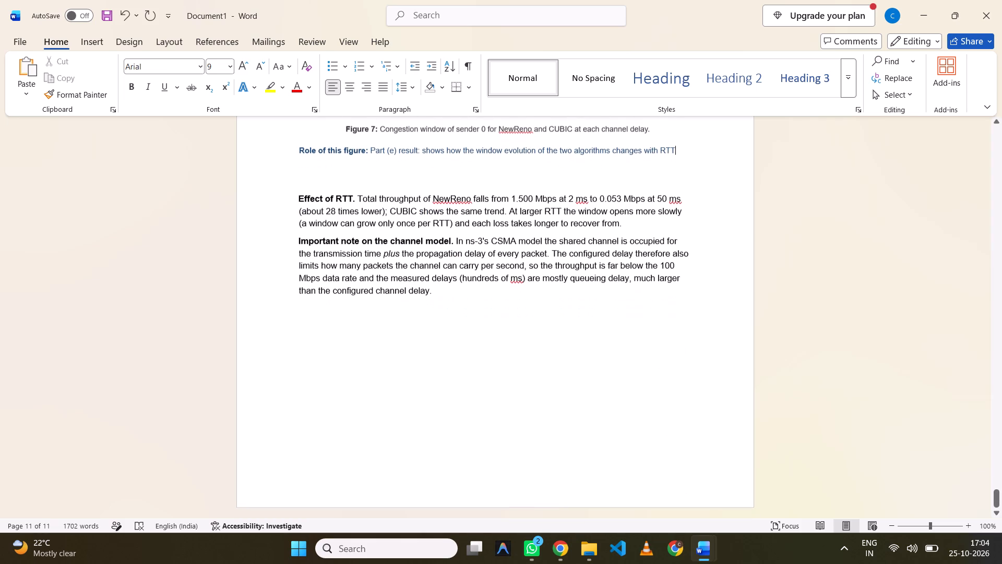
Add two blank lines after the "Important note on the channel model" paragraph in Document1.
left_click(454, 296)
key("Return")
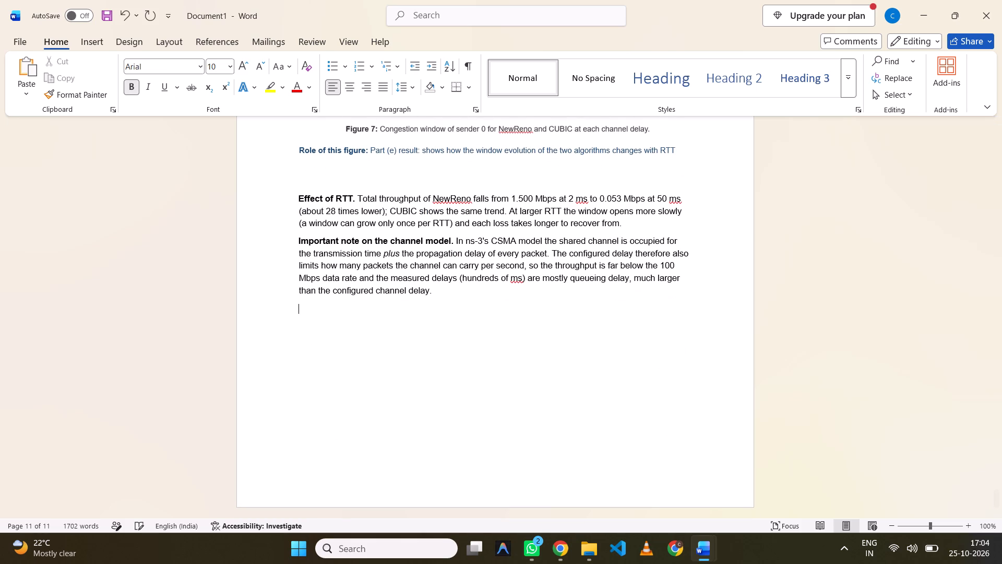
key("Return")
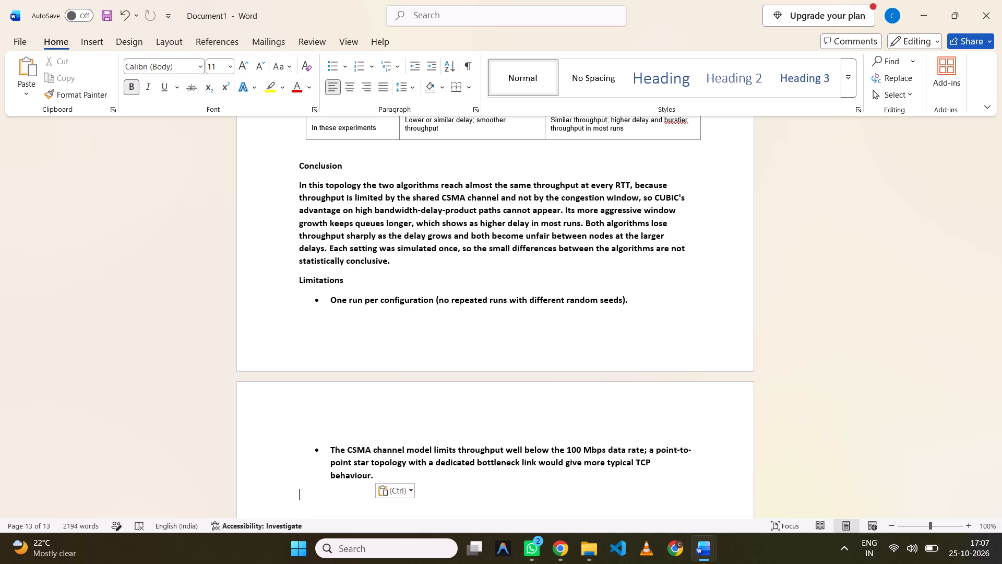
Delete the bold paragraph under the Conclusion heading in Document1, keeping the heading.
scroll(544, 482, "down", 3)
scroll(544, 482, "up", 1)
scroll(594, 427, "up", 4)
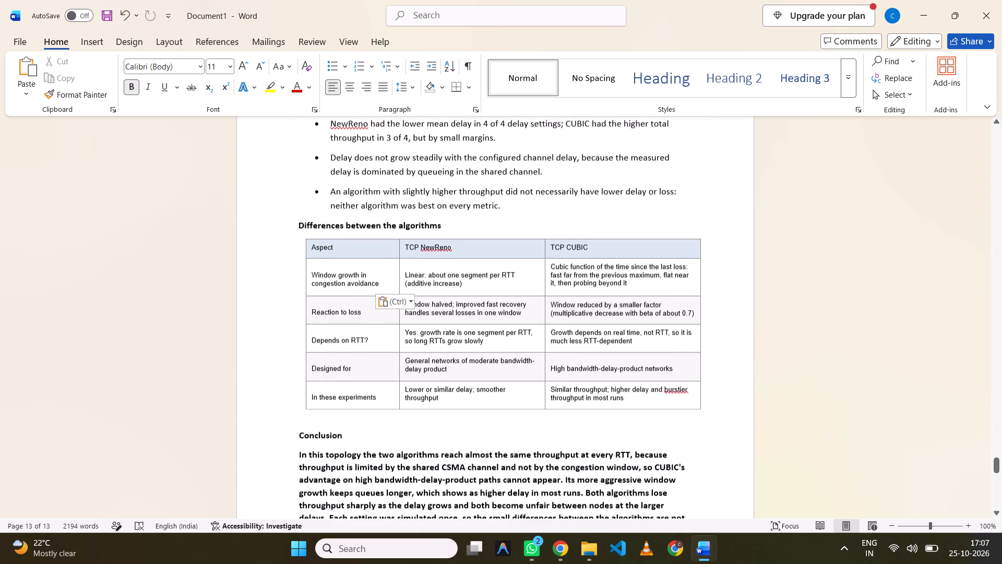
scroll(594, 427, "down", 2)
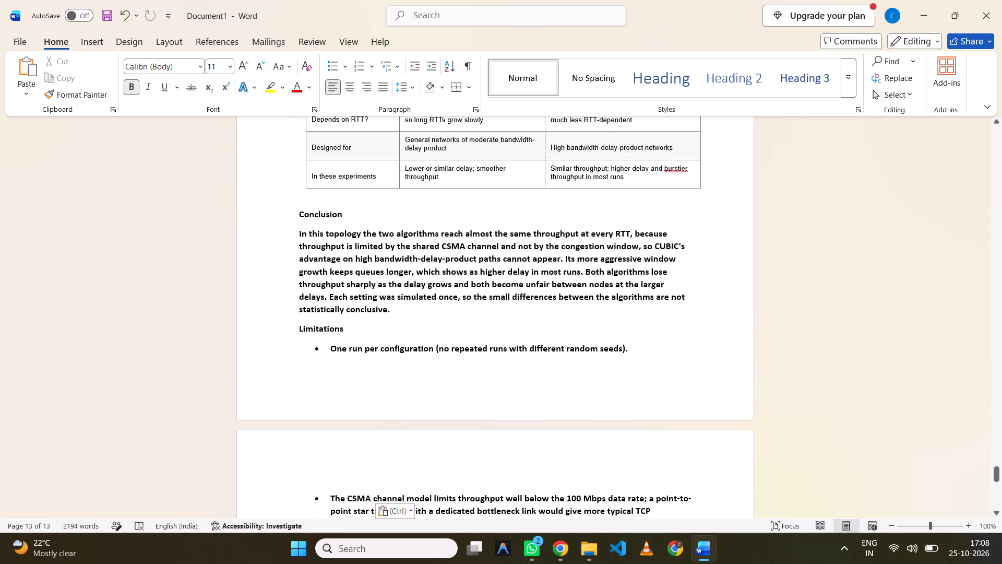
left_click_drag(391, 310, 270, 235)
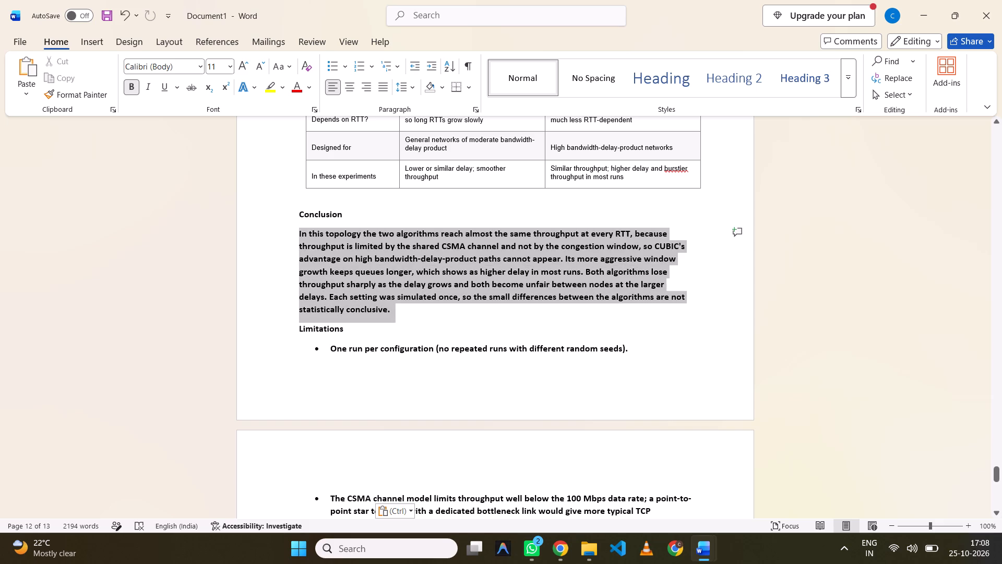
left_click_drag(270, 235, 270, 237)
key("BackSpace")
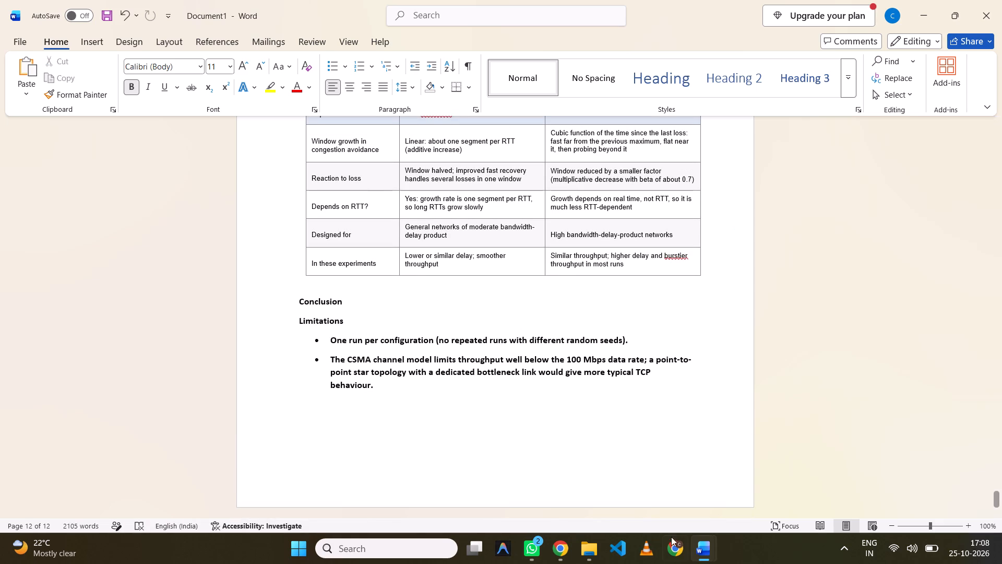
Copy the Conclusion paragraph from NS3_Assignment2_Report and paste it on a new line under the Conclusion heading in Document1.
left_click(729, 492)
scroll(507, 404, "down", 1)
left_click_drag(245, 341, 658, 464)
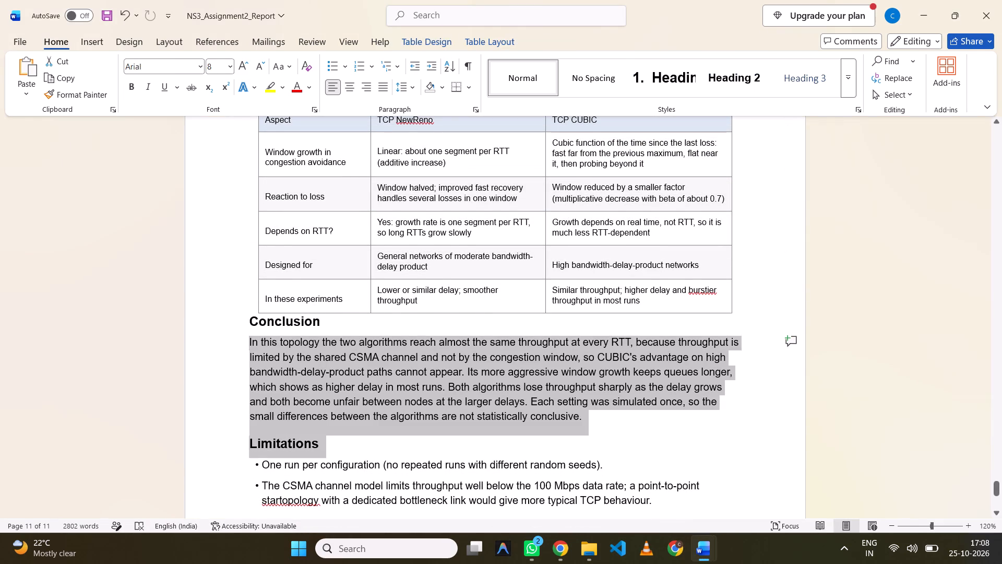
left_click_drag(658, 464, 605, 429)
key("ctrl+c")
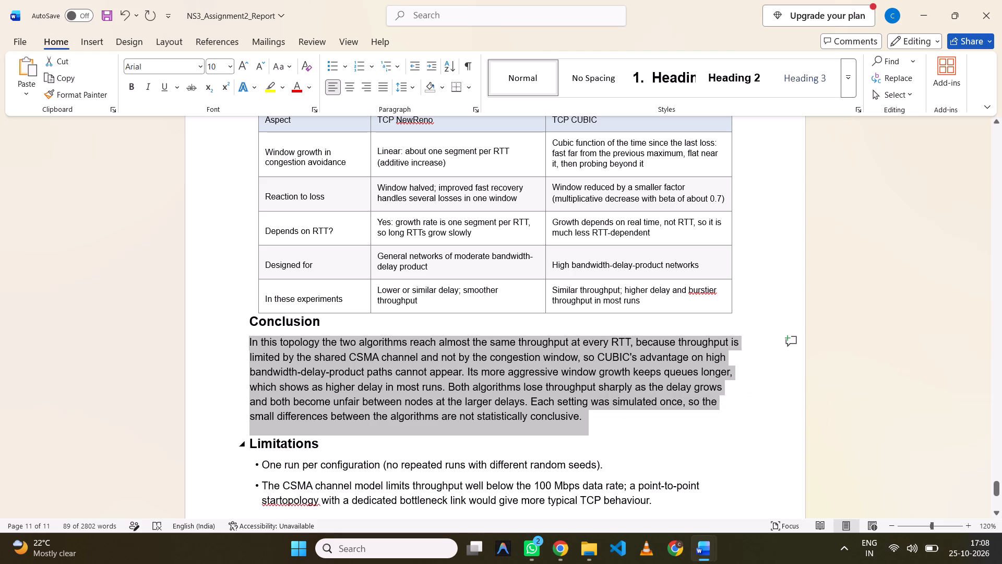
left_click(654, 499)
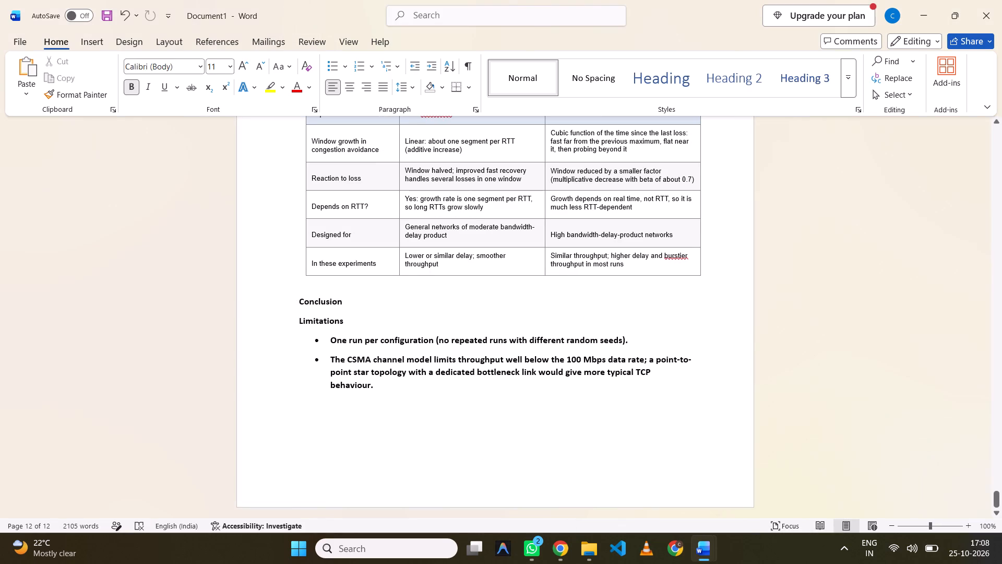
left_click(348, 313)
key("Return")
key("ctrl+v")
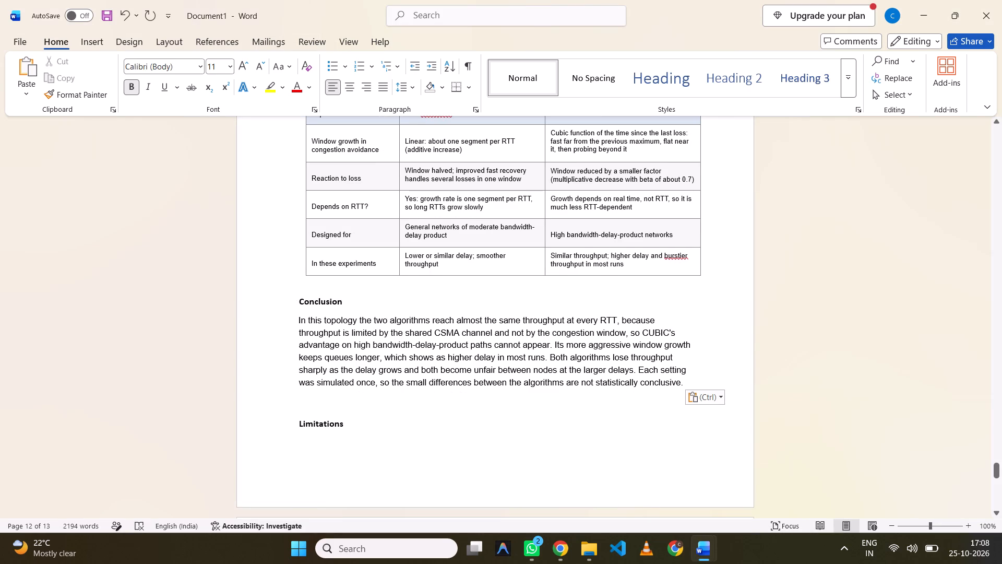
Delete the two bold bullets under the Limitations heading in Document1.
scroll(443, 337, "down", 2)
left_click_drag(381, 391, 297, 334)
key("BackSpace")
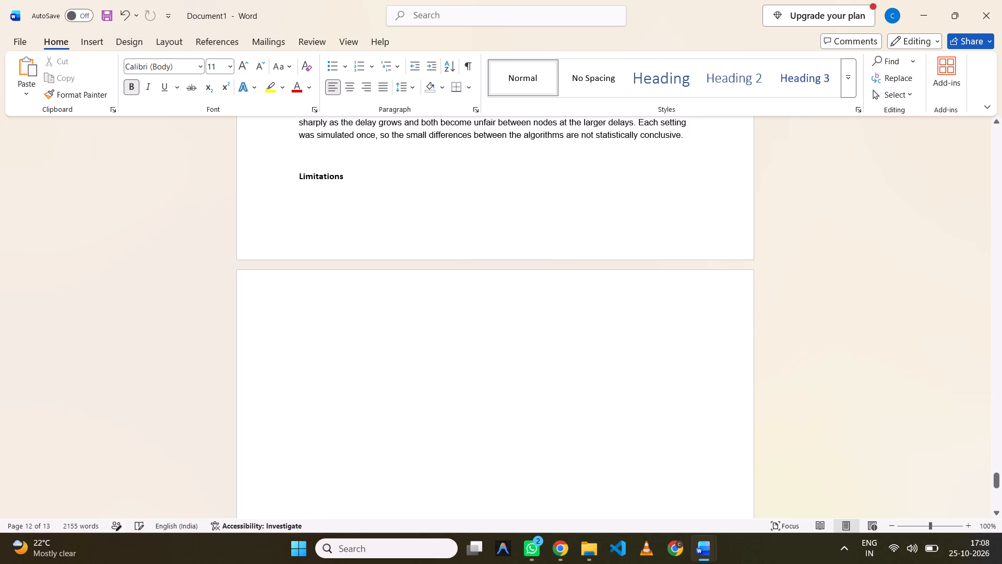
Copy the two Limitations bullets from NS3_Assignment2_Report and paste them below the Limitations heading in Document1.
left_click(642, 490)
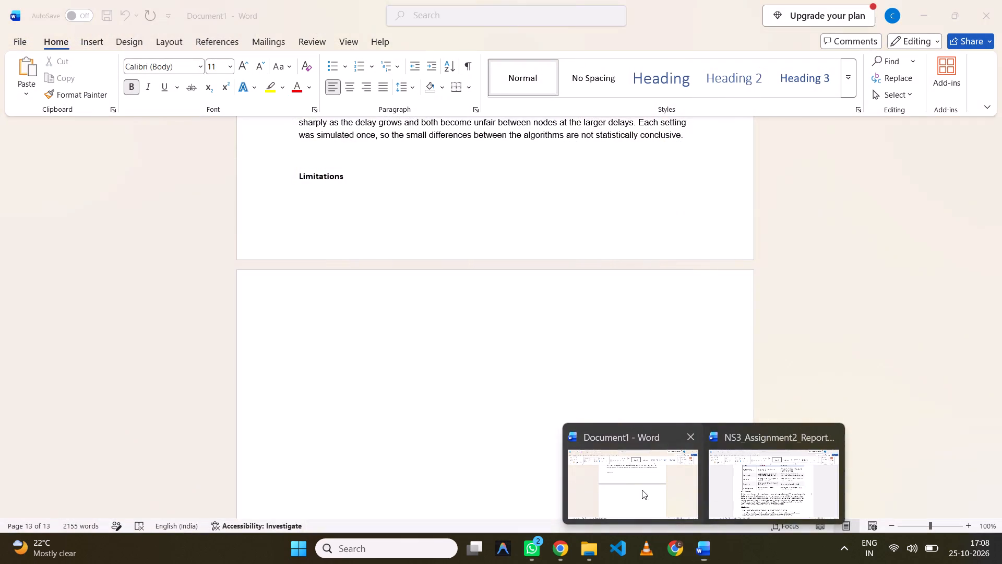
left_click(678, 563)
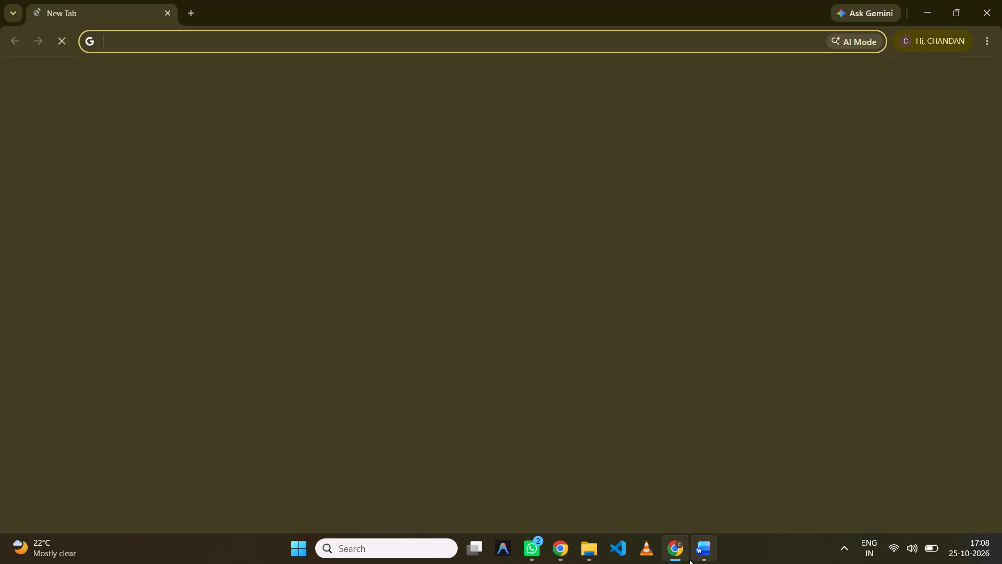
left_click(984, 0)
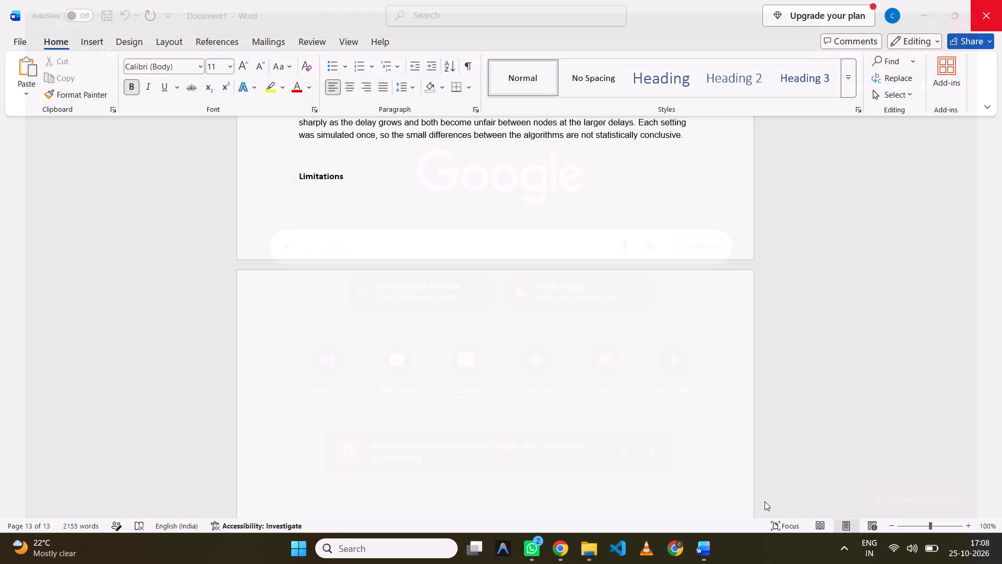
left_click(766, 483)
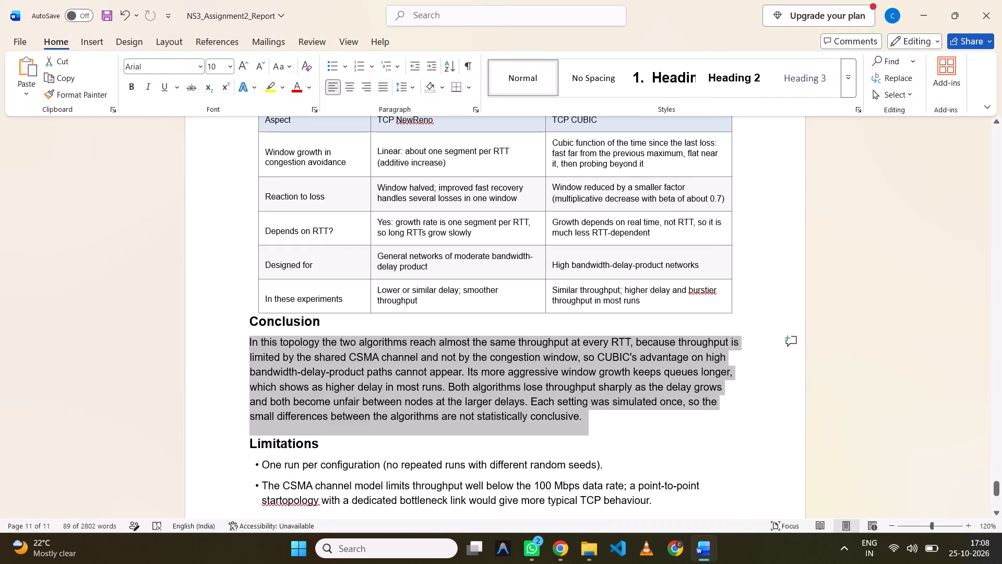
left_click_drag(654, 502, 211, 476)
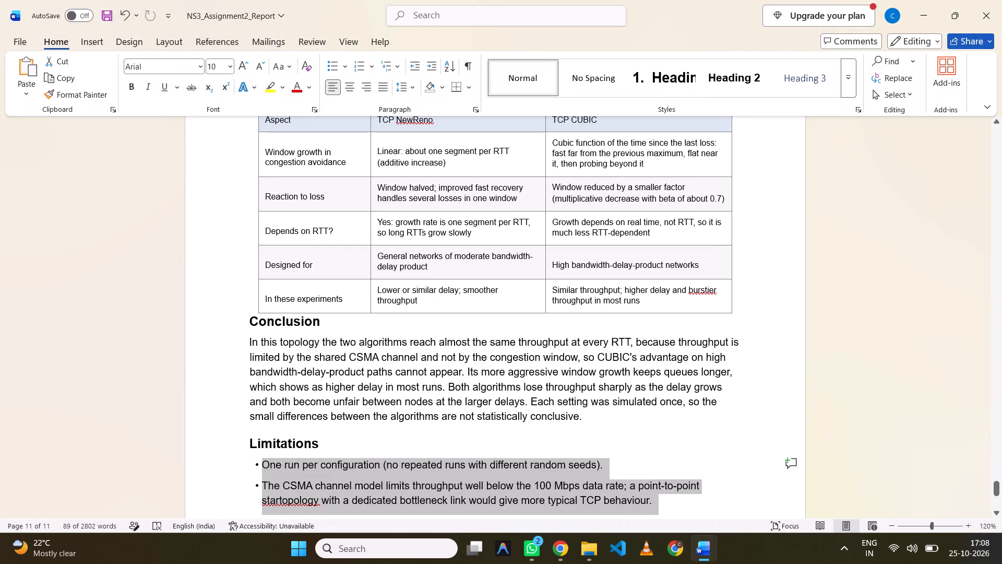
left_click_drag(211, 476, 212, 476)
key("ctrl+c")
scroll(212, 476, "down", 2)
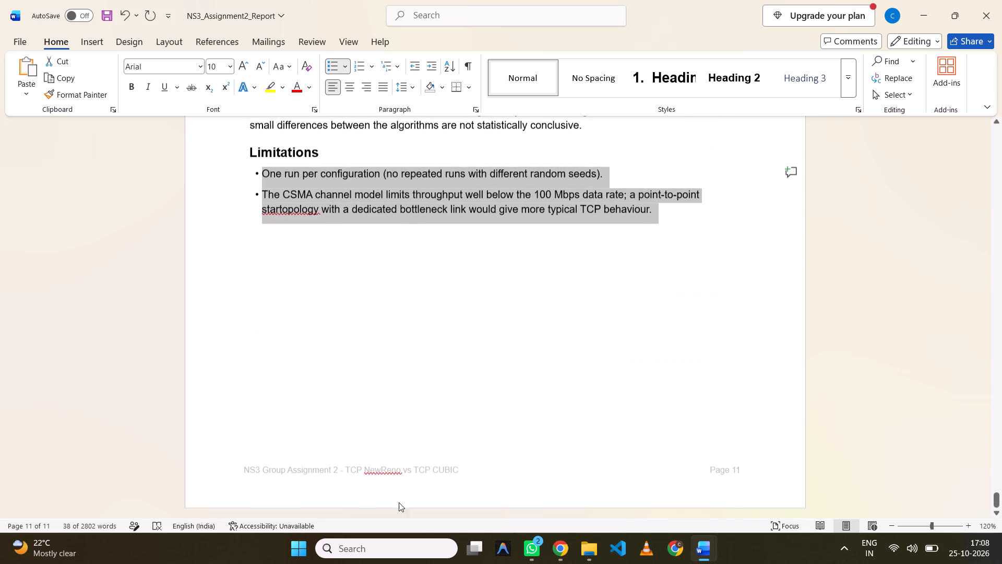
left_click(626, 496)
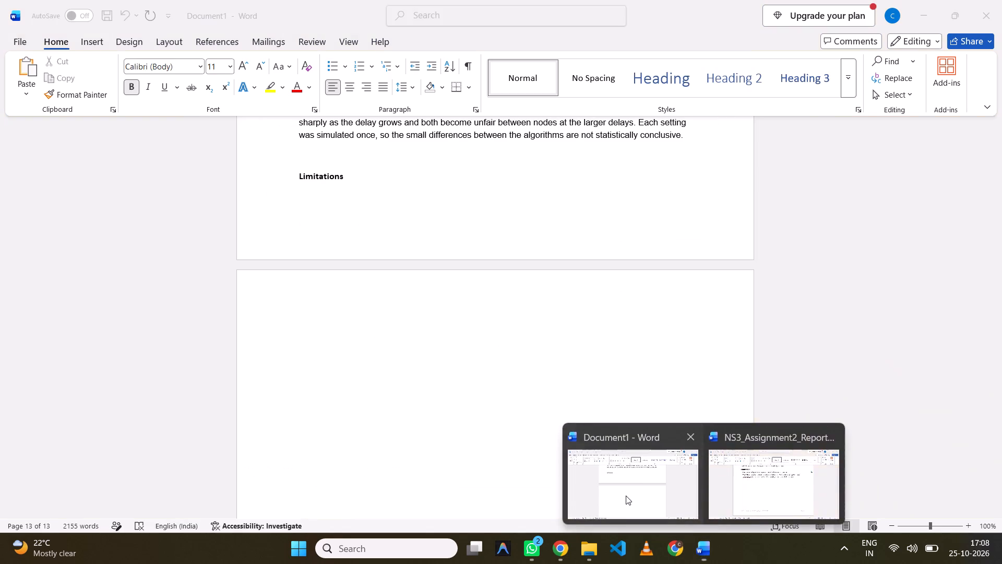
key("ctrl+v")
scroll(418, 264, "up", 3)
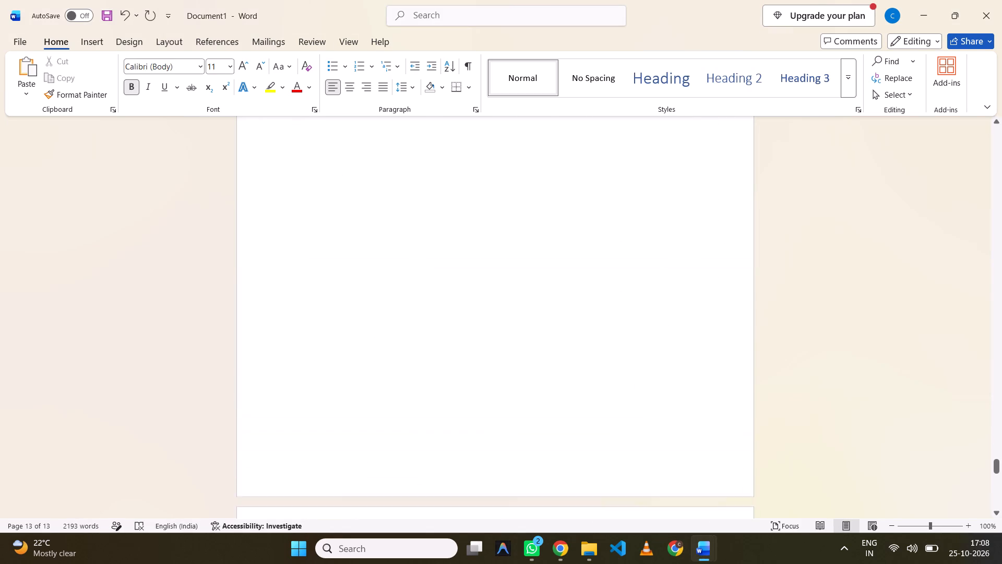
scroll(418, 264, "up", 3)
scroll(418, 264, "down", 6)
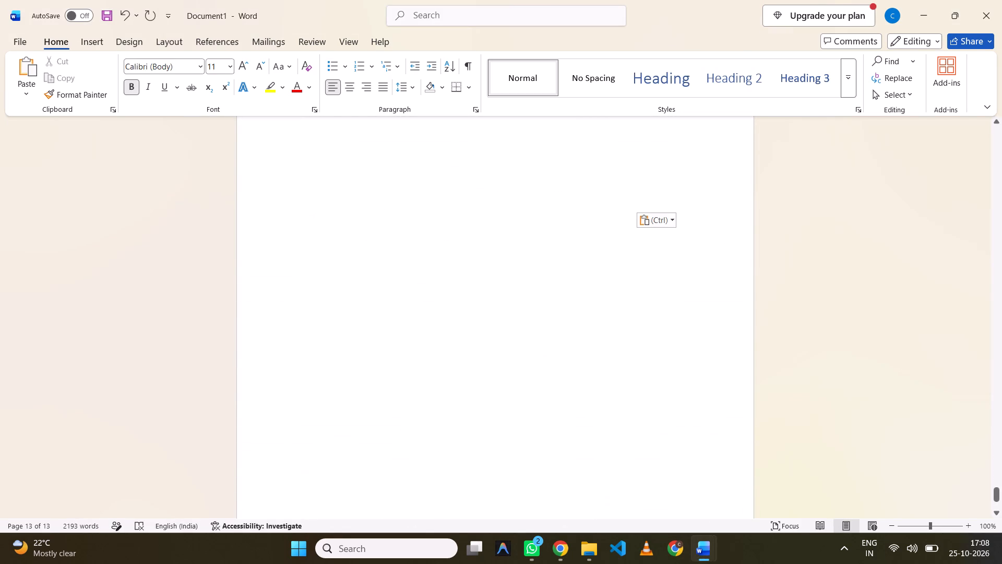
key("Delete")
Move the Limitations heading onto the last page of Document1, directly above its two bullets, adding blank lines before them.
scroll(418, 264, "up", 1)
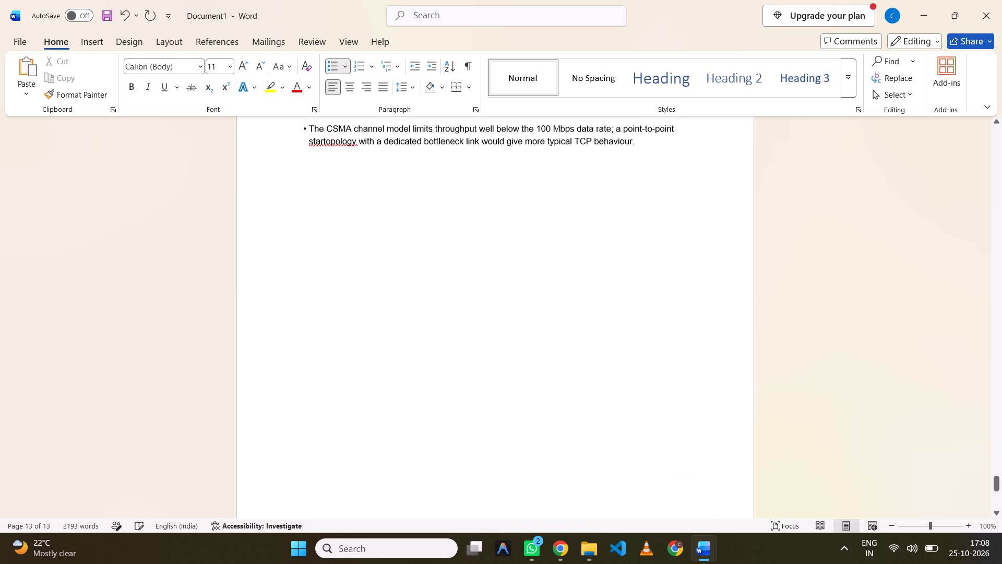
scroll(418, 264, "up", 3)
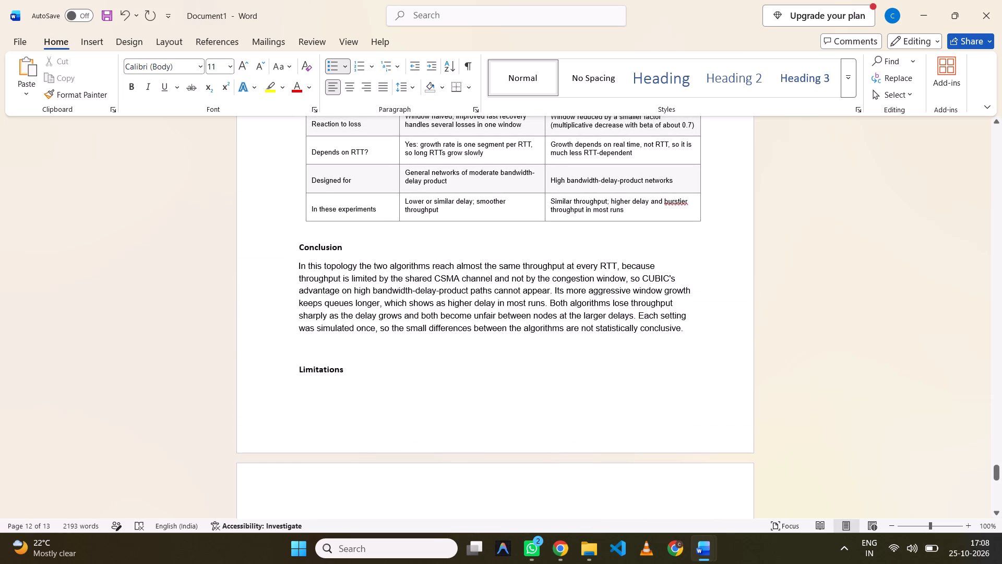
left_click_drag(348, 371, 233, 367)
key("ctrl+c")
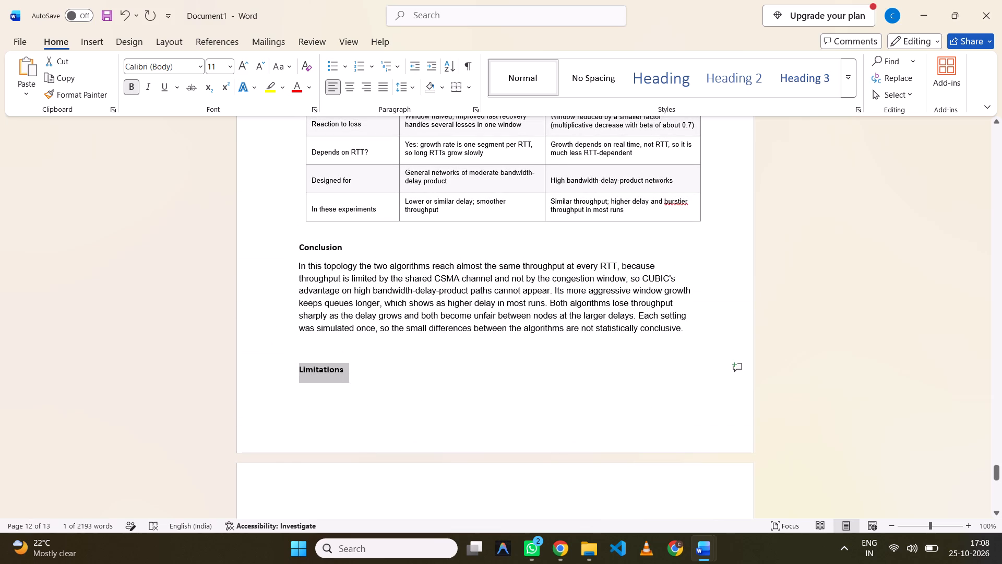
key("BackSpace")
scroll(233, 367, "down", 1)
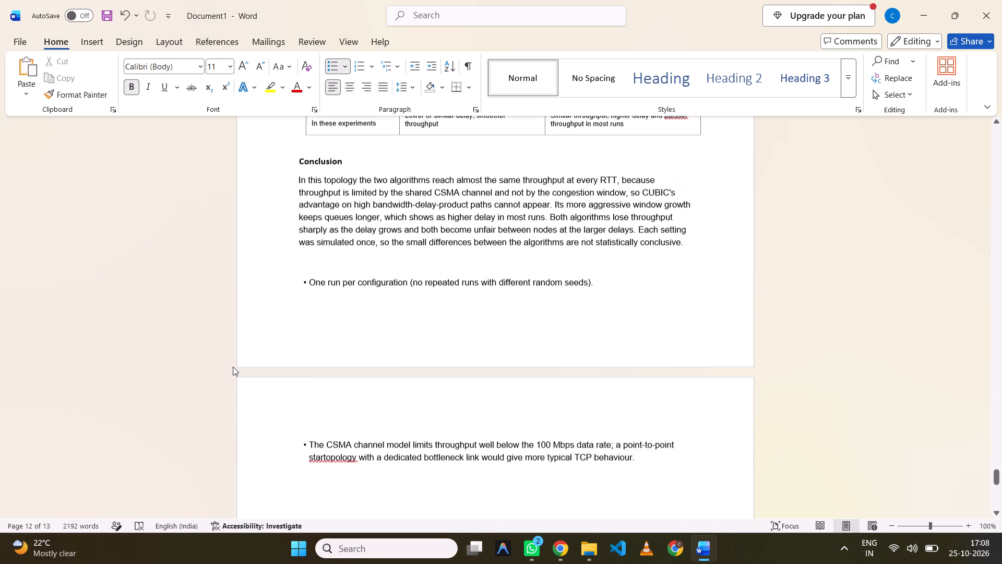
scroll(233, 367, "down", 1)
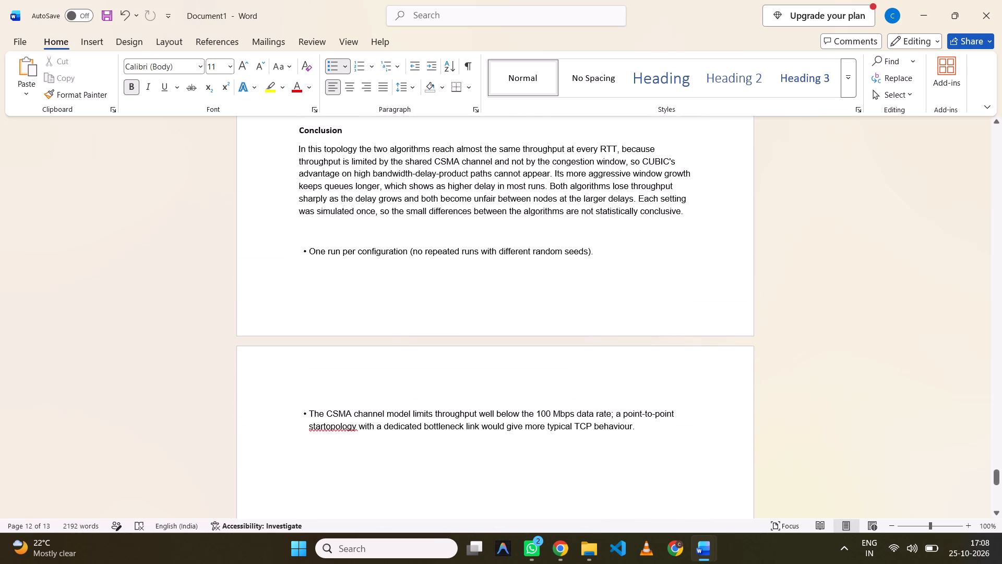
left_click(297, 254)
key("Return")
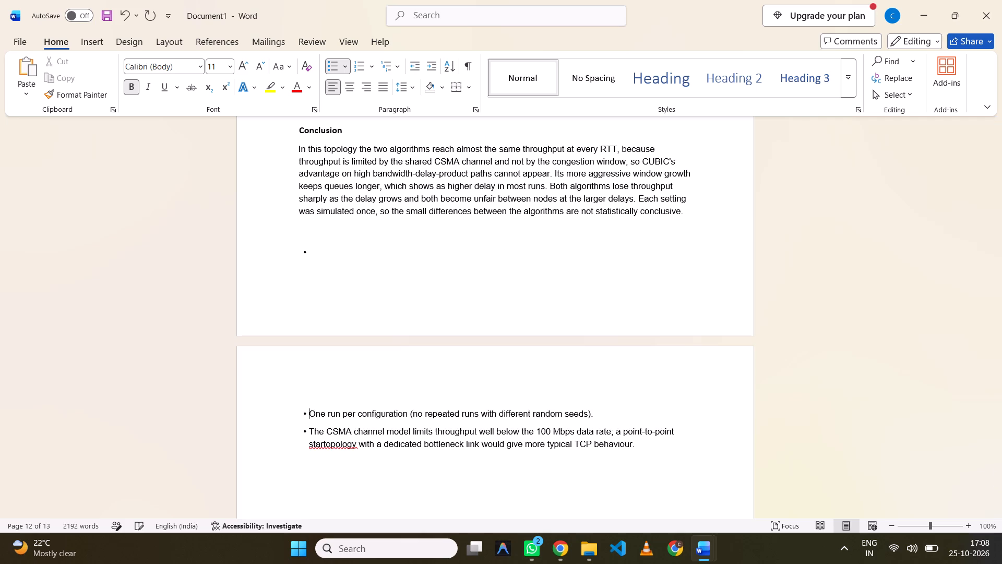
key("Return")
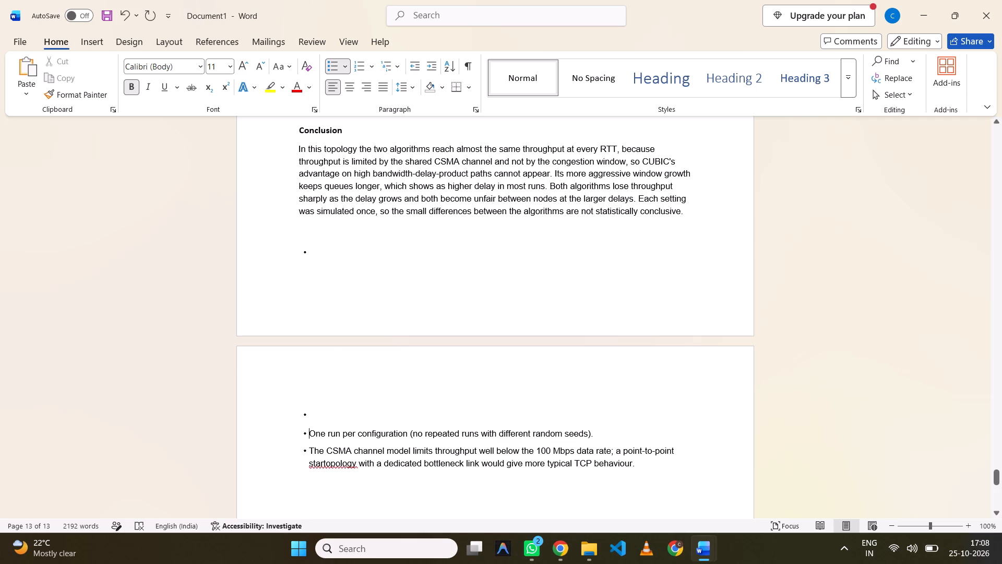
left_click(310, 408)
key("ctrl+v")
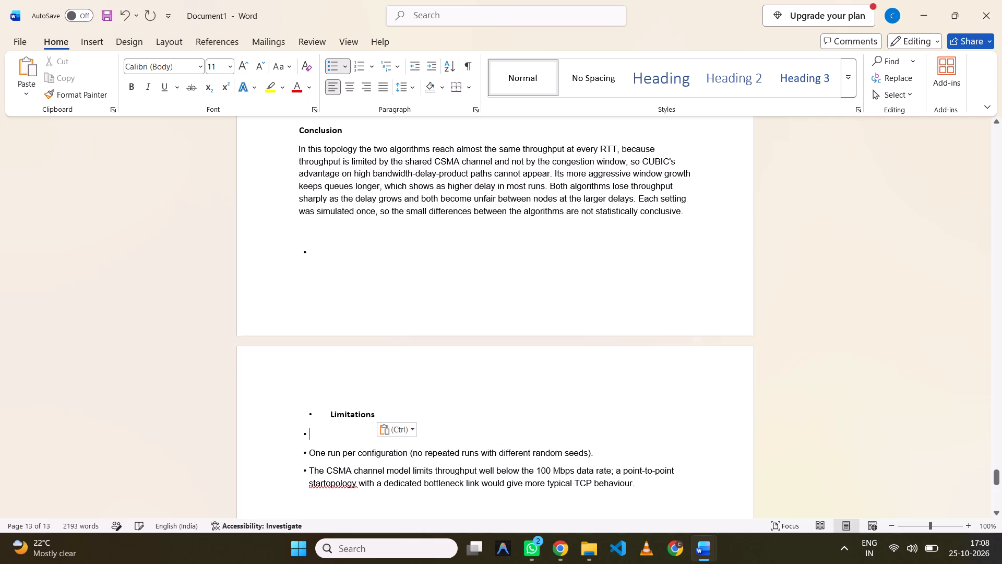
Remove the bullet markers from the Limitations heading, the blank line beneath it and the empty line after the Conclusion paragraph.
key("BackSpace")
key("BackSpace")
left_click(314, 413)
key("BackSpace")
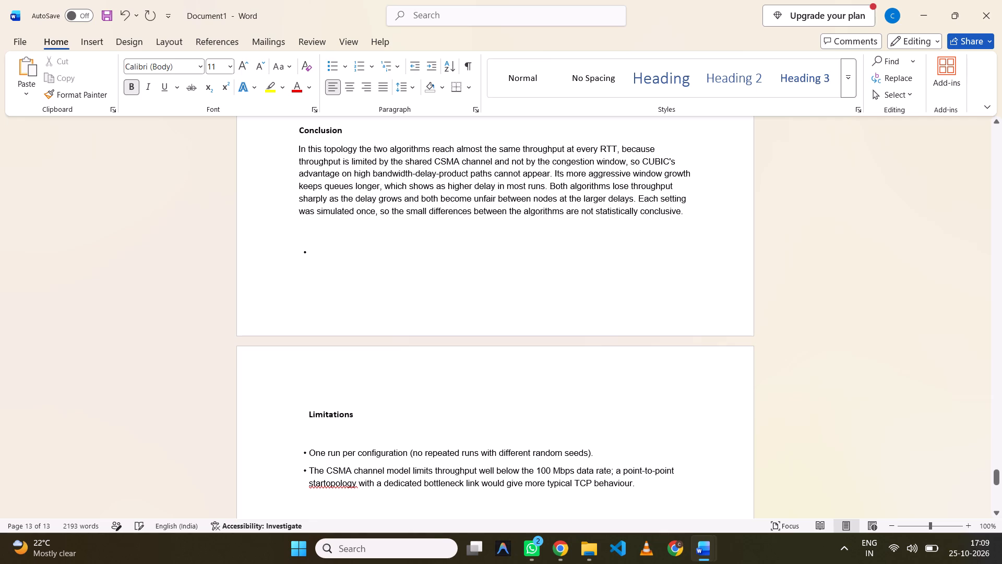
left_click(314, 262)
key("equal")
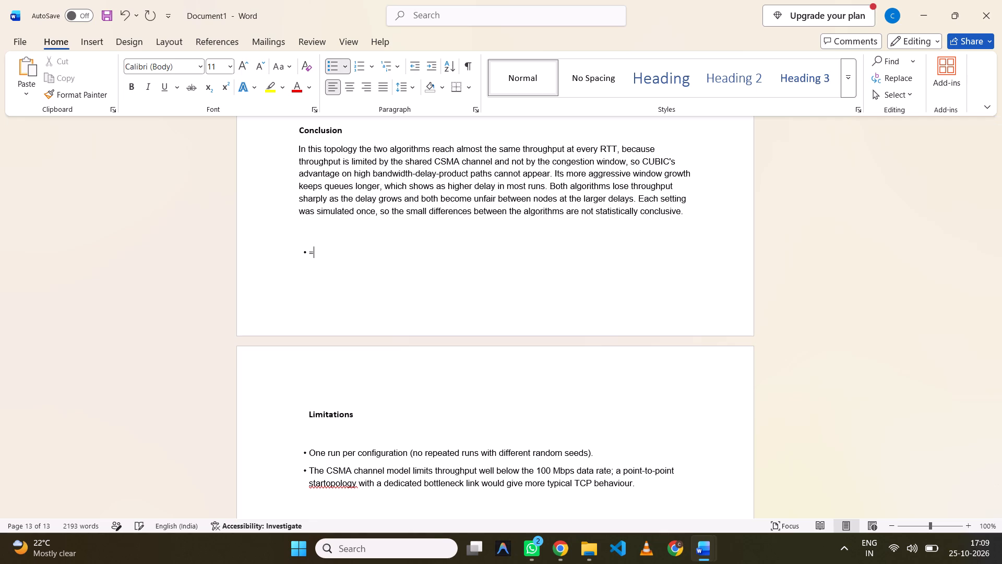
key("BackSpace")
key("BackSpace")
Review Document1 from the title page through to the Limitations section on the last page.
scroll(473, 421, "up", 11)
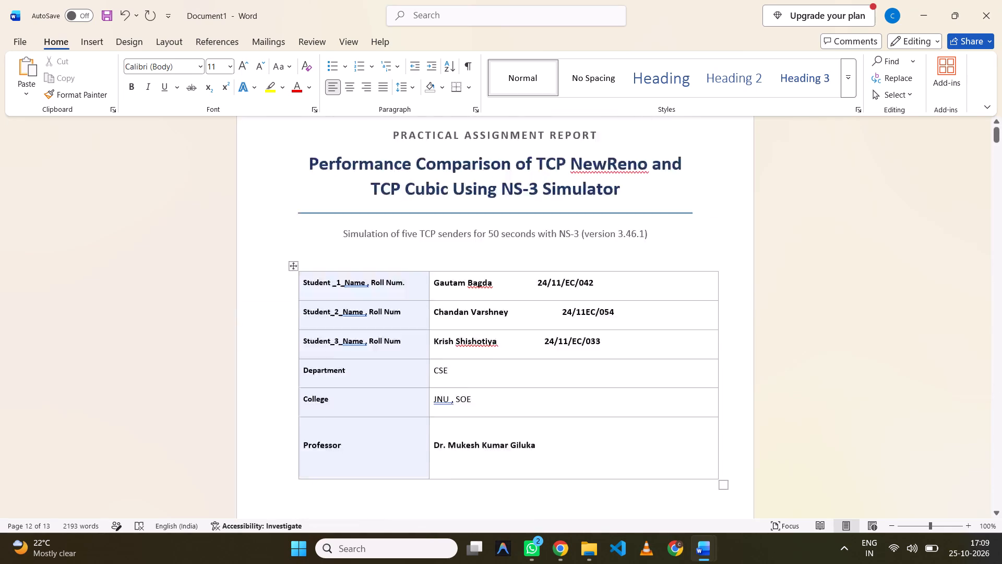
scroll(473, 421, "down", 4)
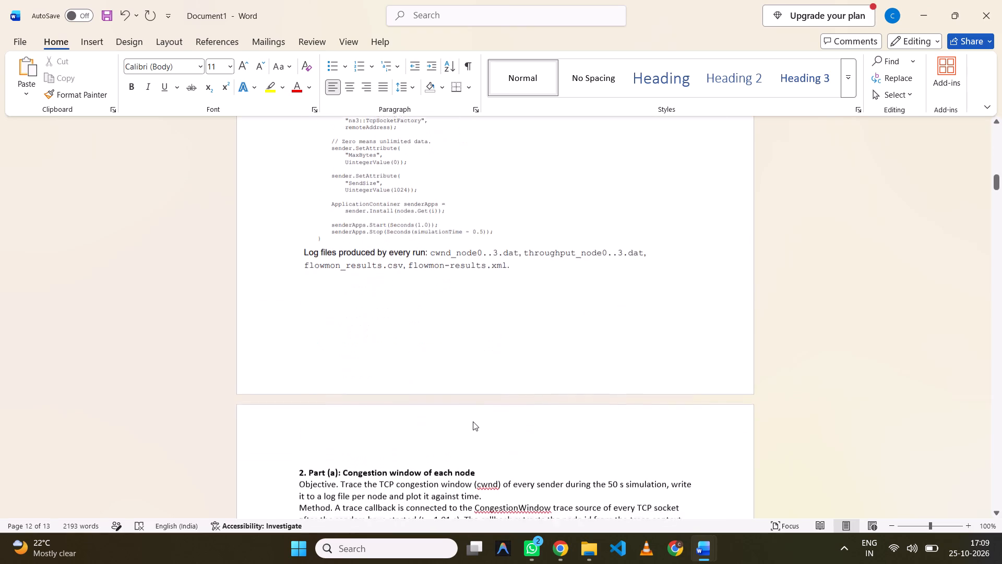
scroll(473, 421, "down", 9)
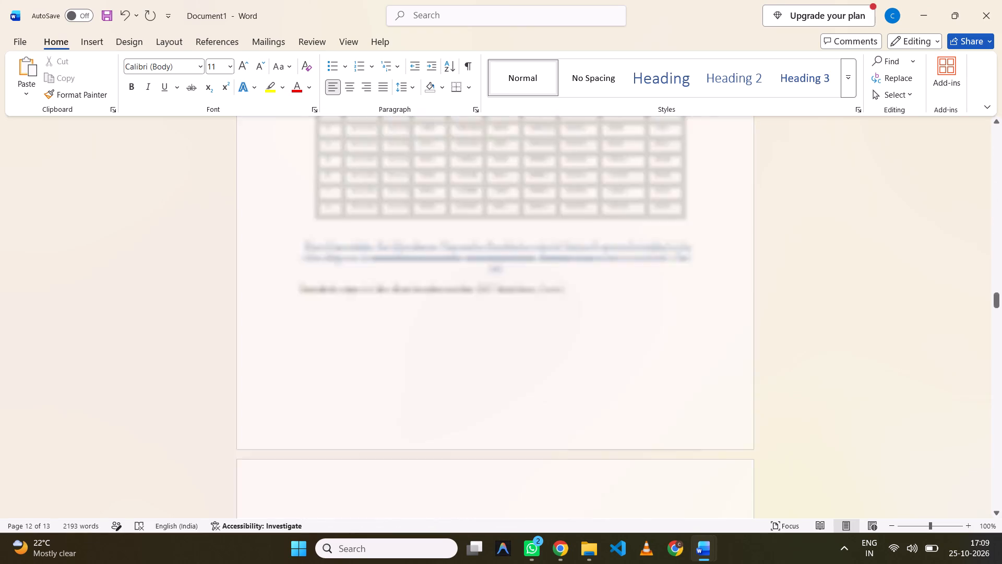
scroll(473, 421, "down", 6)
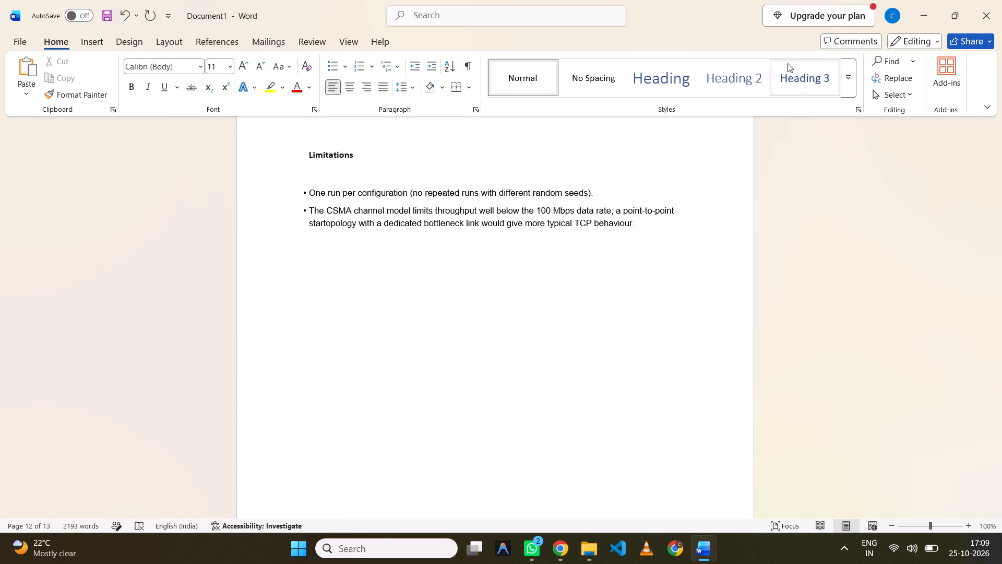
scroll(631, 315, "down", 3)
scroll(631, 315, "up", 4)
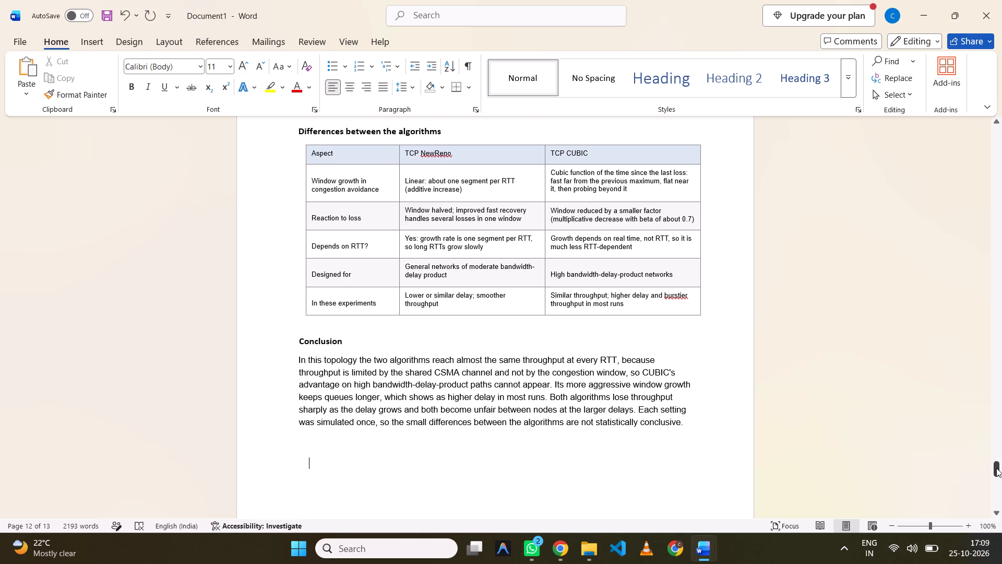
left_click_drag(996, 468, 998, 563)
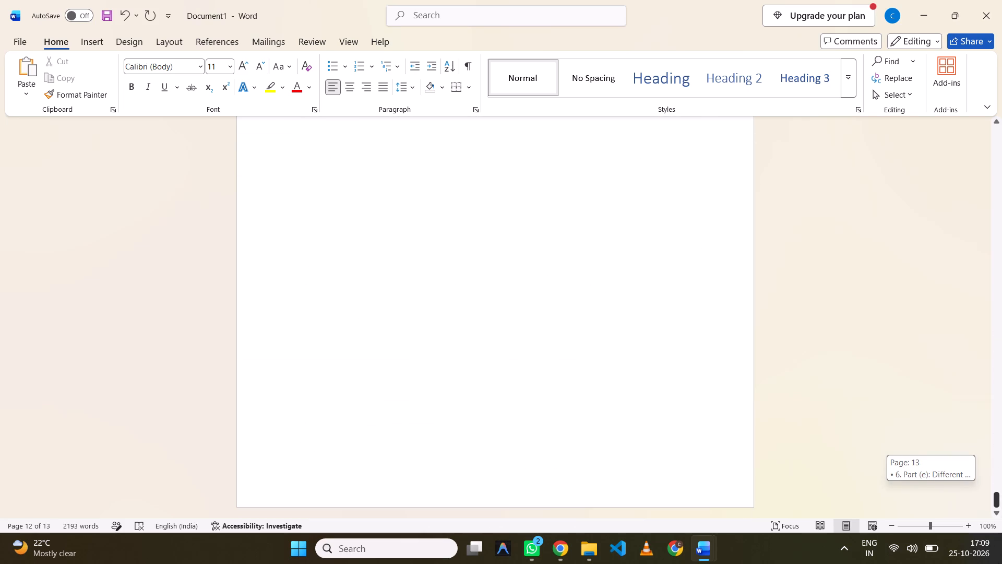
left_click_drag(998, 563, 962, 121)
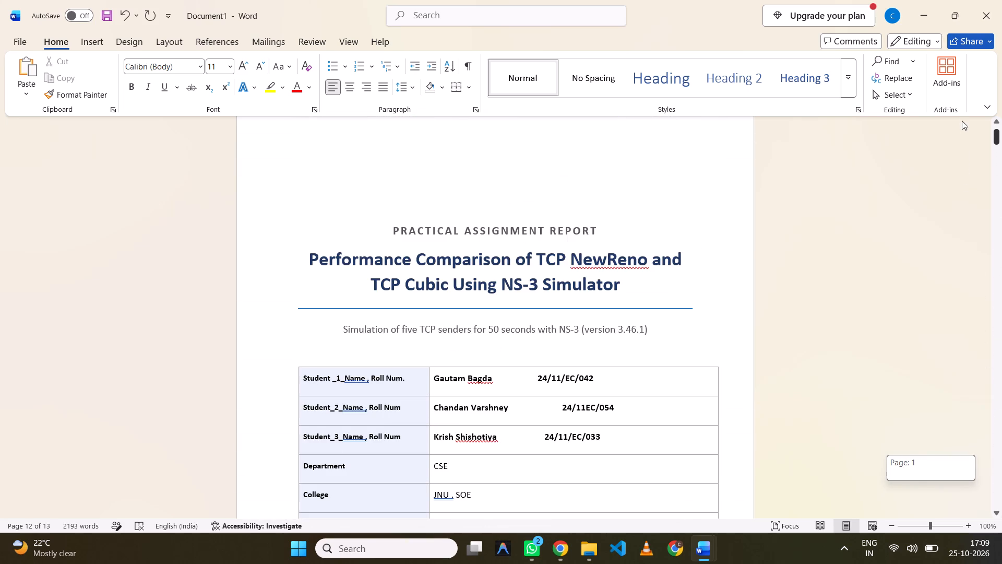
left_click_drag(962, 121, 934, 205)
scroll(662, 169, "up", 1)
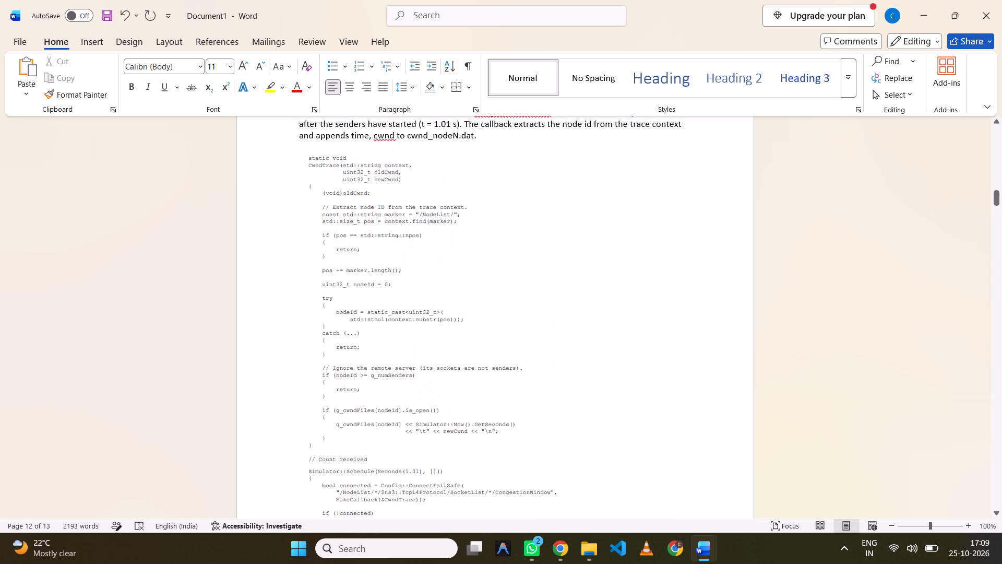
Switch to NS3_Assignment2_Report and look through it from the Limitations section back to the title page and Topology section.
left_click(727, 509)
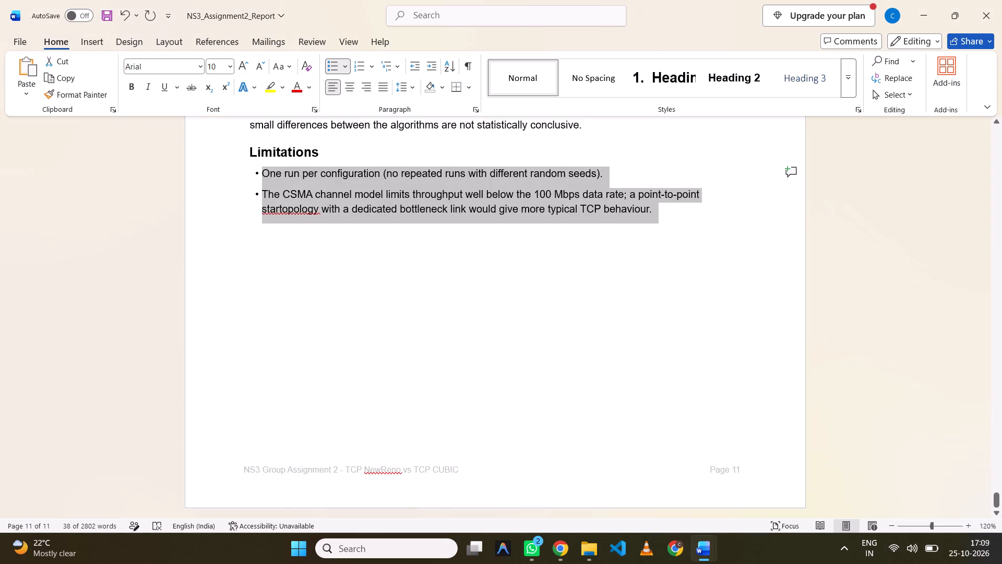
scroll(717, 328, "up", 5)
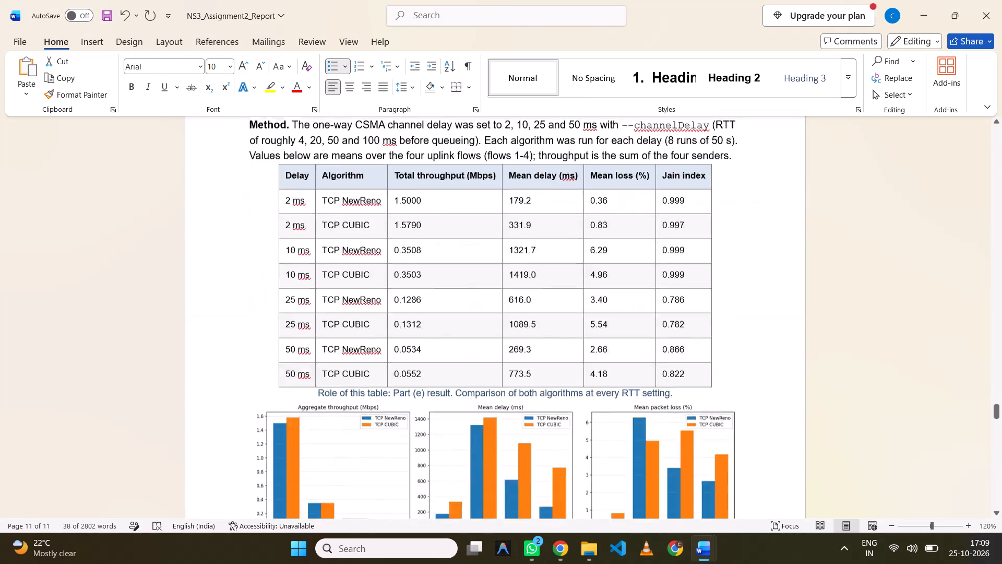
scroll(717, 328, "up", 5)
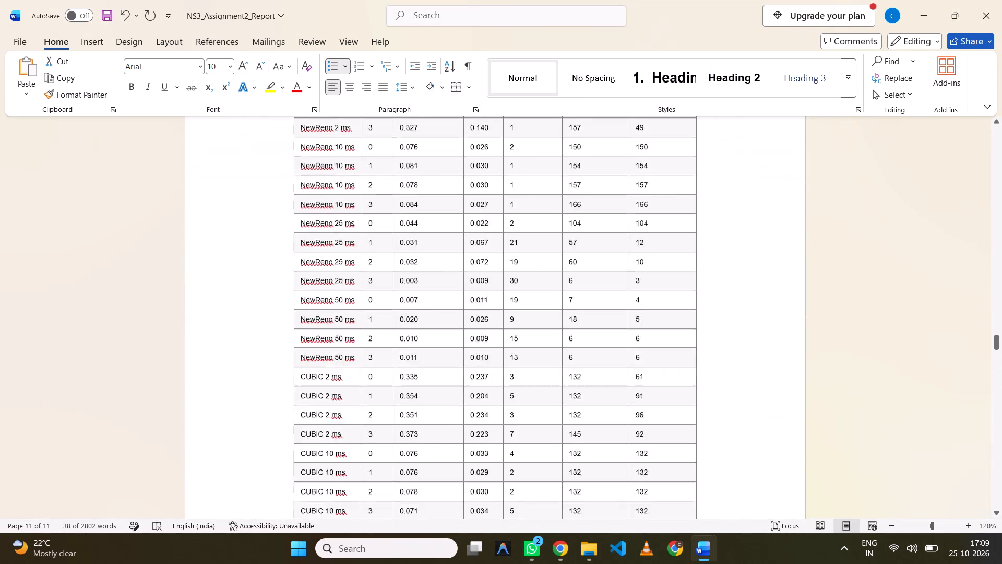
scroll(717, 328, "up", 5)
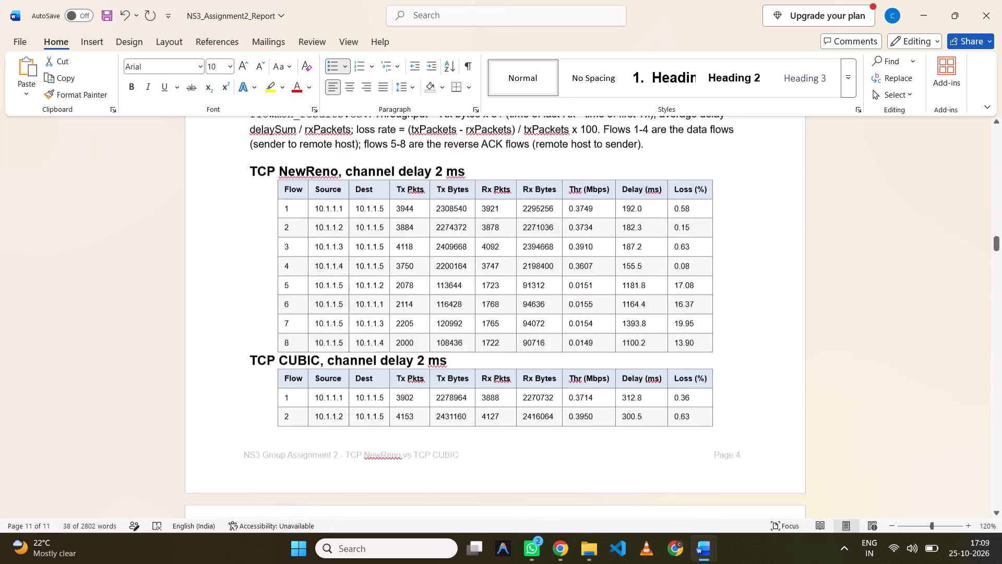
scroll(717, 328, "up", 11)
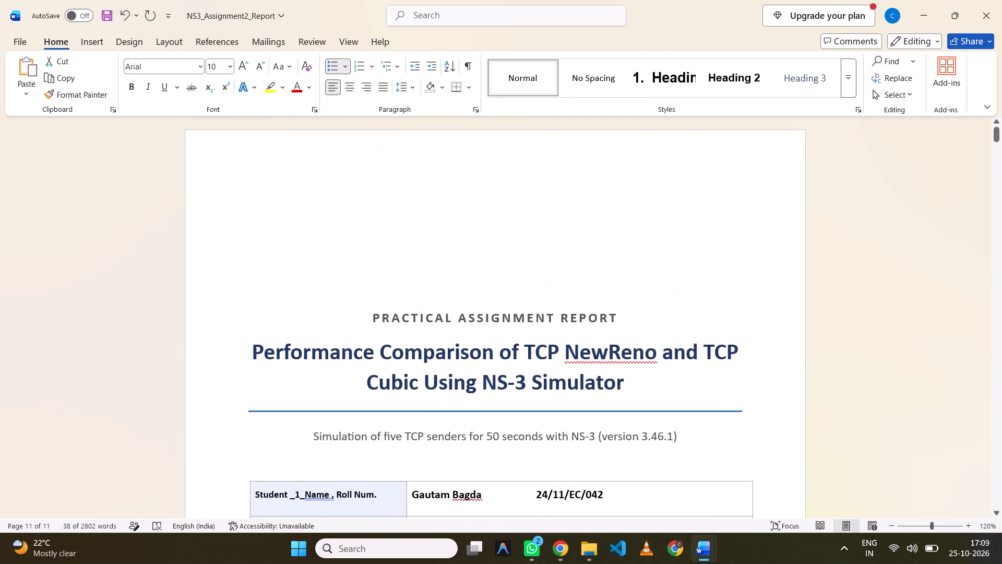
scroll(717, 328, "down", 3)
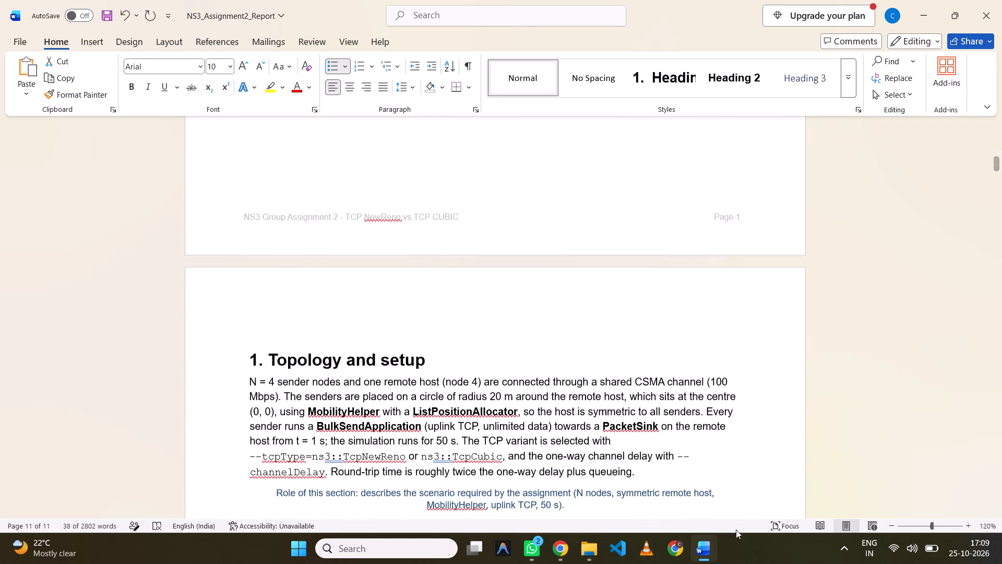
Return to Document1 and check its pages from the congestion window section back to the title page.
left_click(660, 504)
scroll(545, 377, "up", 3)
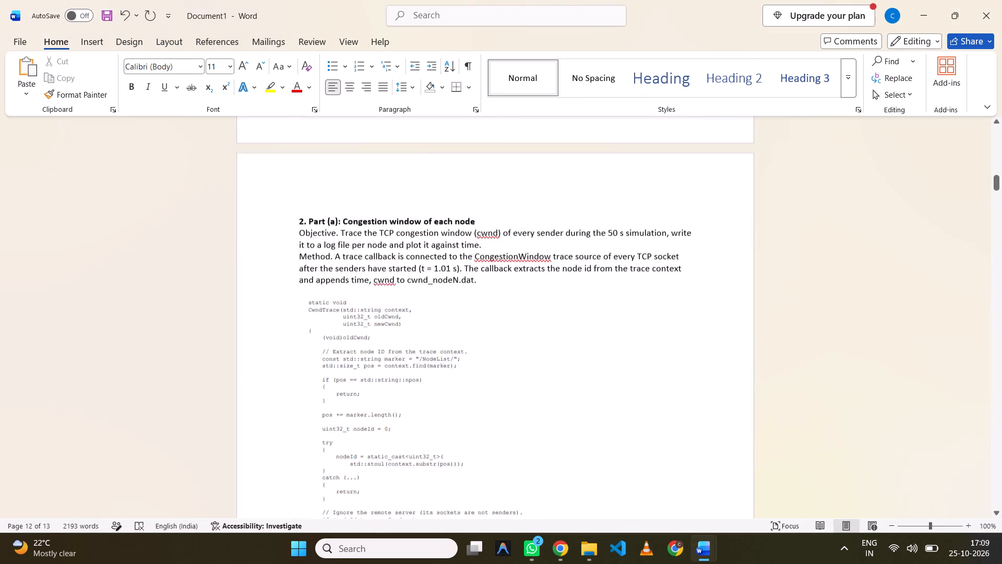
scroll(545, 377, "up", 17)
scroll(545, 377, "down", 4)
scroll(545, 377, "up", 2)
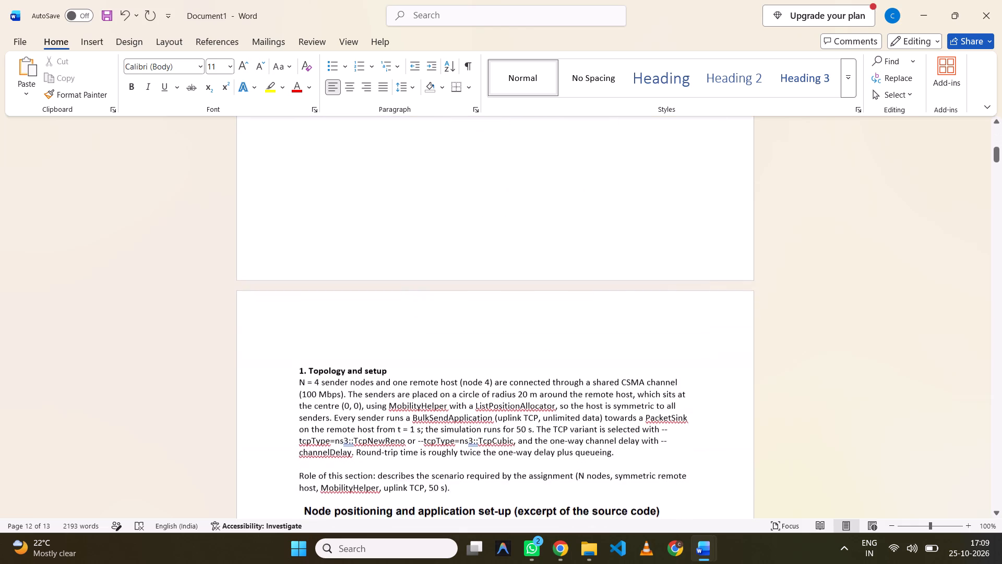
scroll(545, 377, "up", 2)
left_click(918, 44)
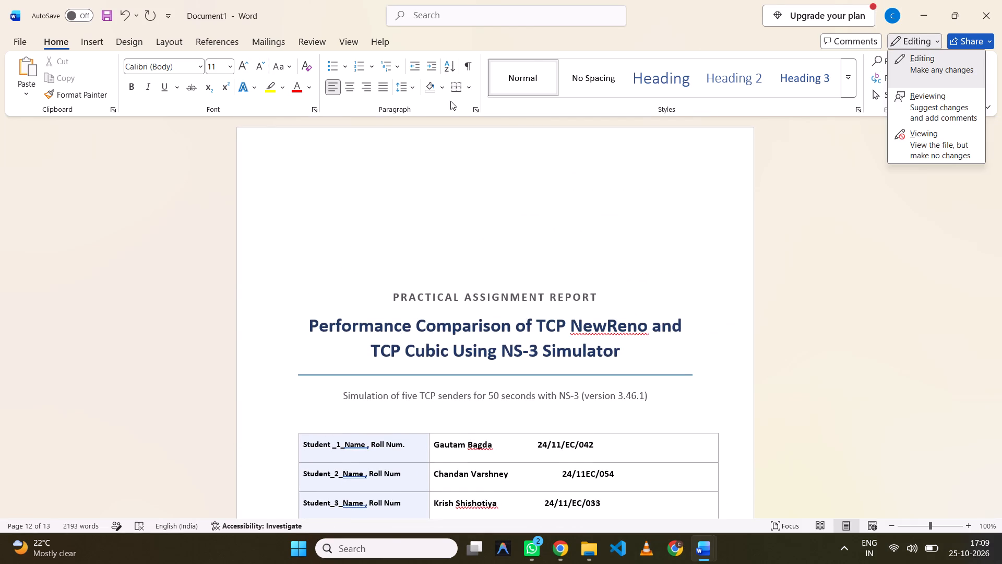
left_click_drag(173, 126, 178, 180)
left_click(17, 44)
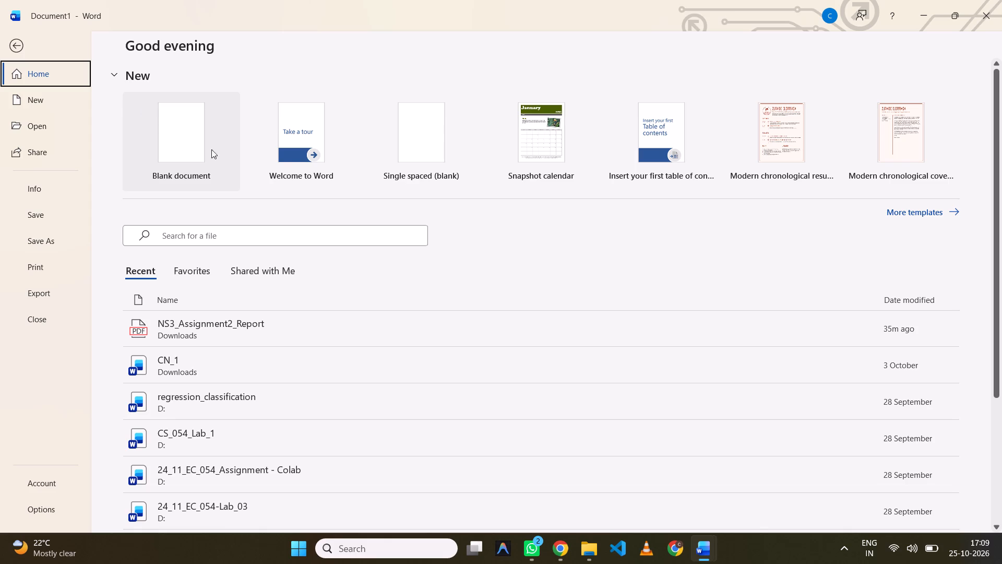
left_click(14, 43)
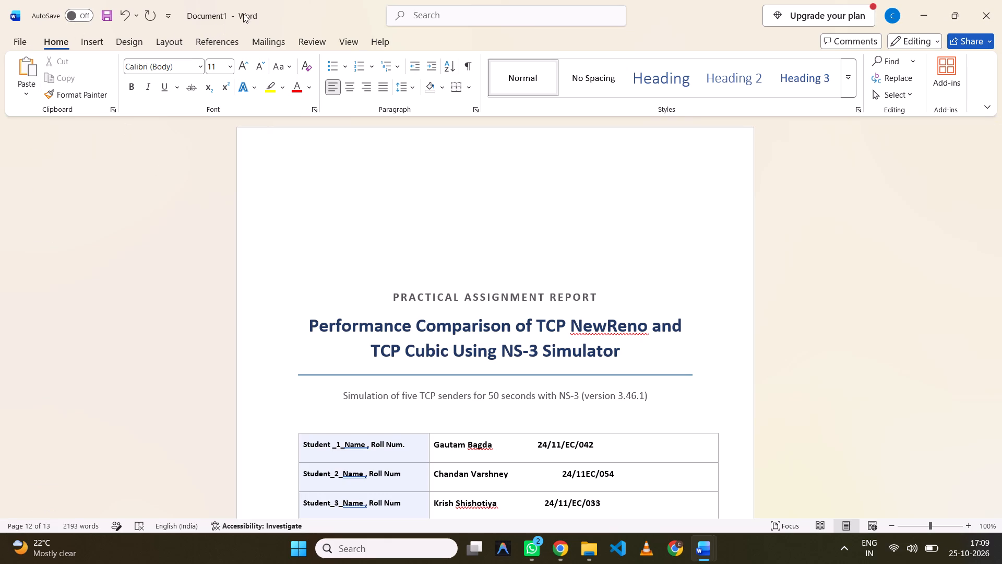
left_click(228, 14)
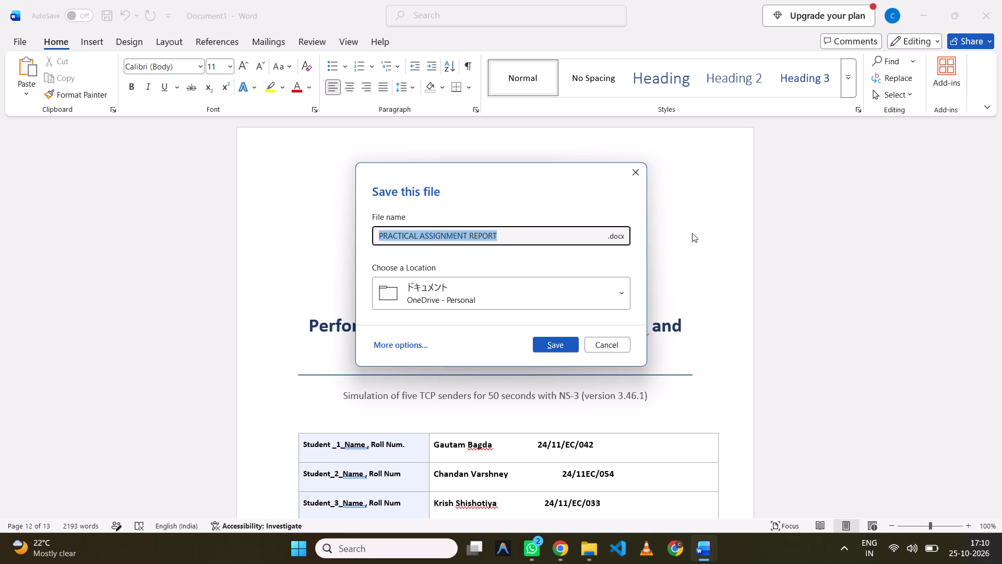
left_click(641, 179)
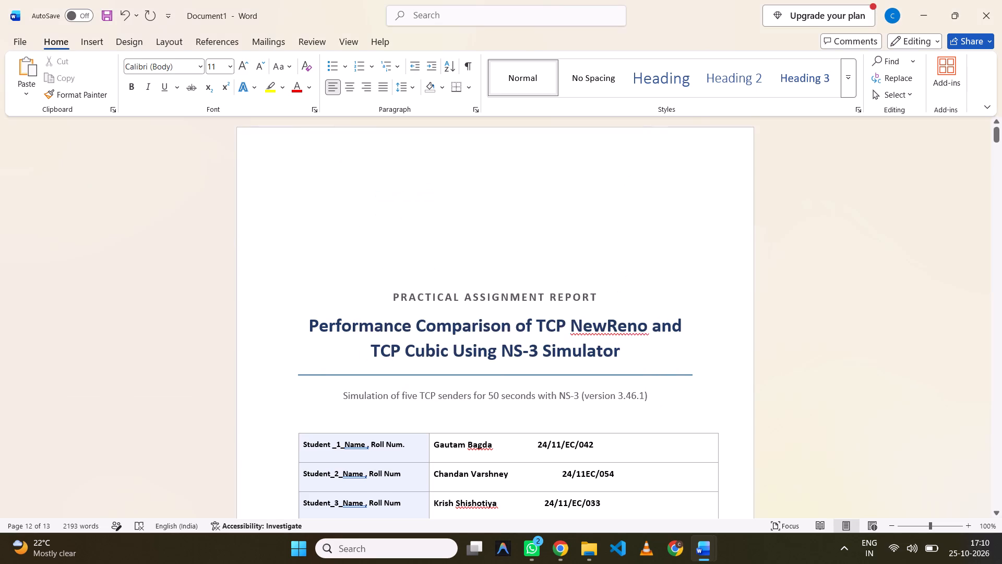
Review all of Document1 from the title page through the code, figures, tables and conclusion to the Limitations section.
scroll(570, 363, "down", 1)
scroll(570, 363, "up", 4)
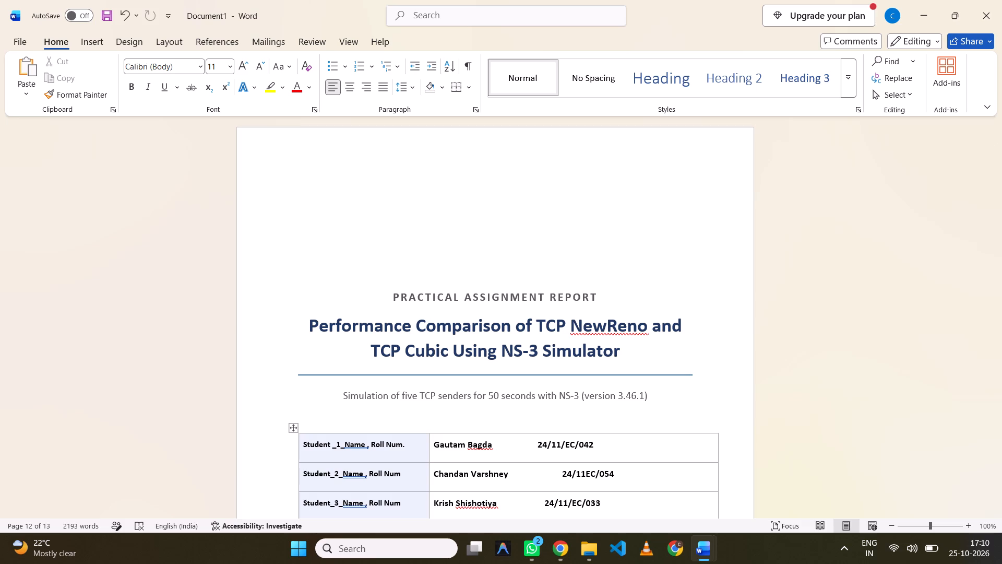
scroll(932, 527, "down", 3)
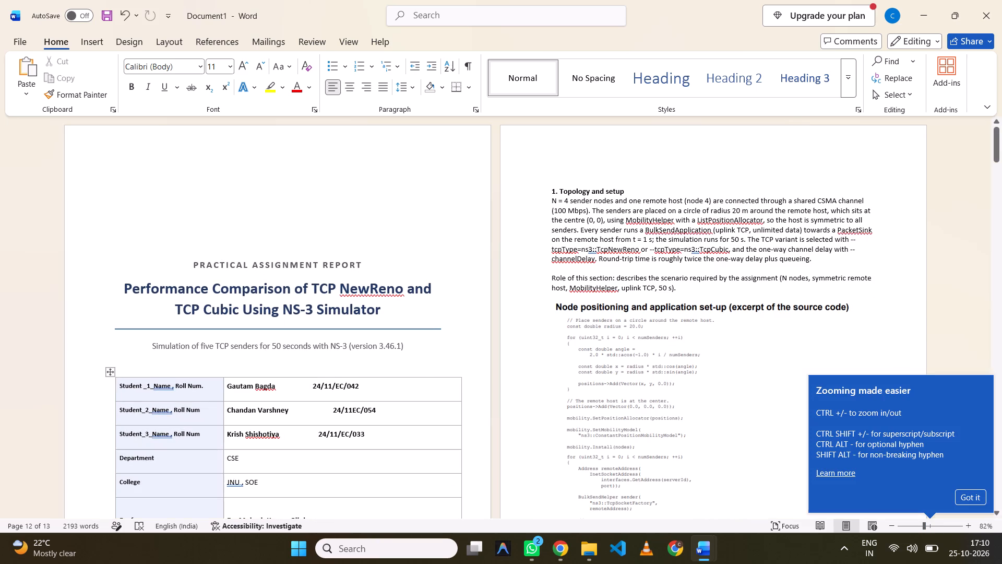
scroll(436, 397, "up", 3, "ctrl")
scroll(436, 397, "down", 1, "ctrl")
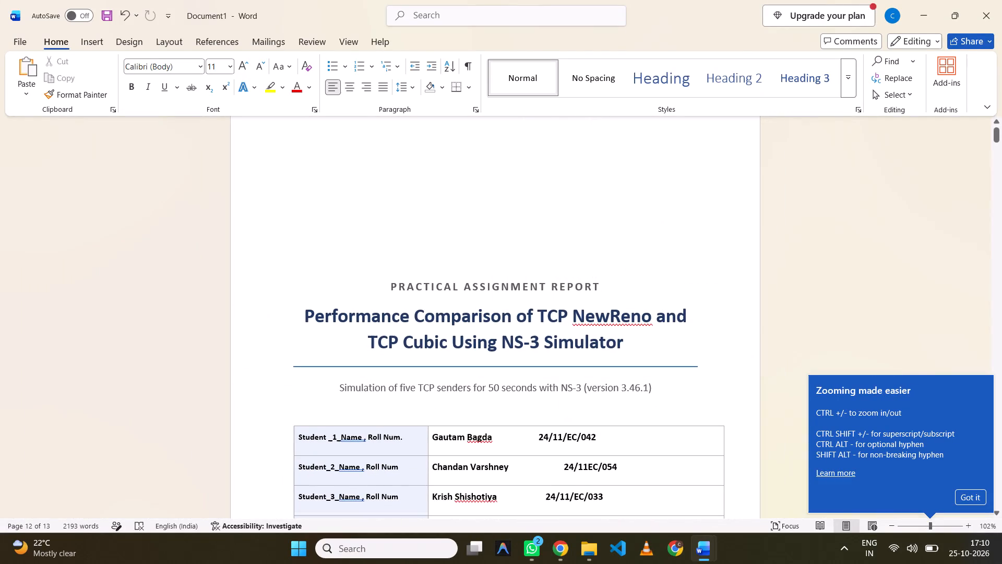
scroll(436, 397, "down", 4)
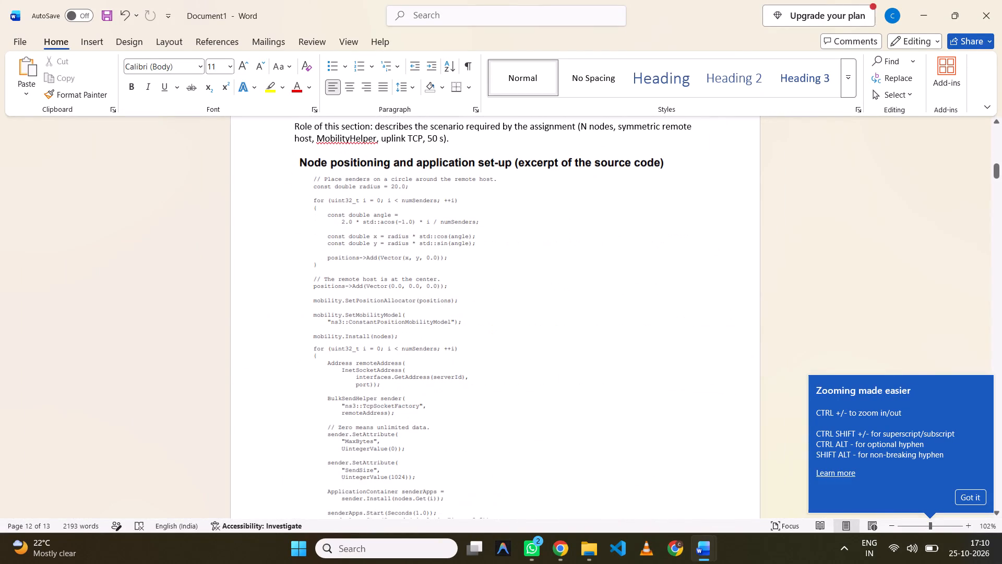
scroll(436, 397, "up", 3)
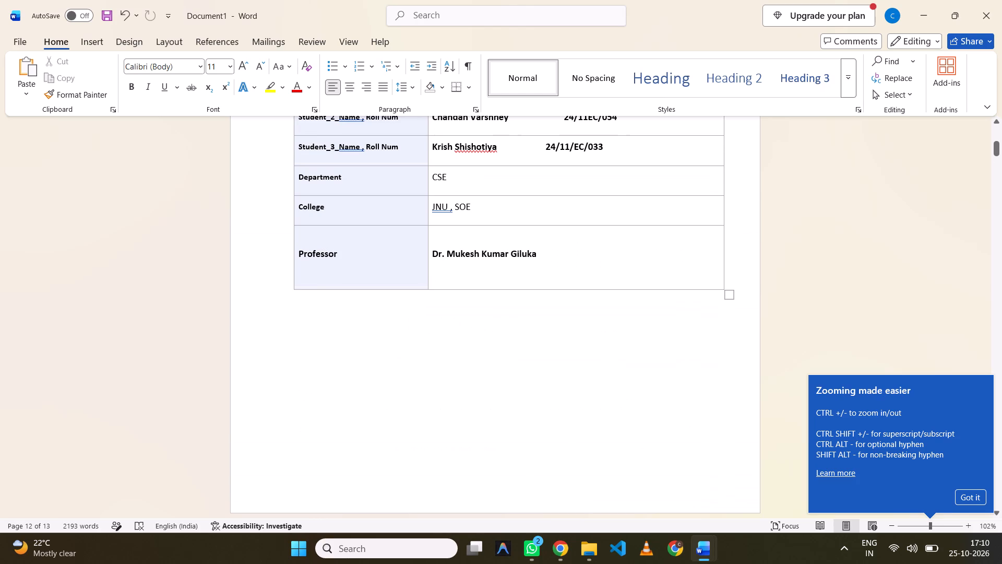
scroll(436, 397, "down", 5)
scroll(767, 408, "down", 1)
left_click(969, 499)
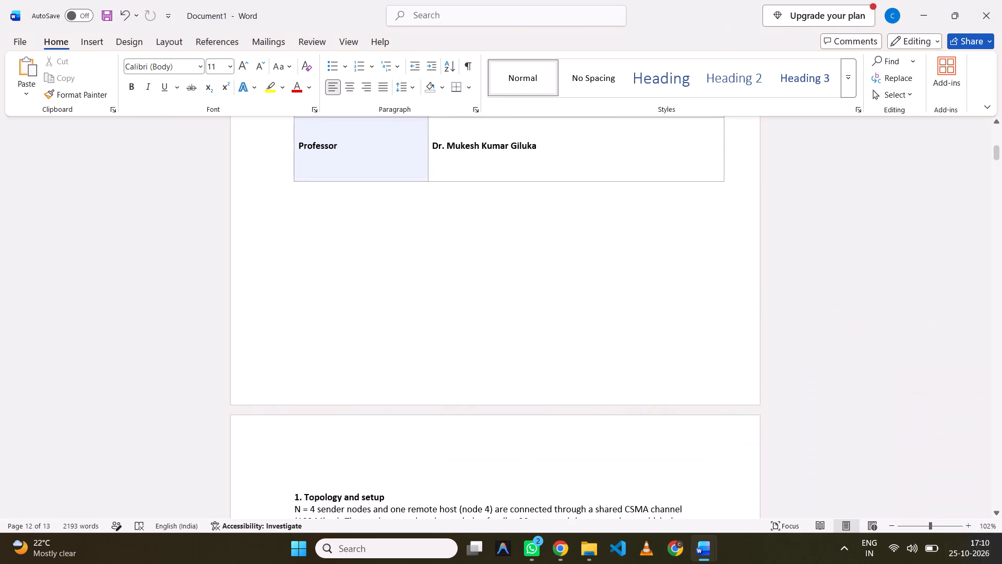
scroll(803, 380, "down", 4)
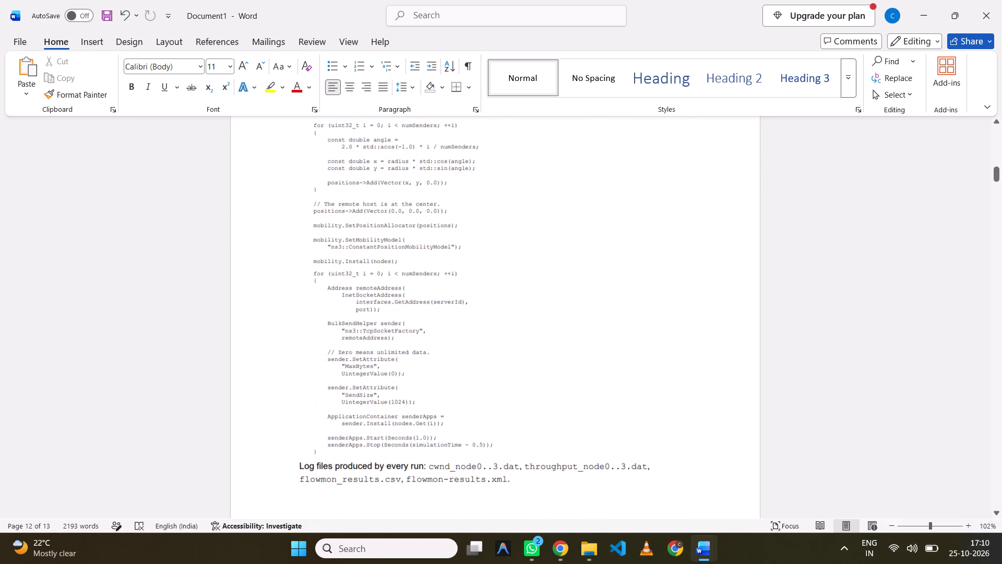
scroll(803, 380, "down", 5)
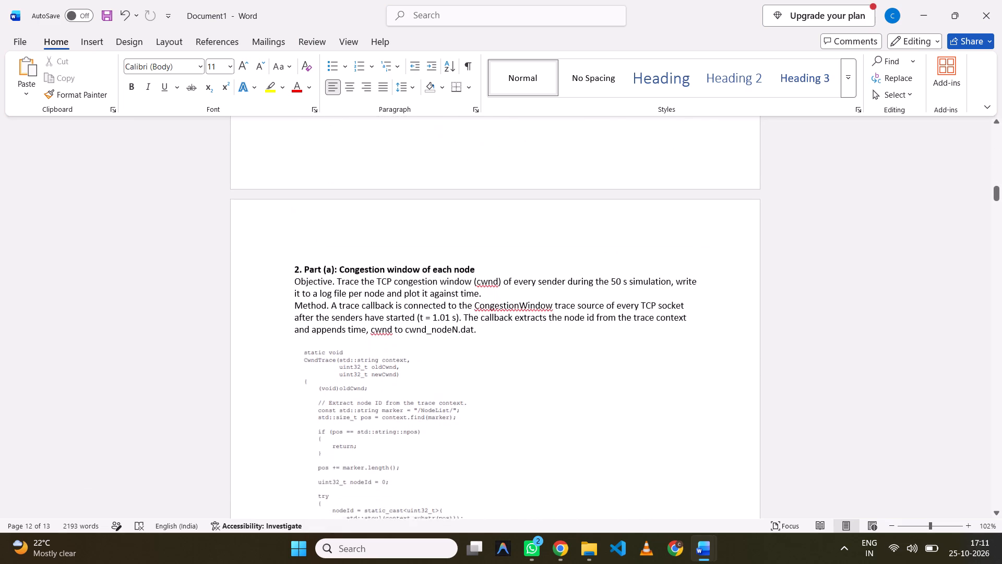
scroll(803, 380, "down", 3)
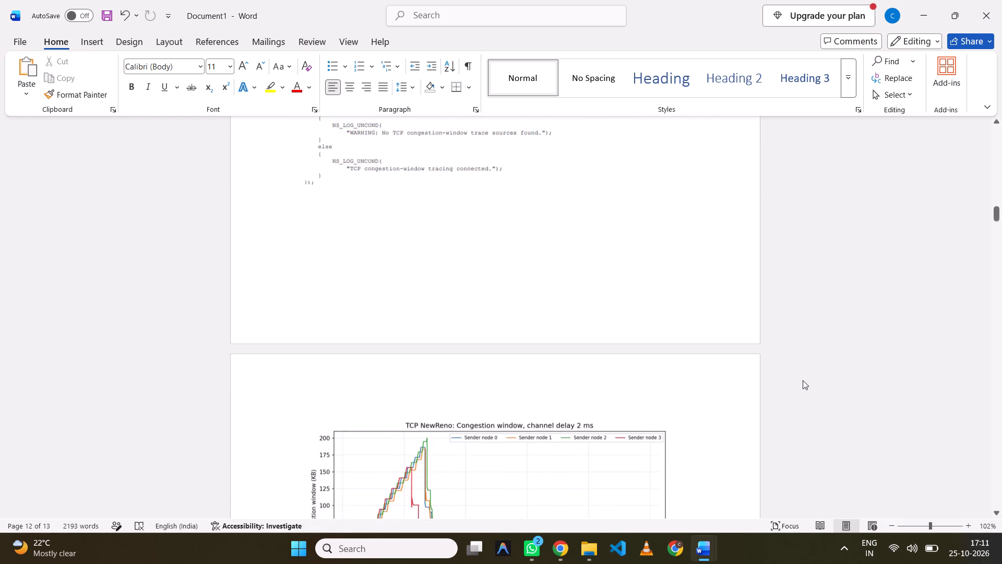
scroll(803, 380, "down", 4)
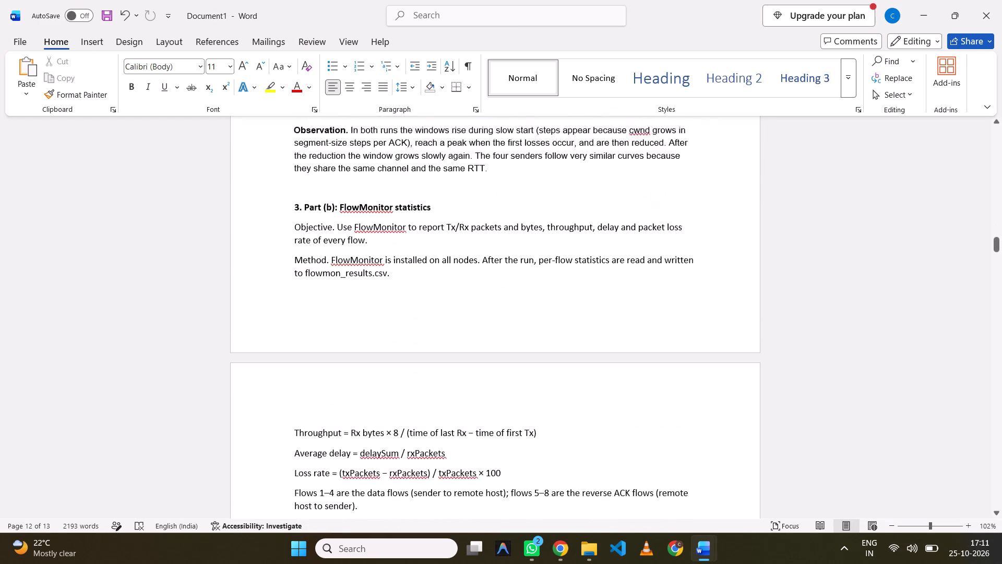
scroll(803, 380, "down", 2)
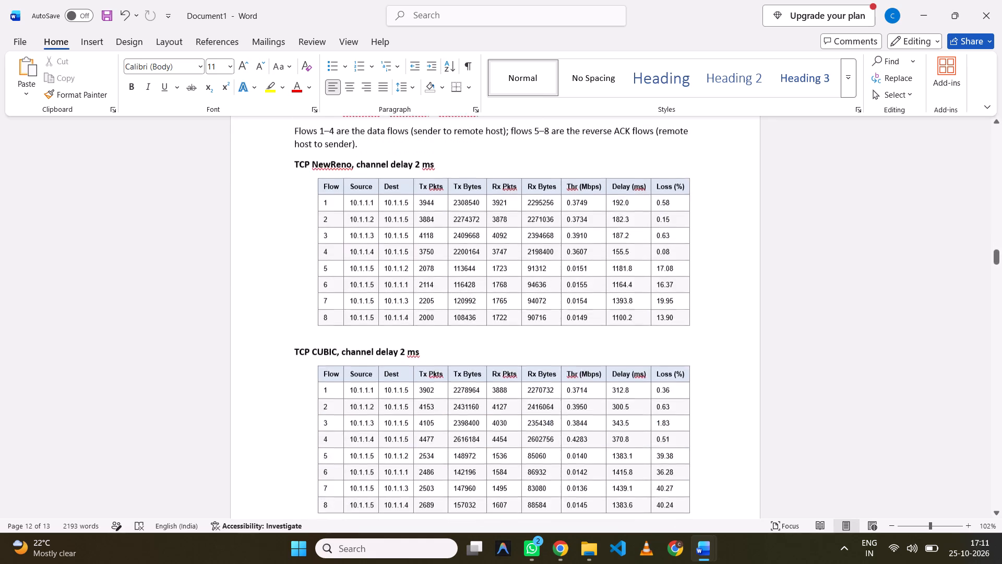
scroll(803, 380, "down", 2)
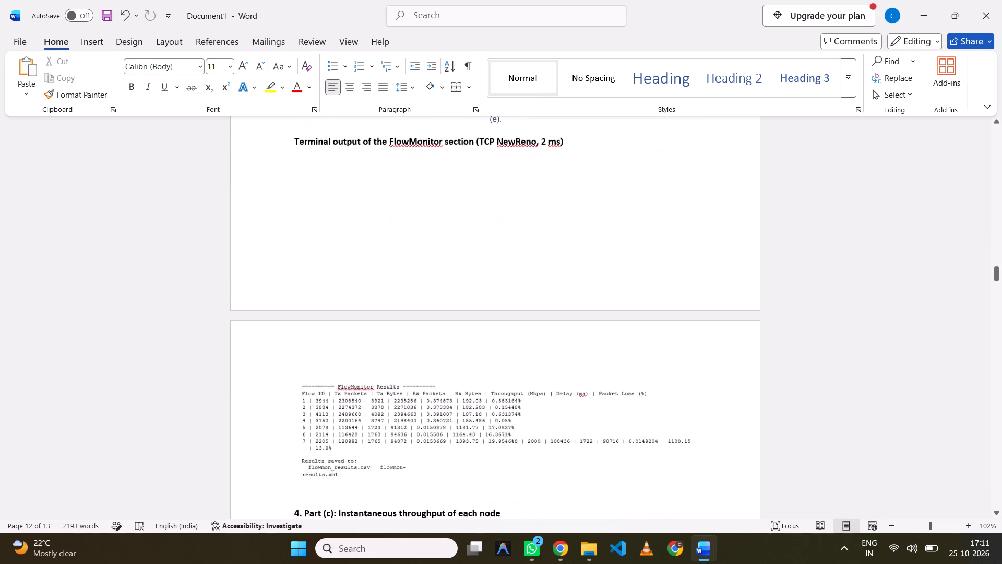
scroll(803, 380, "down", 4)
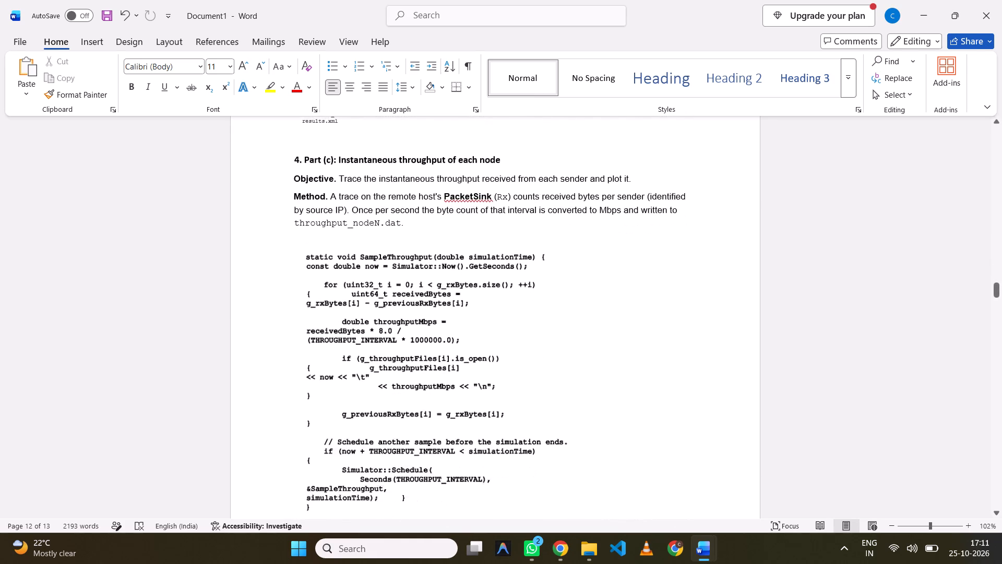
scroll(803, 380, "down", 3)
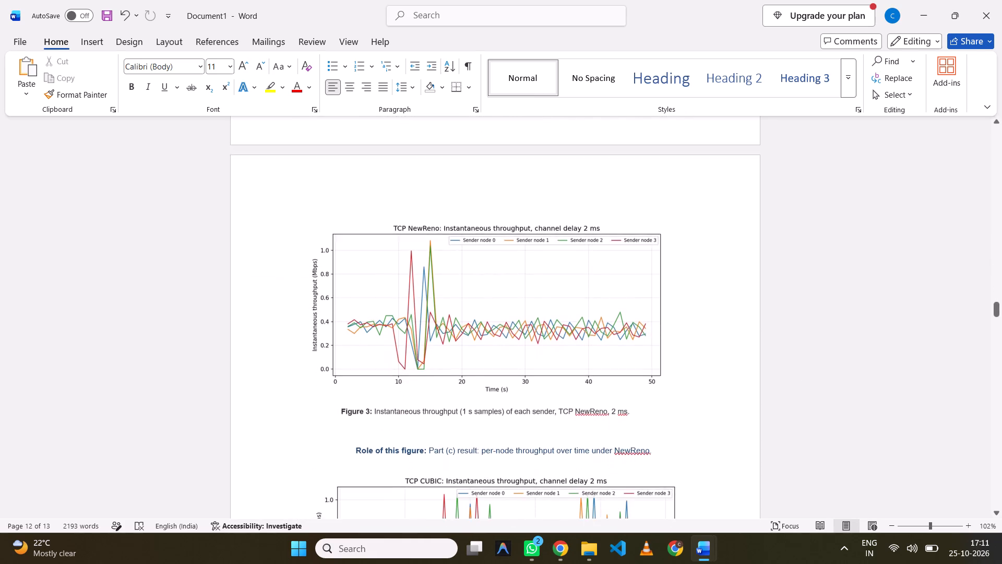
scroll(803, 380, "down", 3)
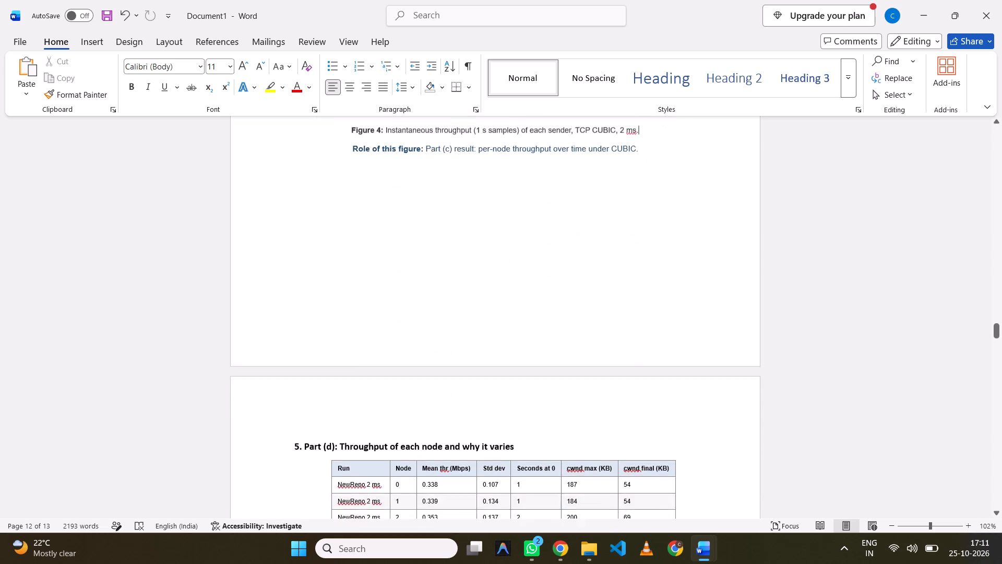
scroll(803, 380, "down", 3)
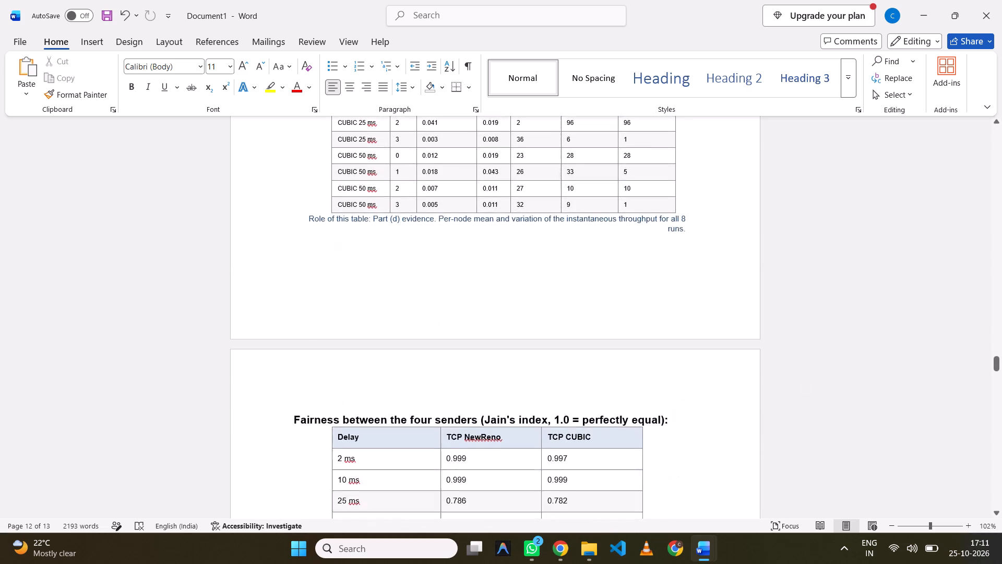
scroll(803, 380, "down", 5)
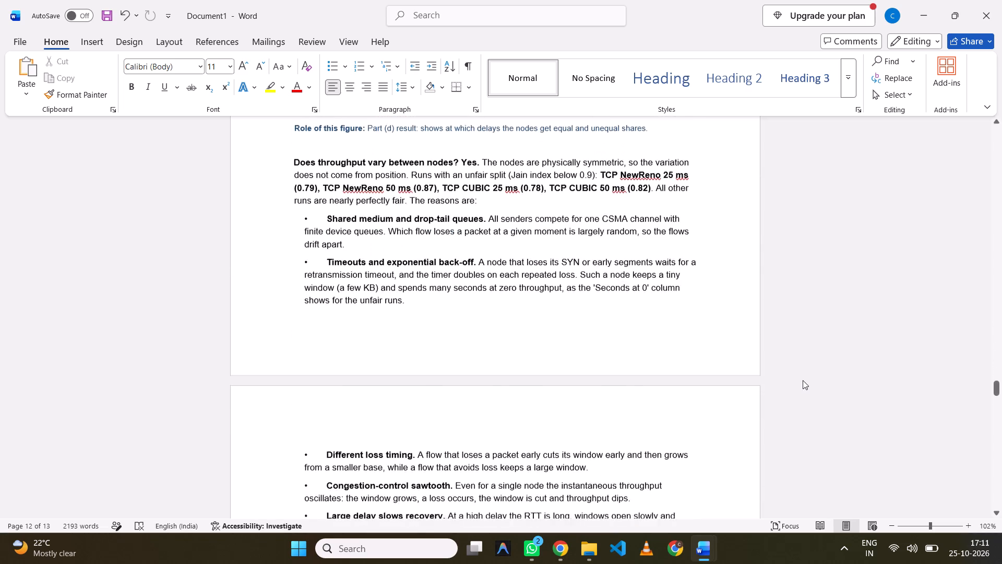
scroll(803, 380, "down", 2)
scroll(803, 380, "up", 3)
scroll(803, 380, "down", 3)
scroll(803, 380, "up", 2)
scroll(803, 380, "down", 2)
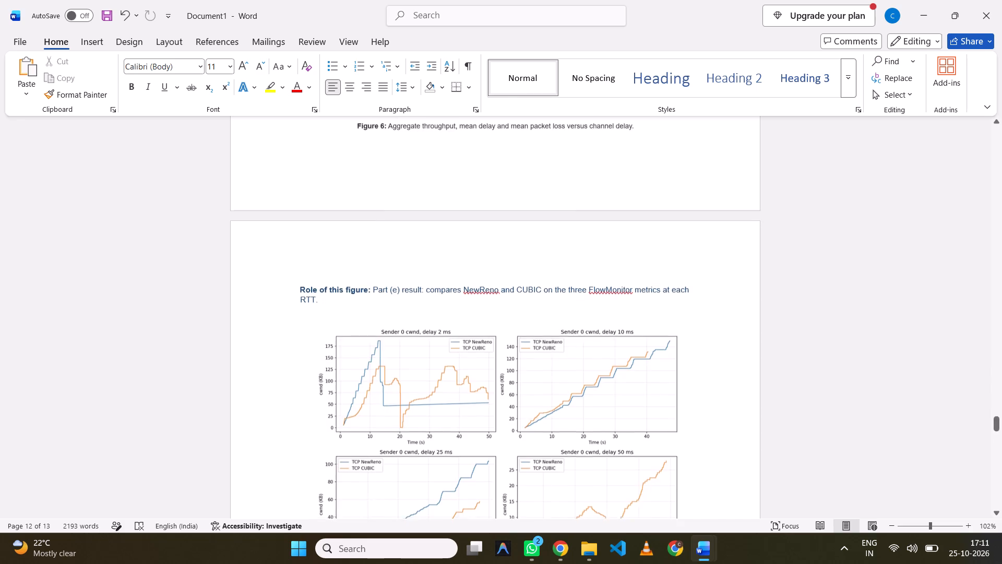
scroll(803, 380, "down", 6)
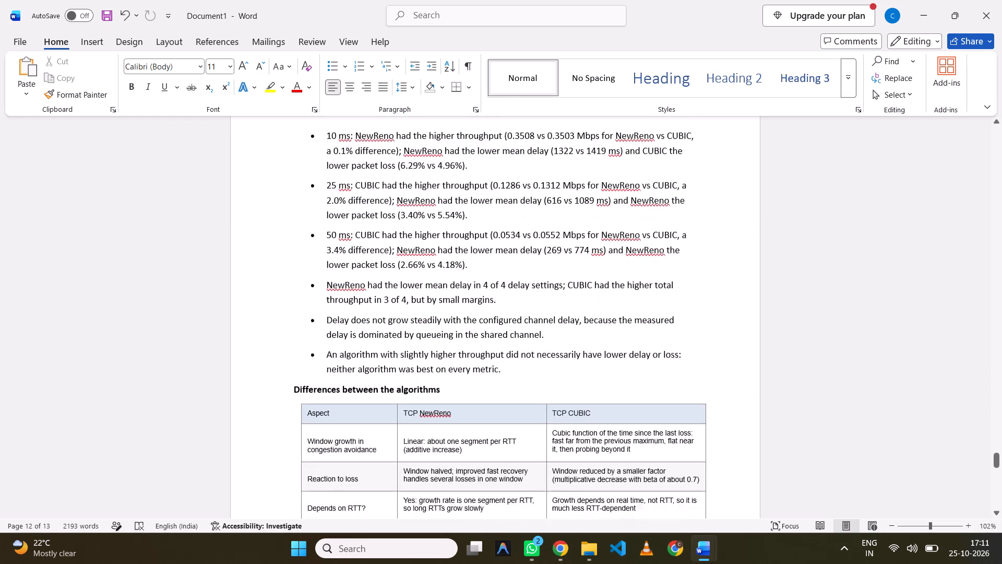
scroll(803, 380, "down", 4)
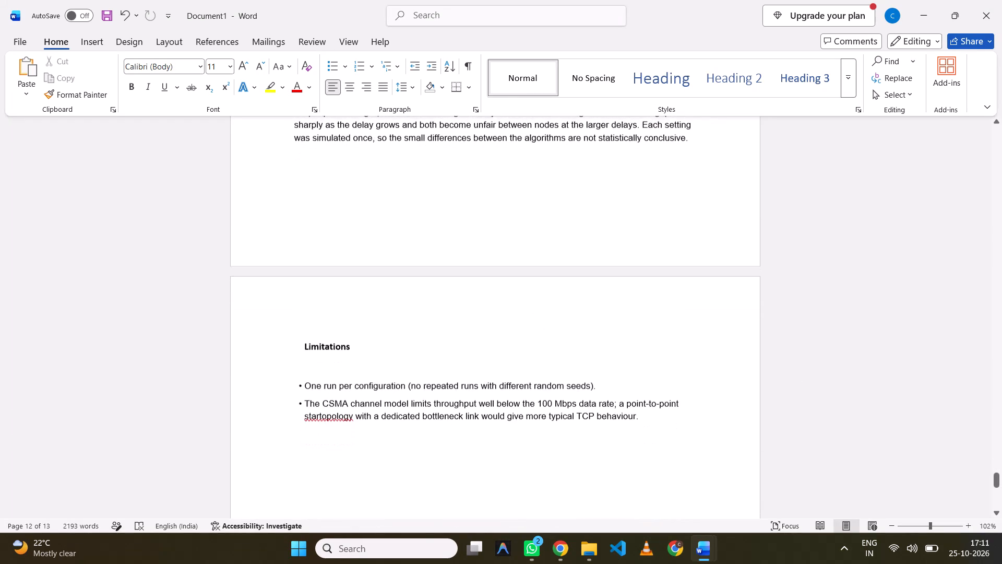
scroll(803, 380, "down", 2)
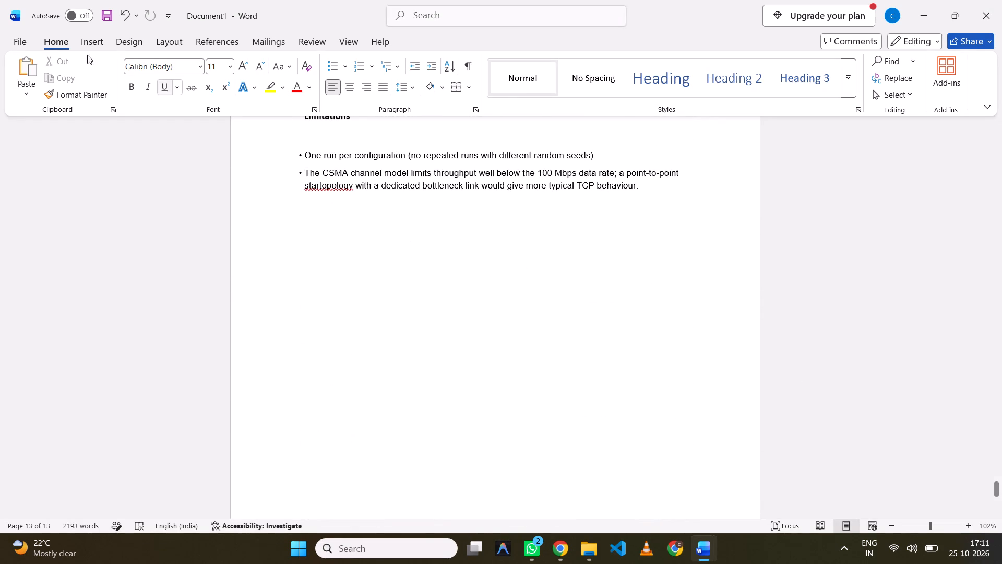
Save Document1 as a .docx file named NS3_Assignment in the local Downloads folder.
left_click(201, 10)
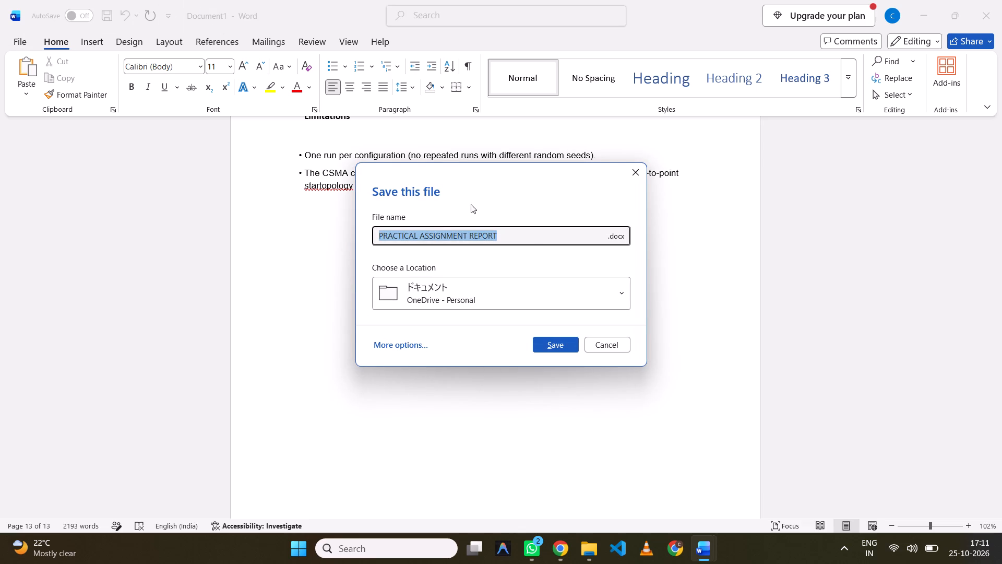
key("BackSpace")
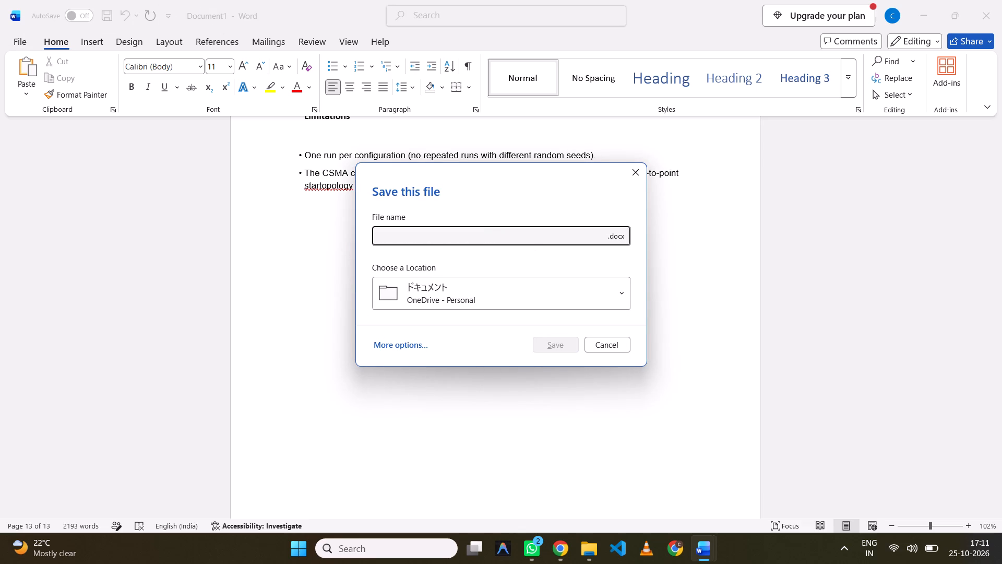
type("NS#")
key("BackSpace")
key("3")
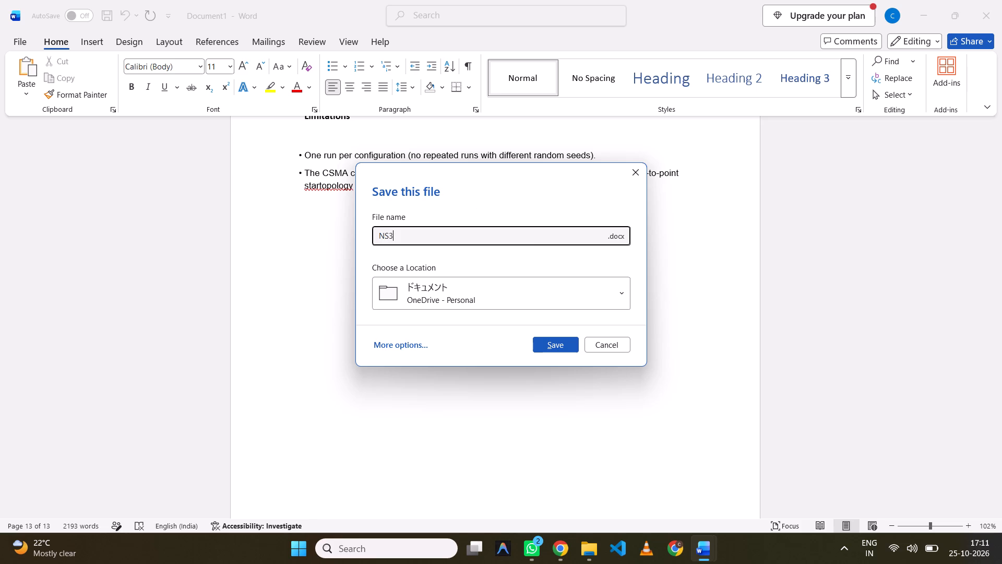
key("space")
type("ASS")
key("BackSpace")
key("BackSpace")
key("BackSpace")
key("BackSpace")
key("shift+underscore")
type("Assignment")
left_click(617, 291)
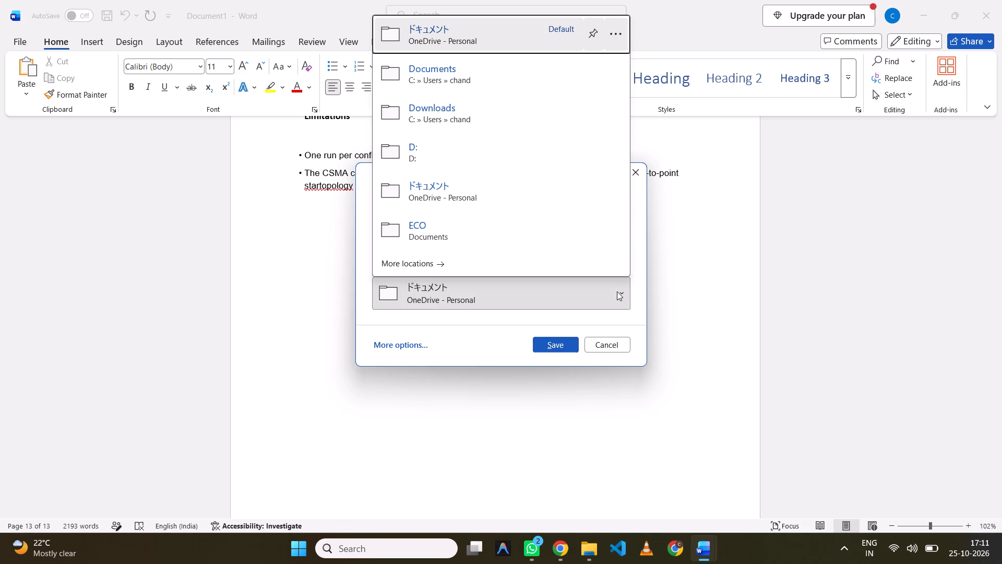
left_click(509, 127)
left_click(544, 348)
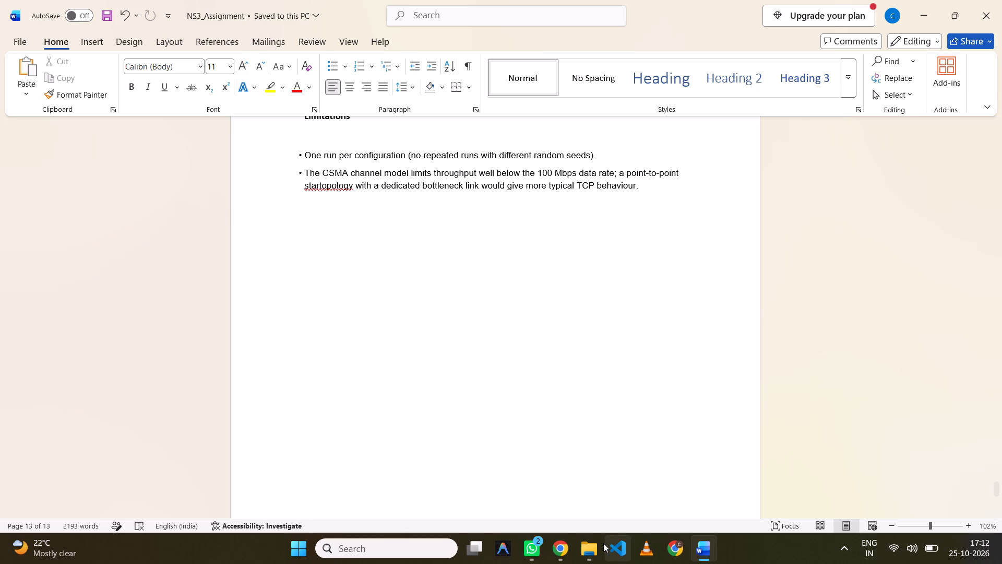
Check the Downloads folder in File Explorer for the saved NS3_Assignment document, and return to the document.
left_click(586, 550)
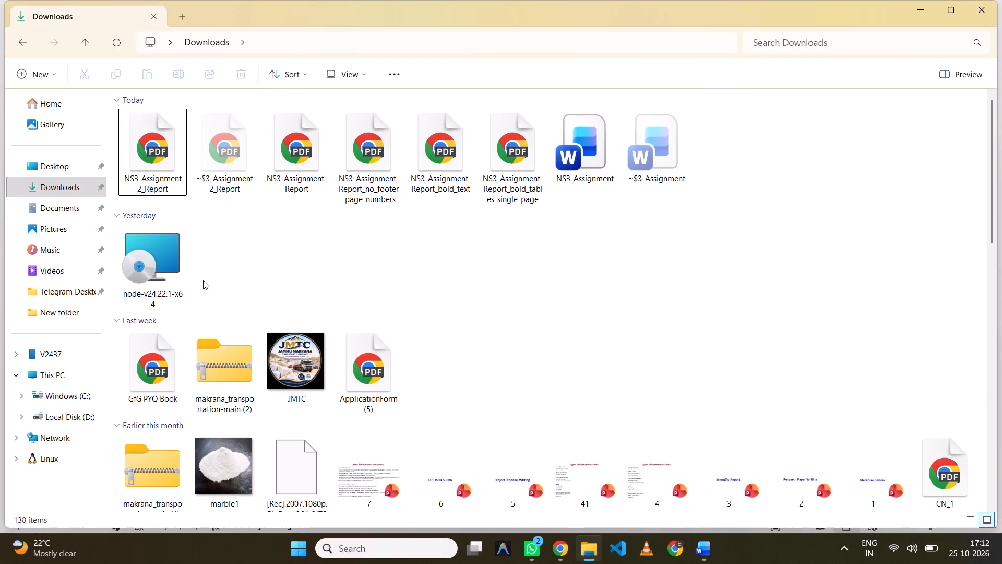
left_click(61, 191)
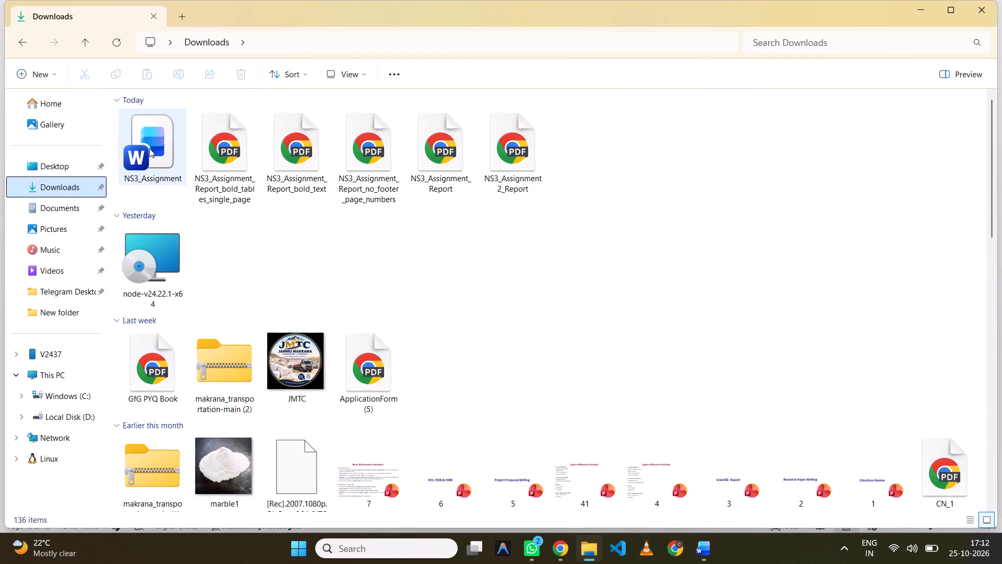
left_click(920, 14)
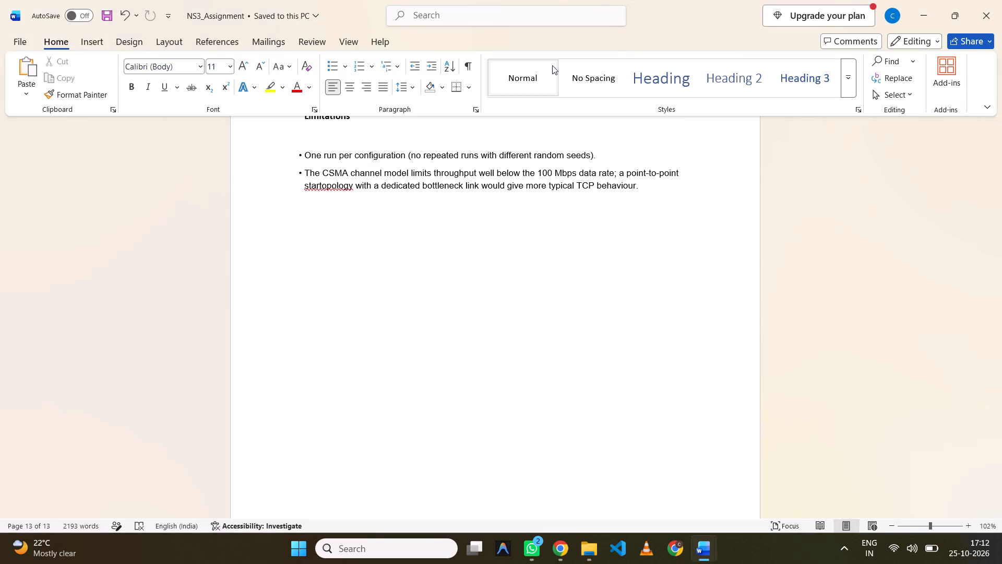
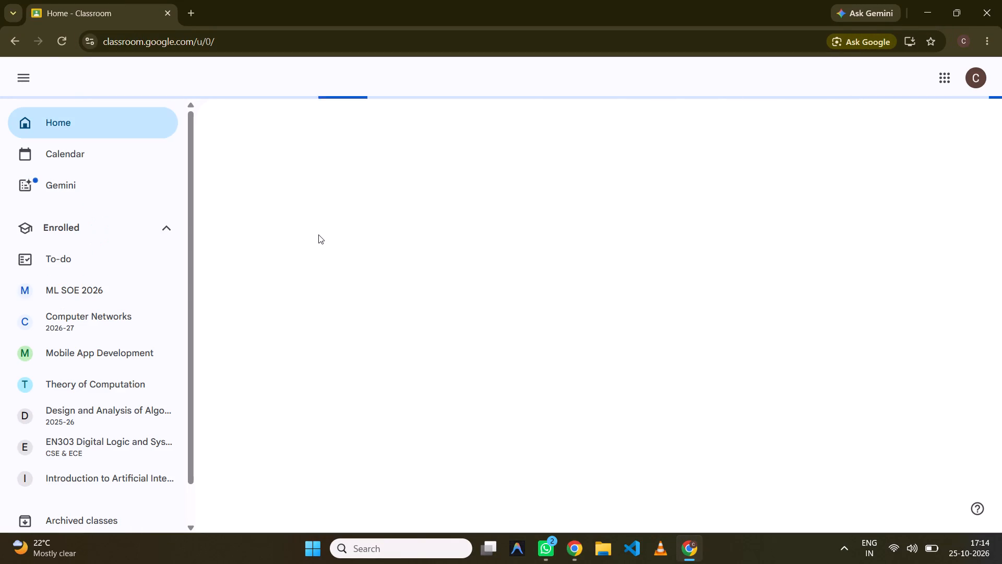
Open the enrolled Computer Networks 2026-27 class in Google Classroom.
left_click(108, 314)
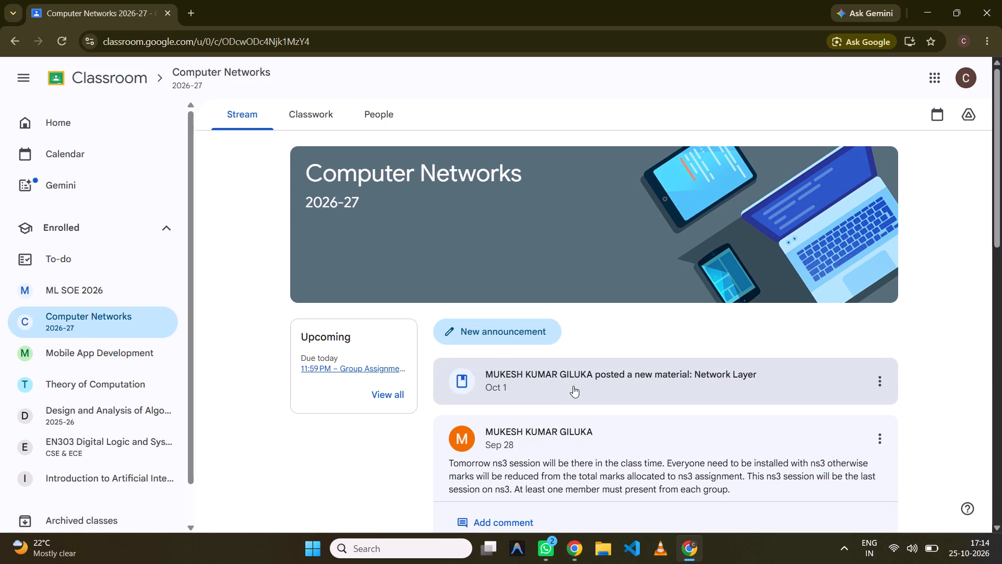
Attach the NS3_Assignment Word document from Downloads to Group Assignment 2: NS3 Assignment.
left_click(339, 368)
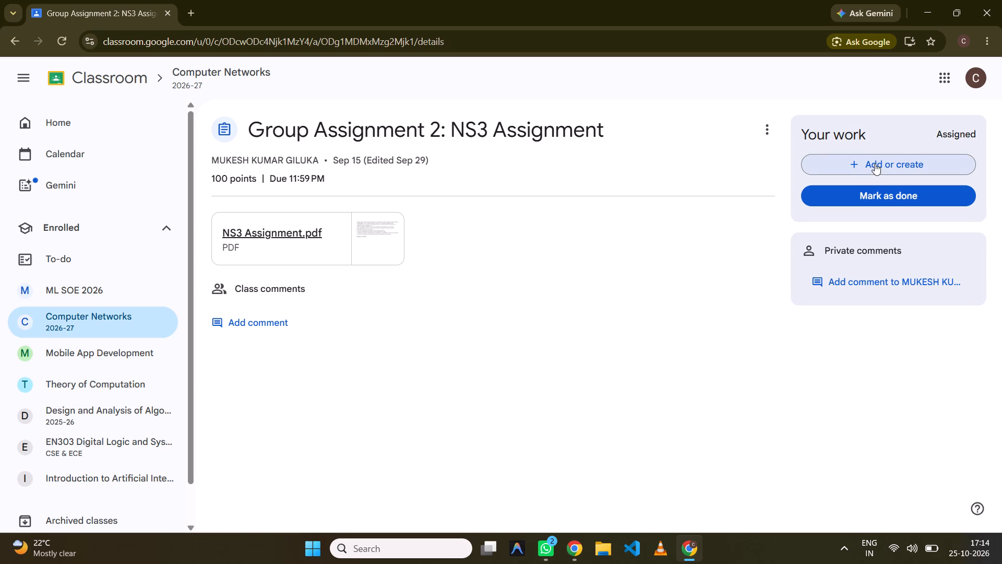
left_click(875, 163)
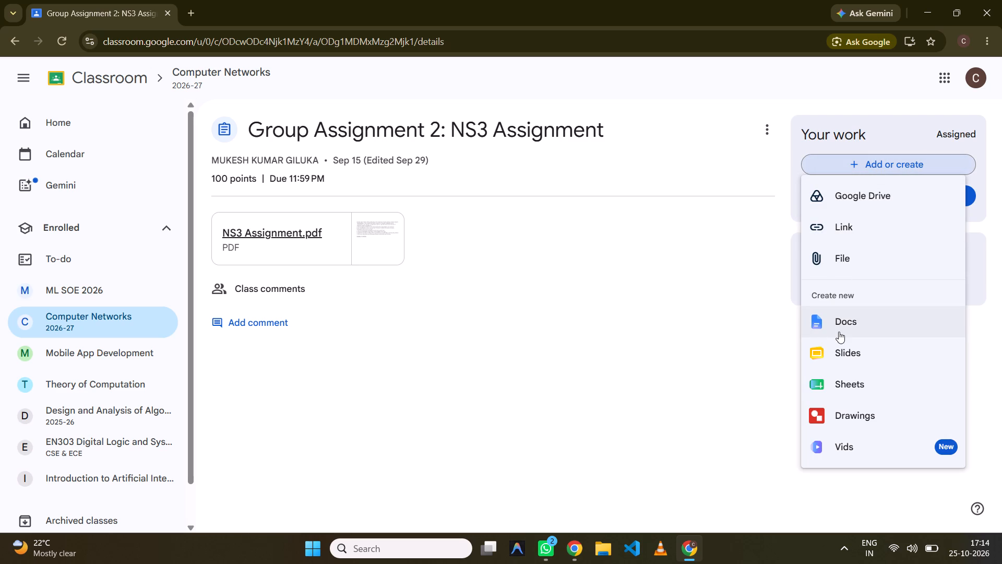
left_click(843, 254)
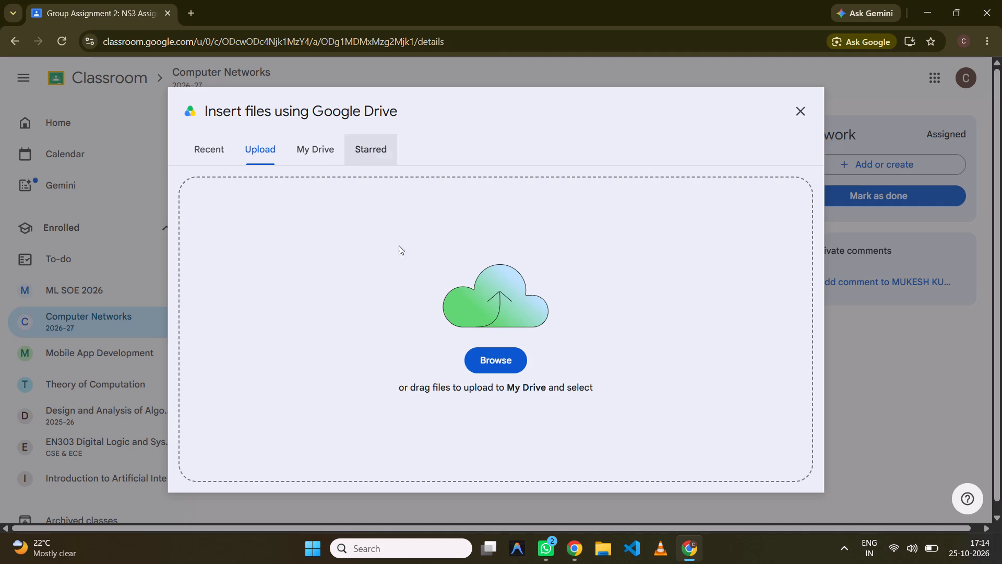
left_click(493, 361)
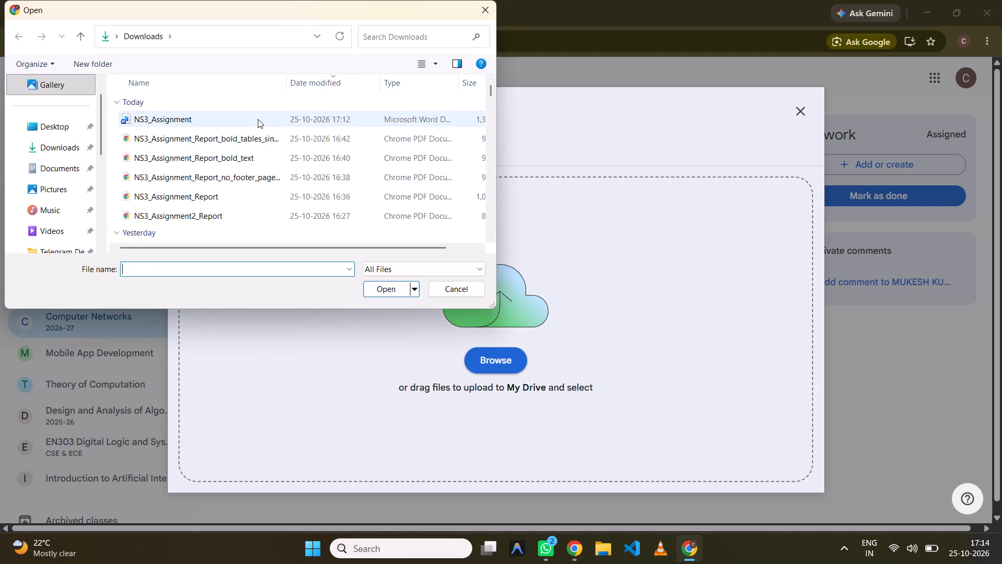
left_click(258, 119)
left_click(390, 285)
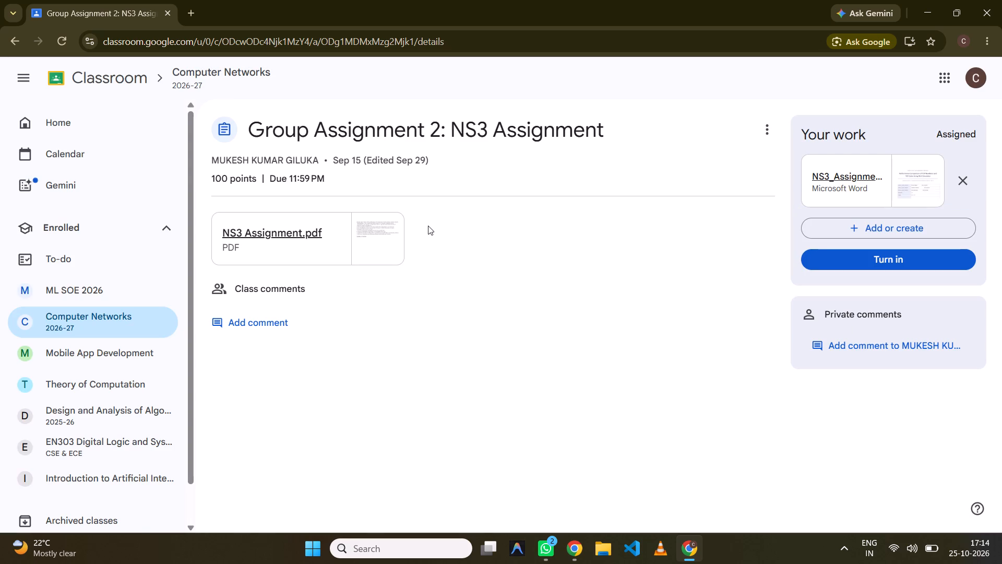
Turn in the work for Group Assignment 2: NS3 Assignment.
left_click(864, 258)
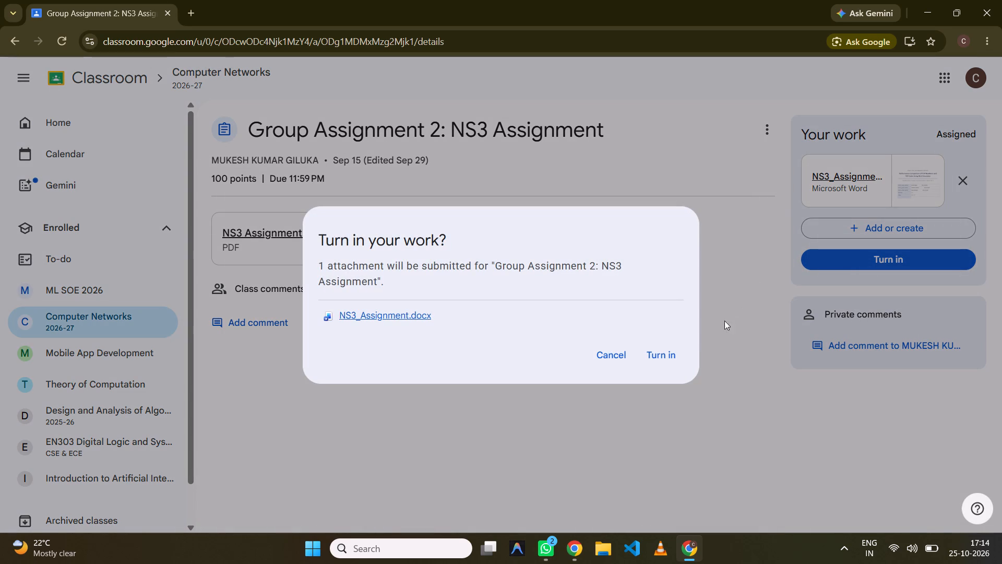
left_click(660, 355)
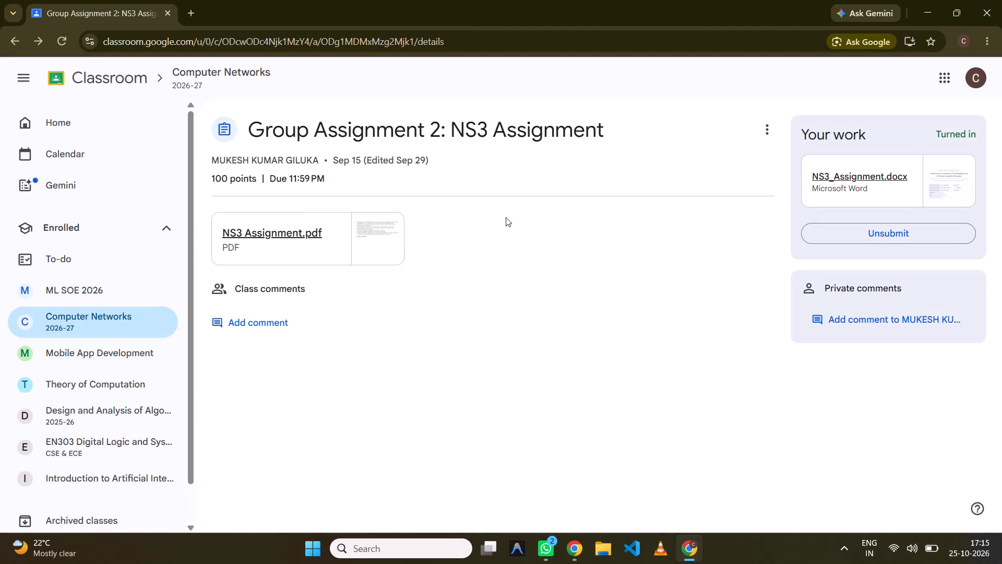
Find Group Assignment 1: Server Configuration in the Computer Networks classwork and view its attached PDF instructions.
left_click(150, 330)
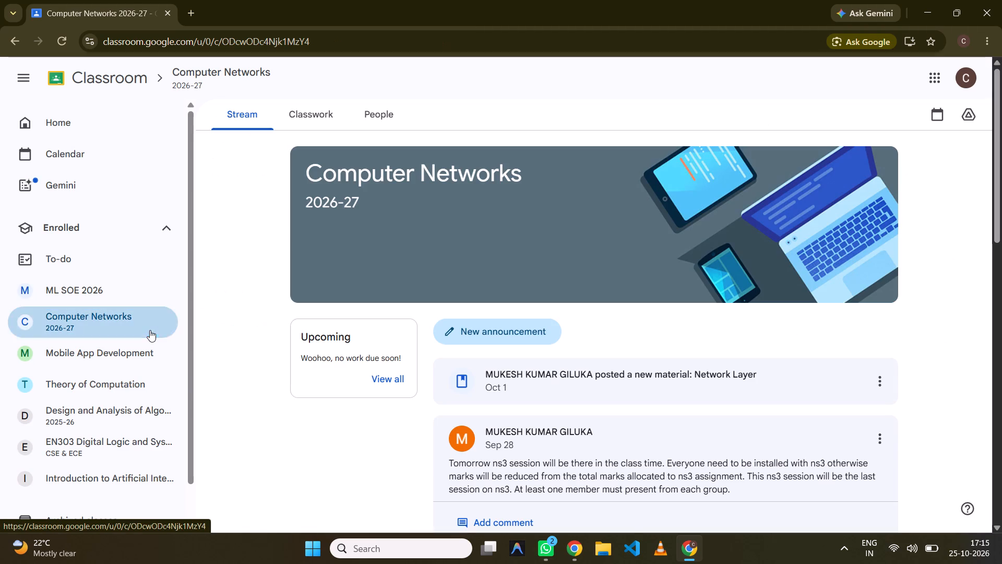
scroll(531, 425, "down", 1)
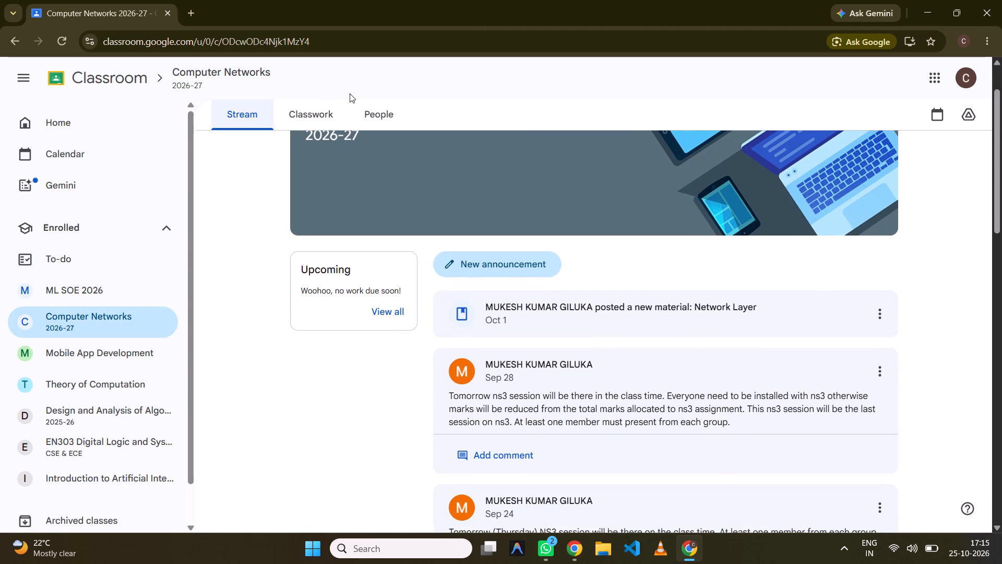
left_click(316, 124)
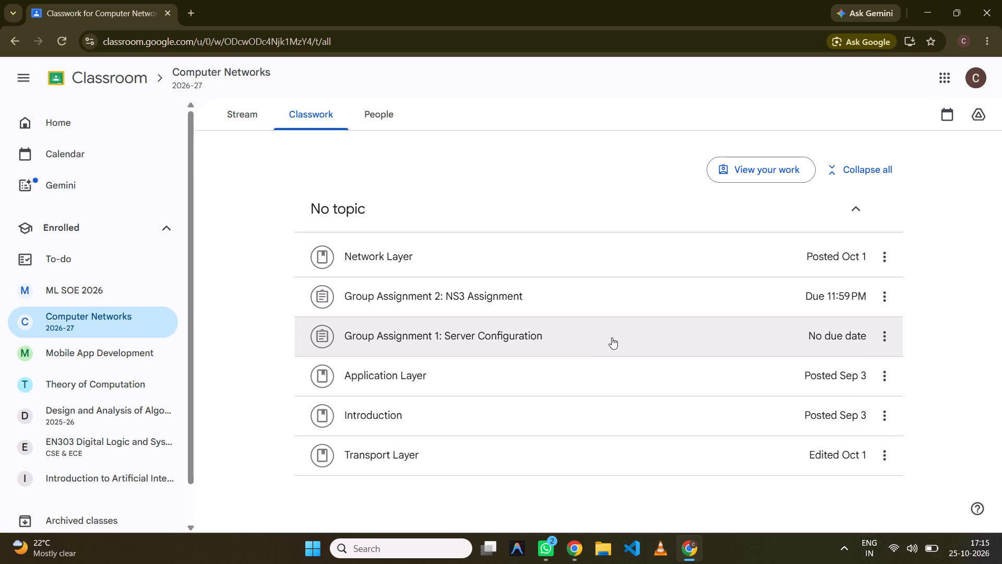
left_click(612, 337)
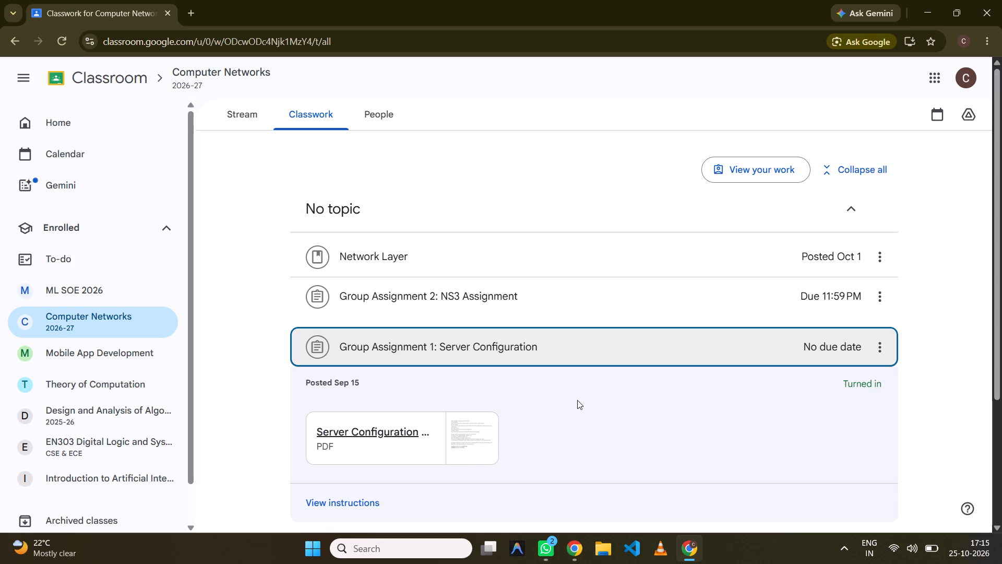
double_click(573, 347)
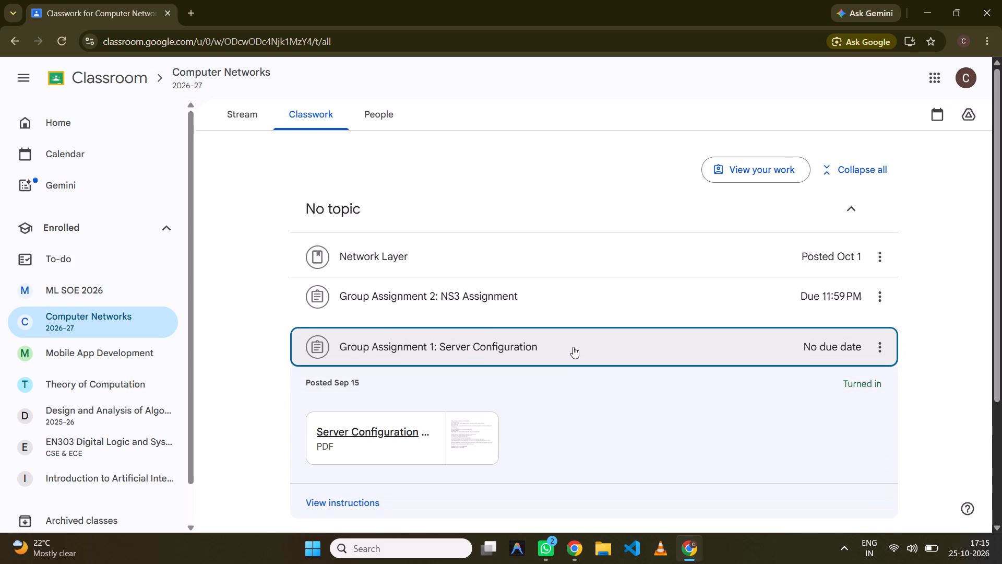
left_click(573, 347)
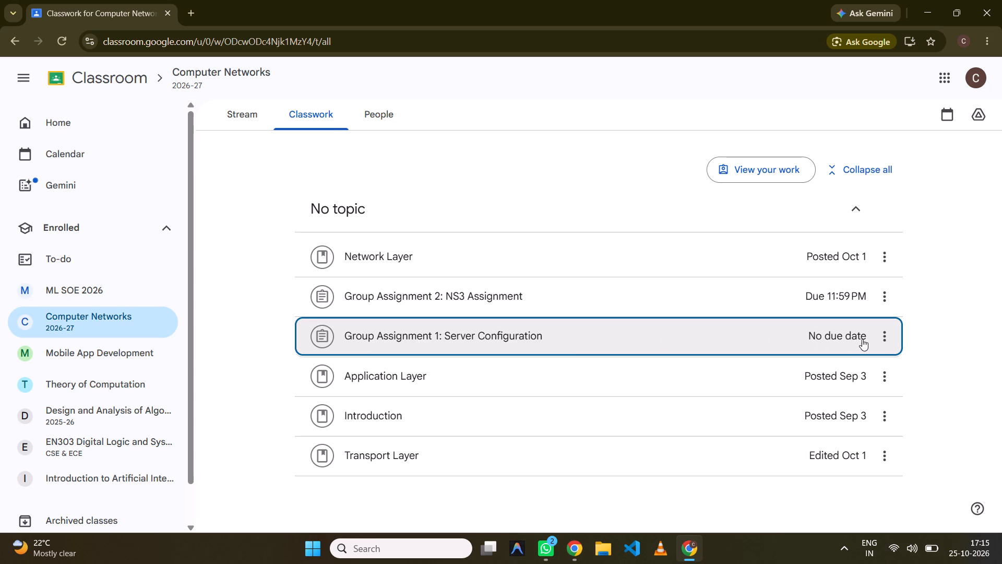
left_click(882, 338)
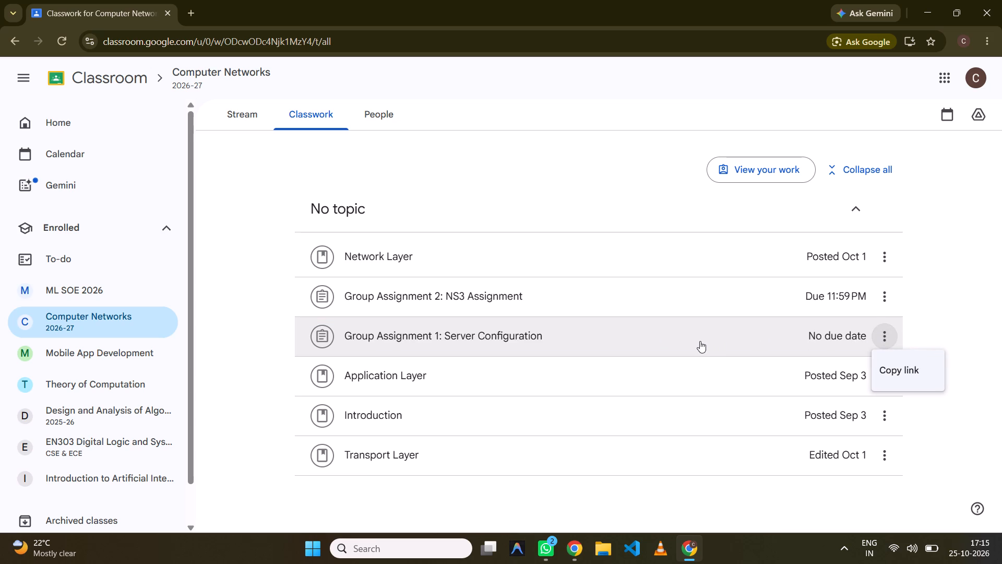
left_click(551, 336)
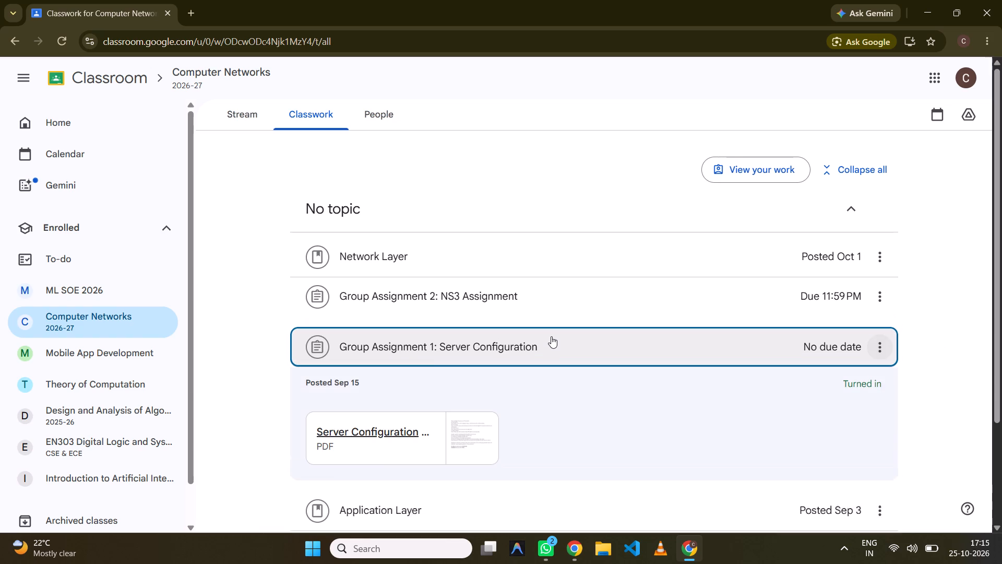
left_click(466, 426)
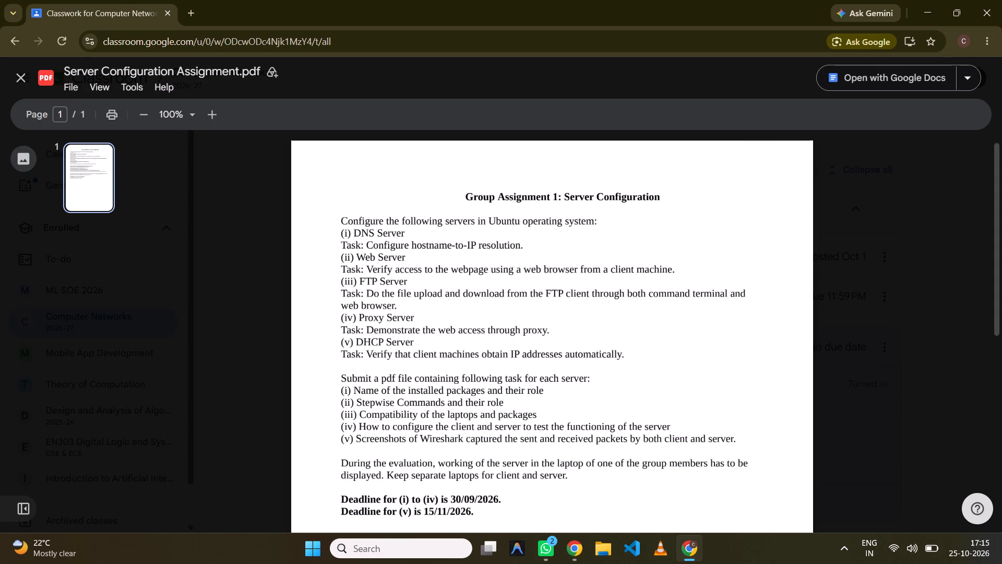
left_click(265, 305)
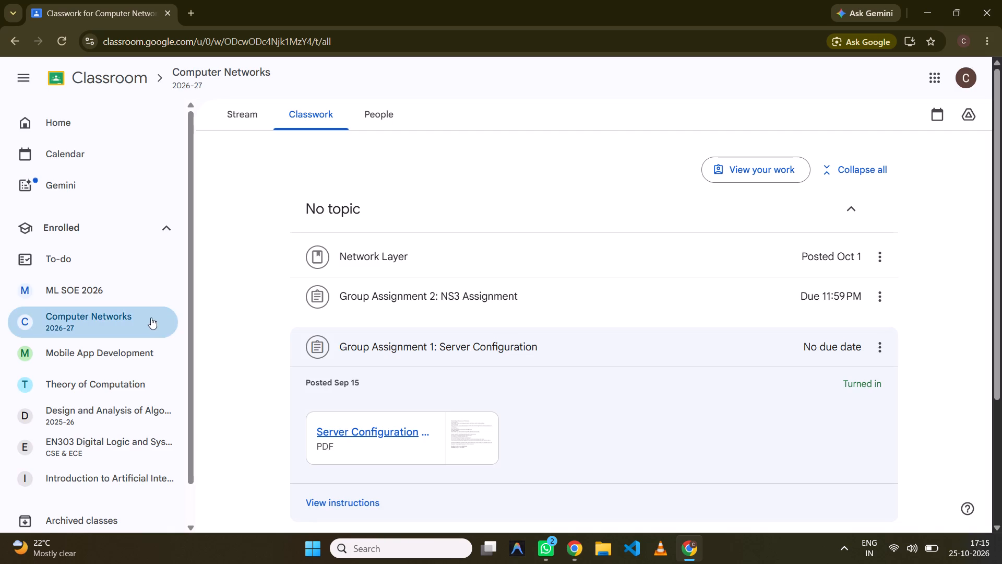
Return to the Computer Networks stream and open the details page of Group Assignment 1: Server Configuration.
left_click(151, 318)
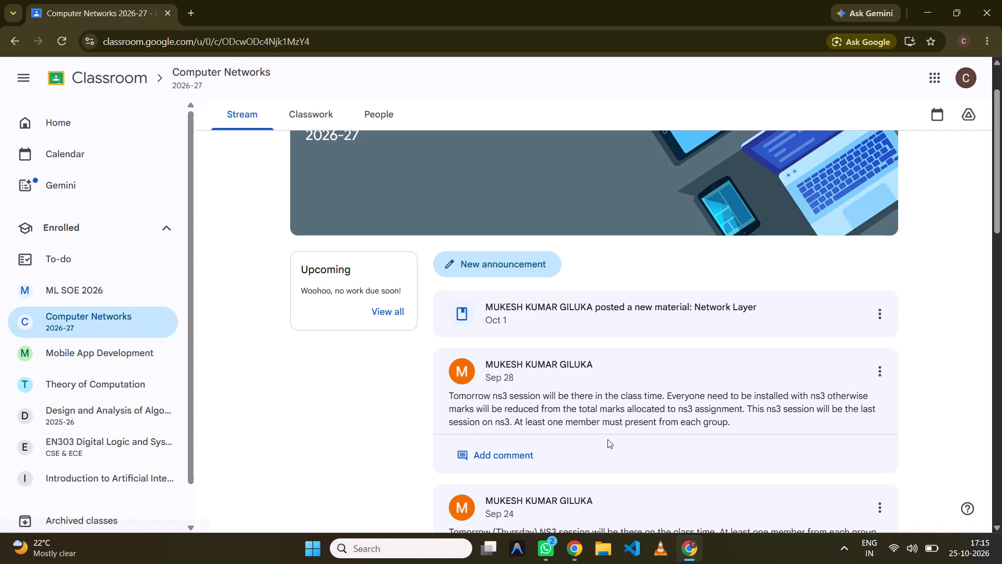
scroll(607, 439, "down", 2)
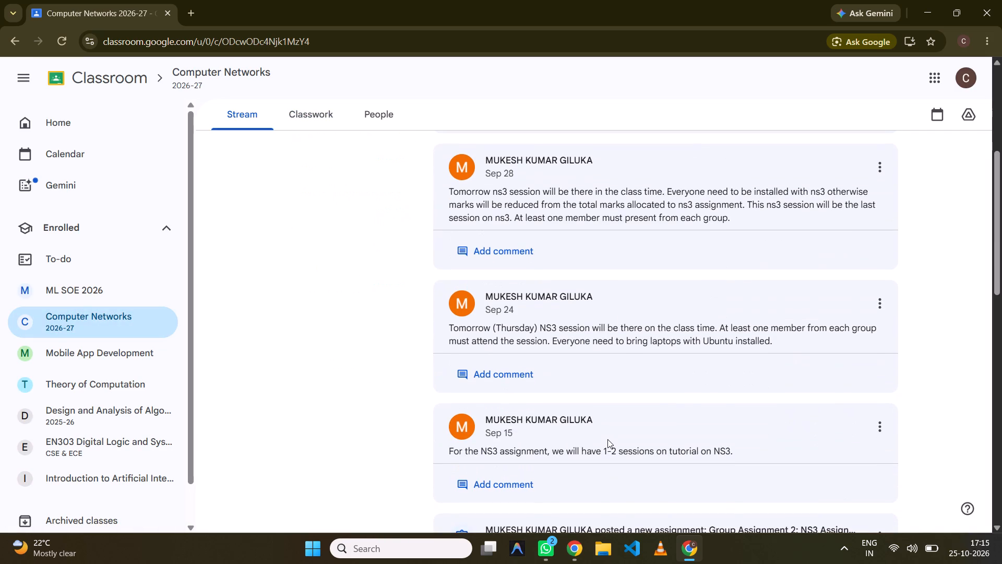
scroll(607, 439, "down", 1)
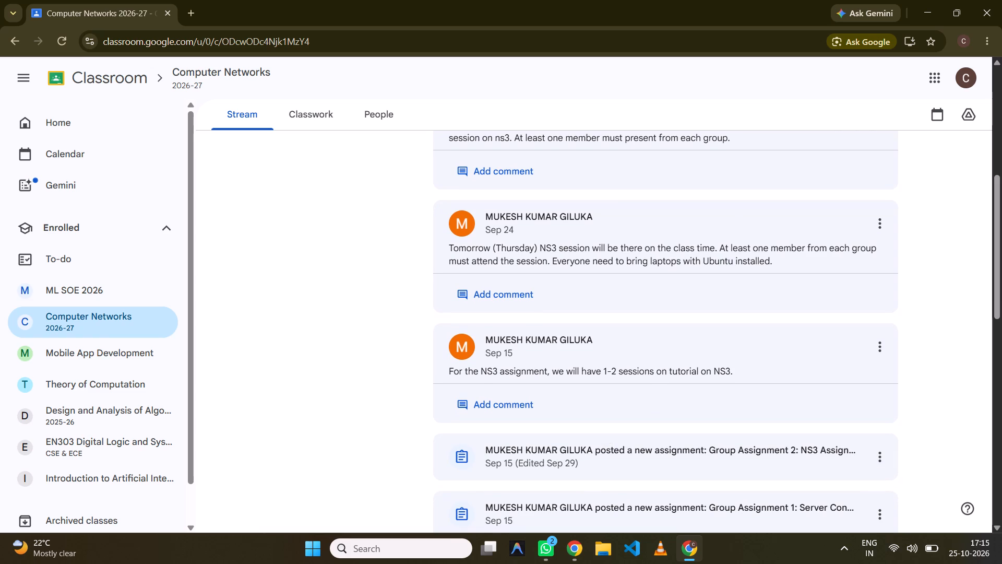
scroll(636, 387, "down", 1)
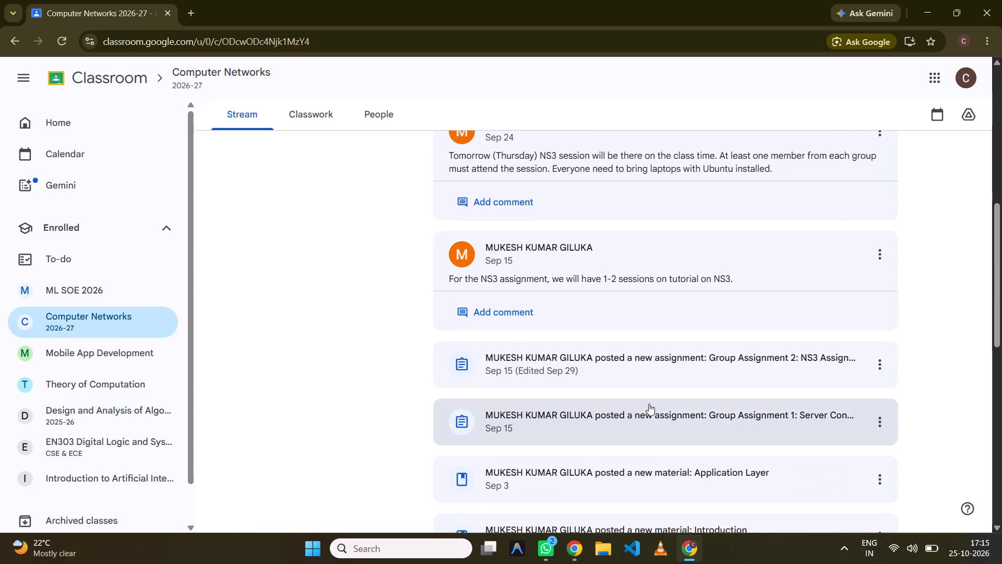
left_click(652, 408)
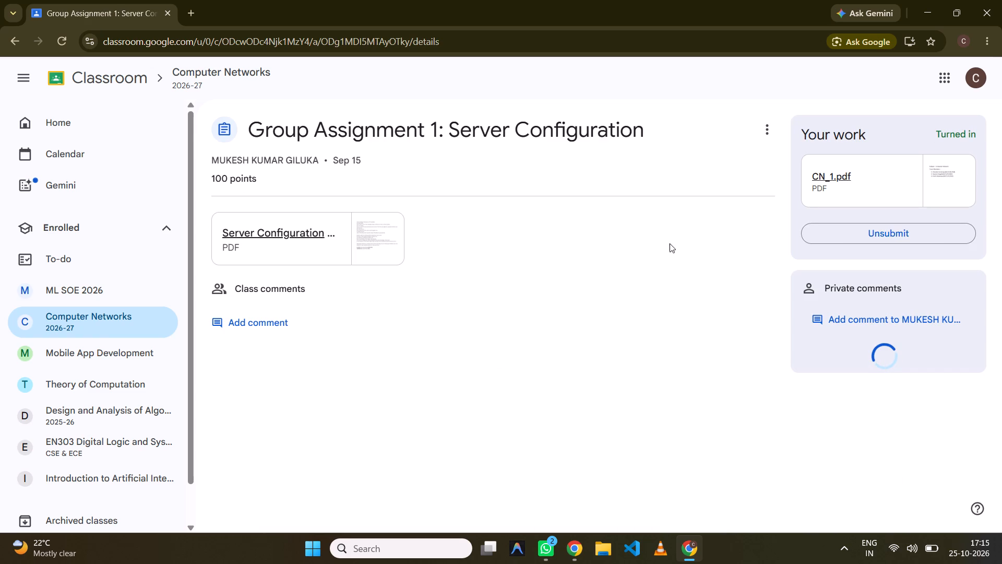
Review the first pages of the submitted CN_1.pdf for Group Assignment 1: Server Configuration, and close the preview.
left_click(948, 183)
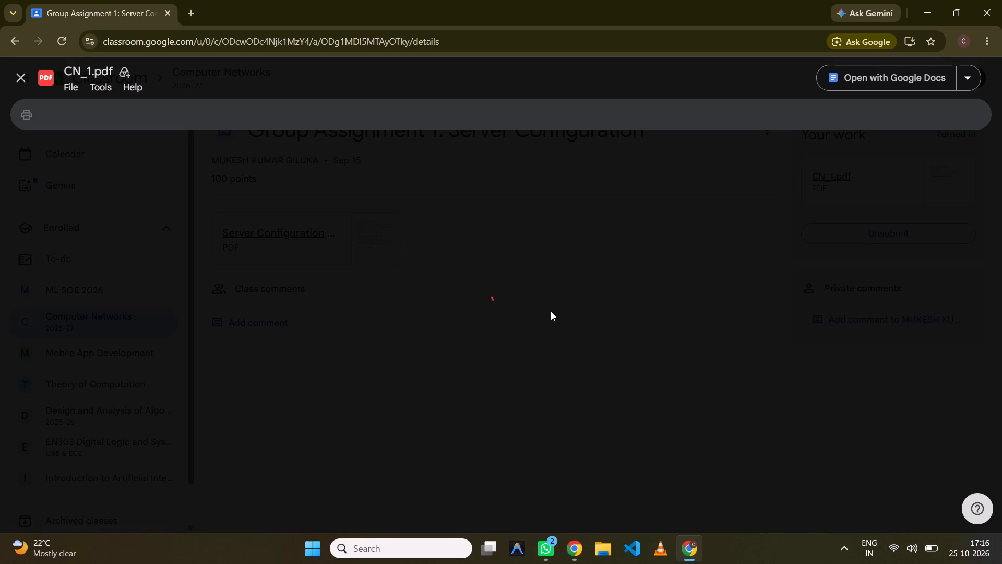
scroll(551, 311, "down", 3)
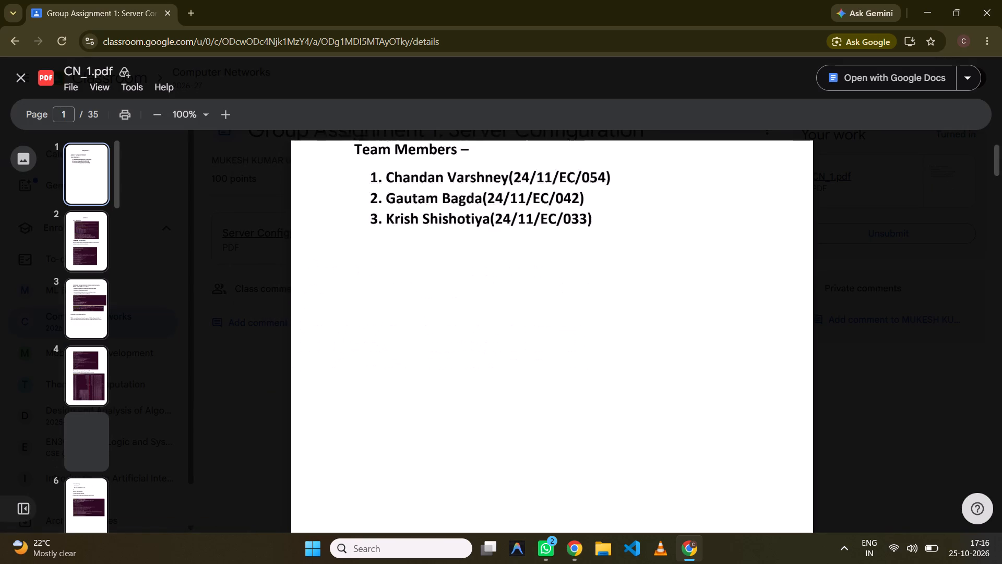
scroll(551, 311, "down", 6)
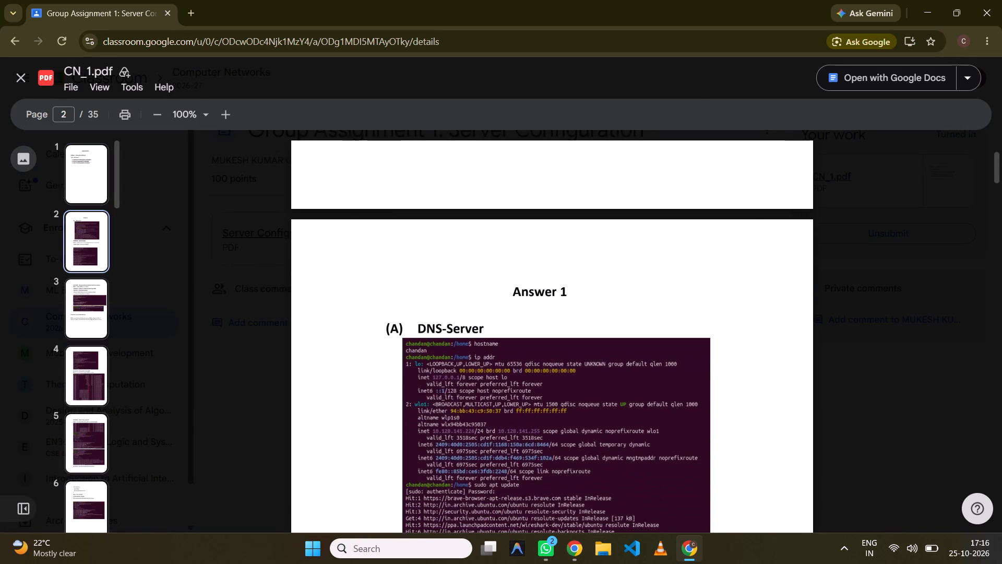
left_click(216, 265)
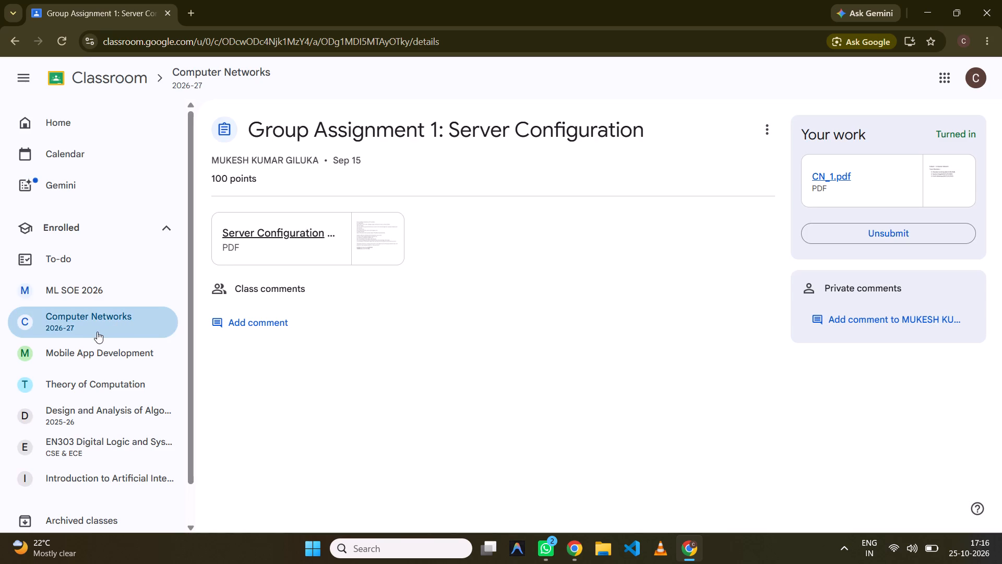